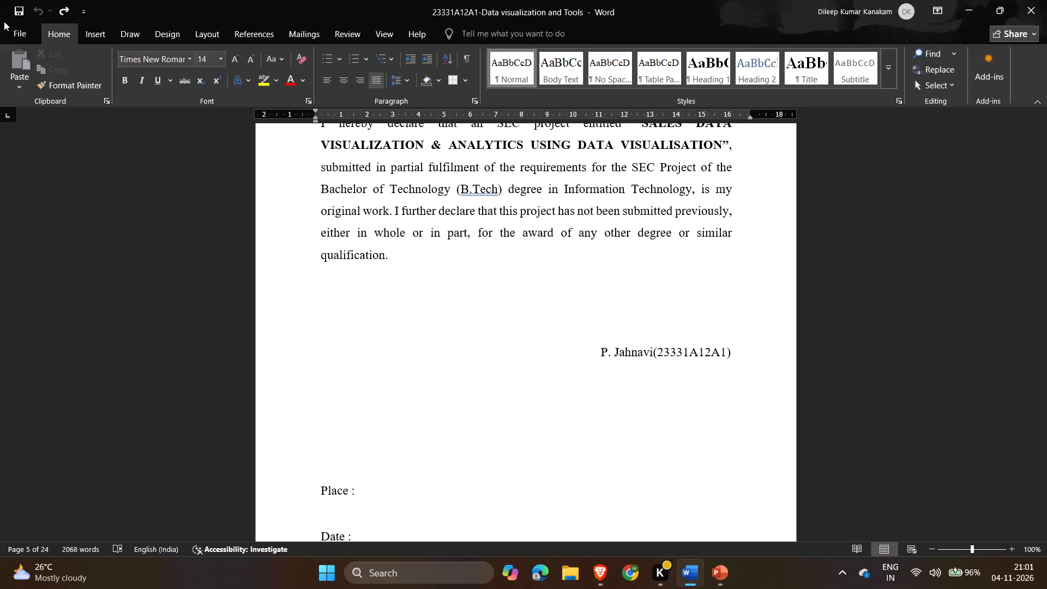
Open the recent document SEC_Report.
{"action": "left_click", "coordinate": [18, 27]}
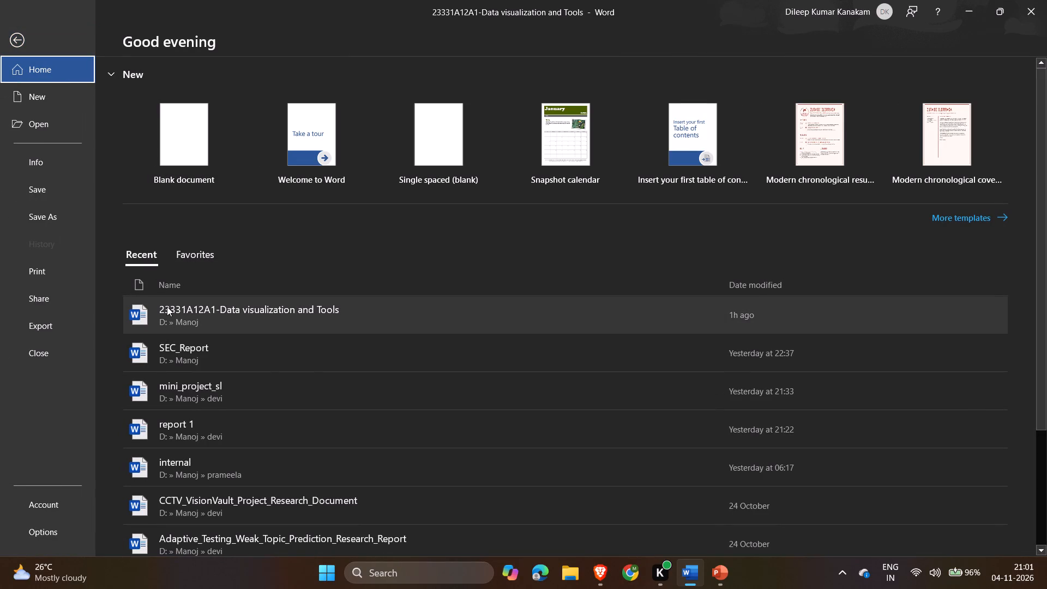
{"action": "left_click", "coordinate": [182, 351]}
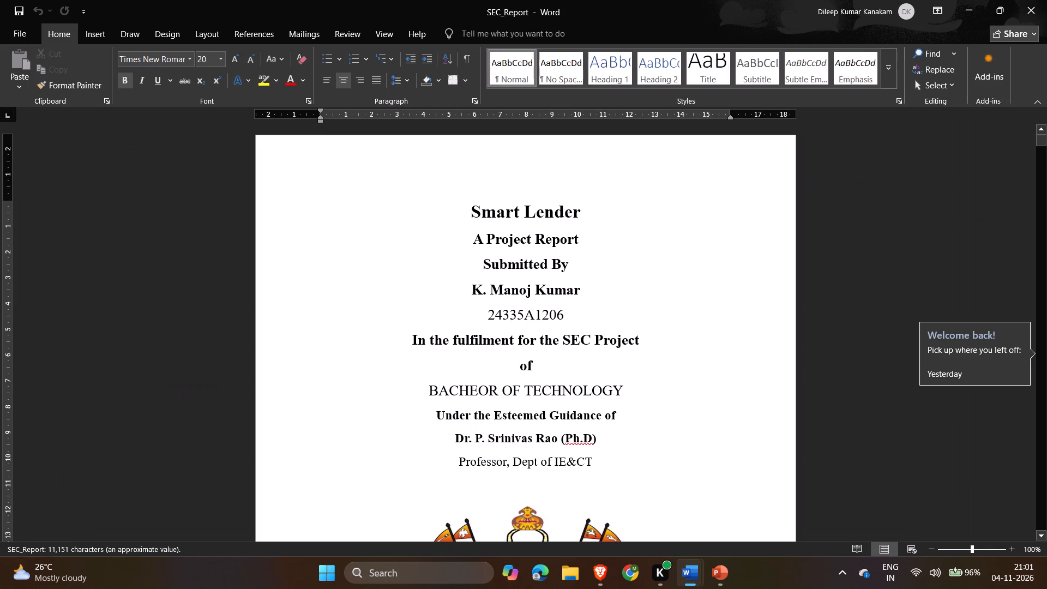
Check the cover page of the Data visualization and Tools report as a reference and return to SEC_Report.
{"action": "key", "text": "alt+Tab"}
{"action": "scroll", "coordinate": [531, 324], "scroll_direction": "up", "scroll_amount": 8}
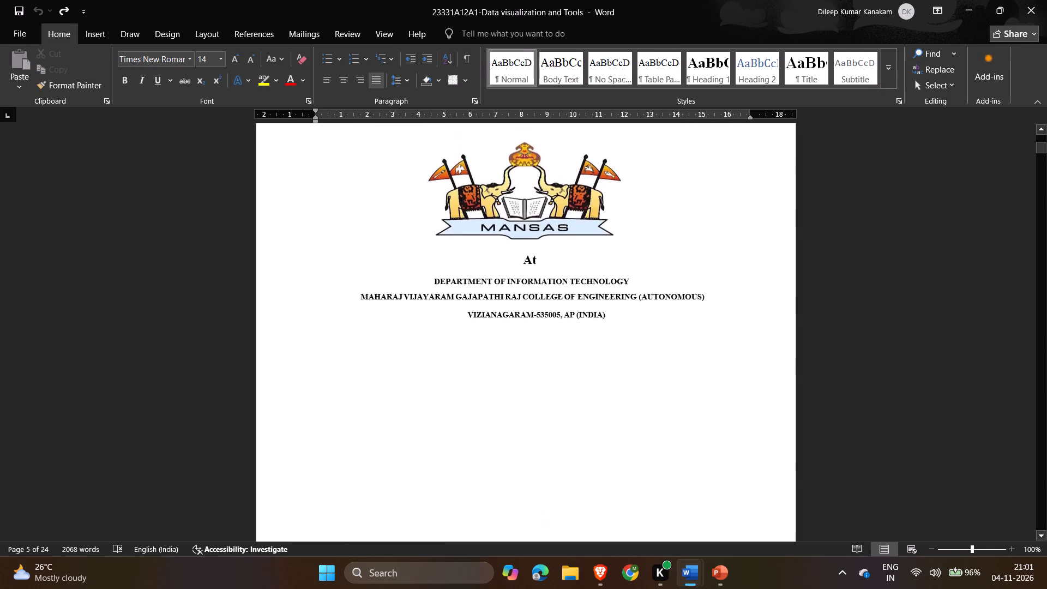
{"action": "scroll", "coordinate": [531, 324], "scroll_direction": "up", "scroll_amount": 5}
{"action": "key", "text": "alt+Tab"}
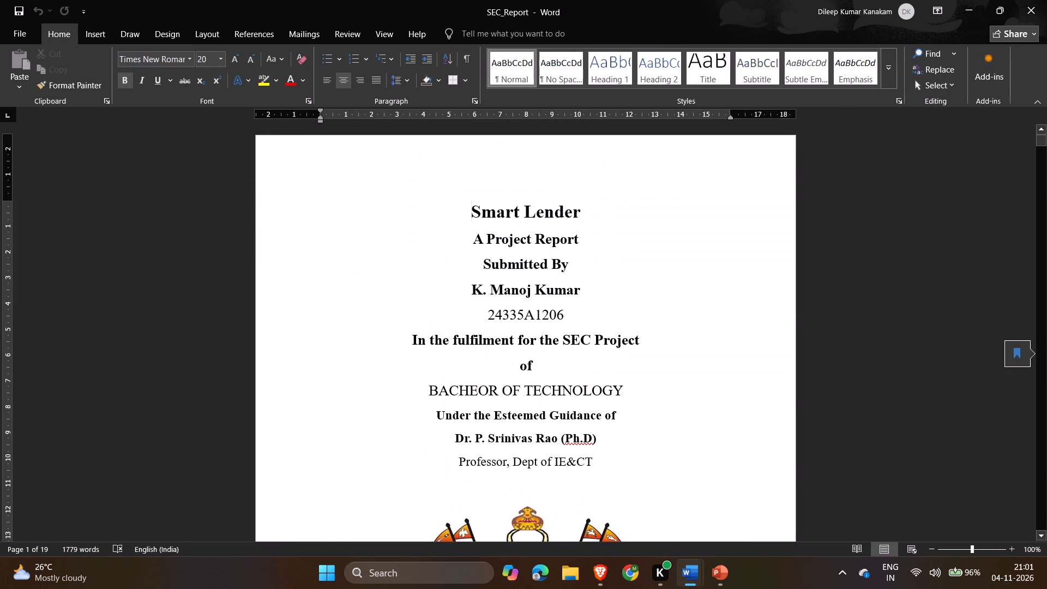
Review the full cover page layout of the Data visualization and Tools report, then return to SEC_Report.
{"action": "key", "text": "alt+Tab"}
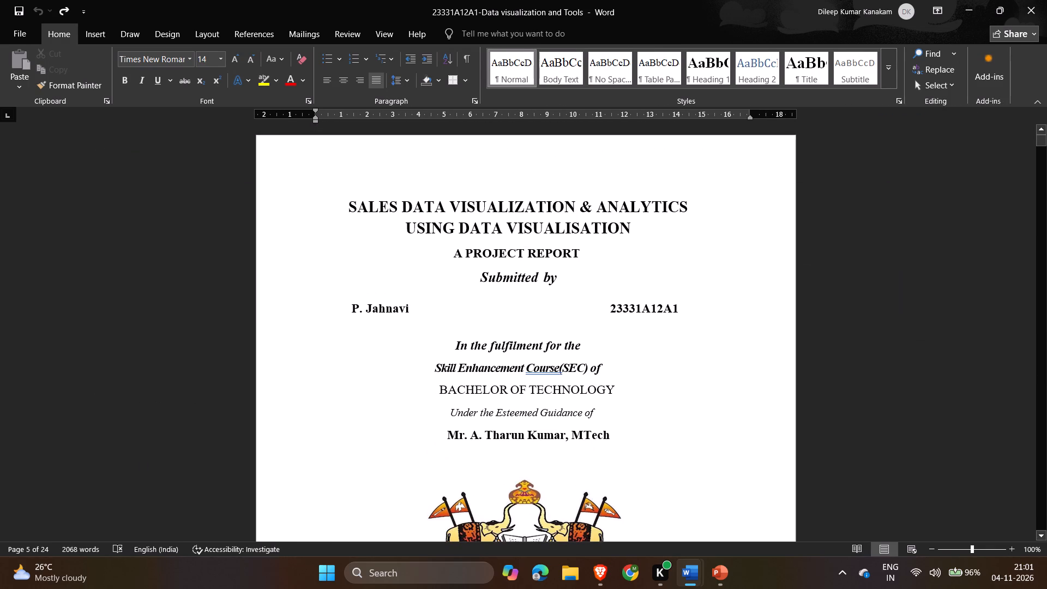
{"action": "key", "text": "alt+Tab"}
{"action": "key", "text": "alt+Tab"}
{"action": "left_click", "coordinate": [558, 278]}
{"action": "scroll", "coordinate": [449, 292], "scroll_direction": "down", "scroll_amount": 2}
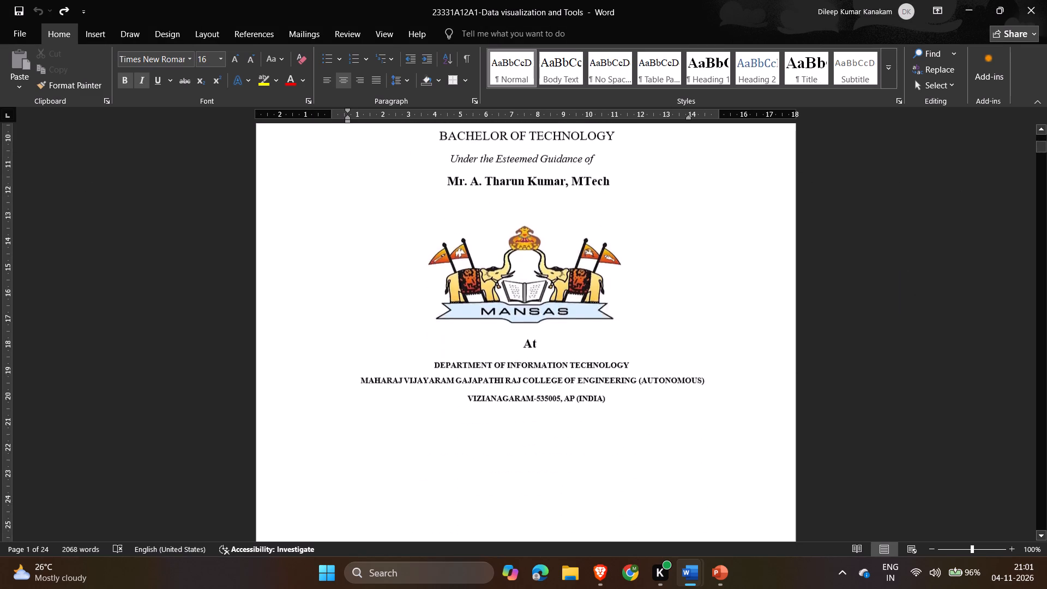
{"action": "scroll", "coordinate": [449, 292], "scroll_direction": "down", "scroll_amount": 1}
{"action": "scroll", "coordinate": [449, 292], "scroll_direction": "up", "scroll_amount": 3}
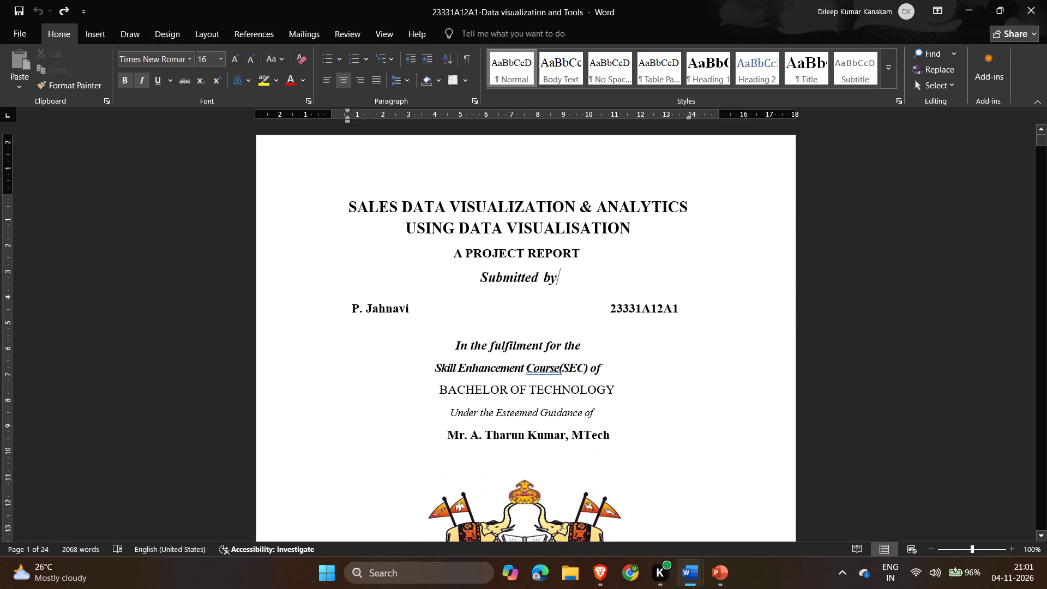
{"action": "key", "text": "alt+Tab"}
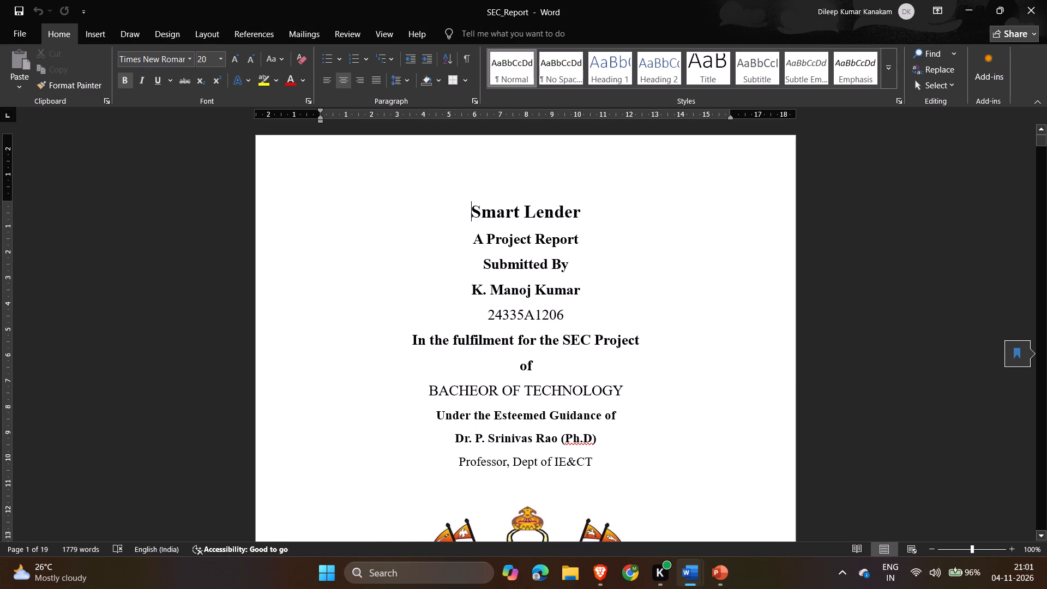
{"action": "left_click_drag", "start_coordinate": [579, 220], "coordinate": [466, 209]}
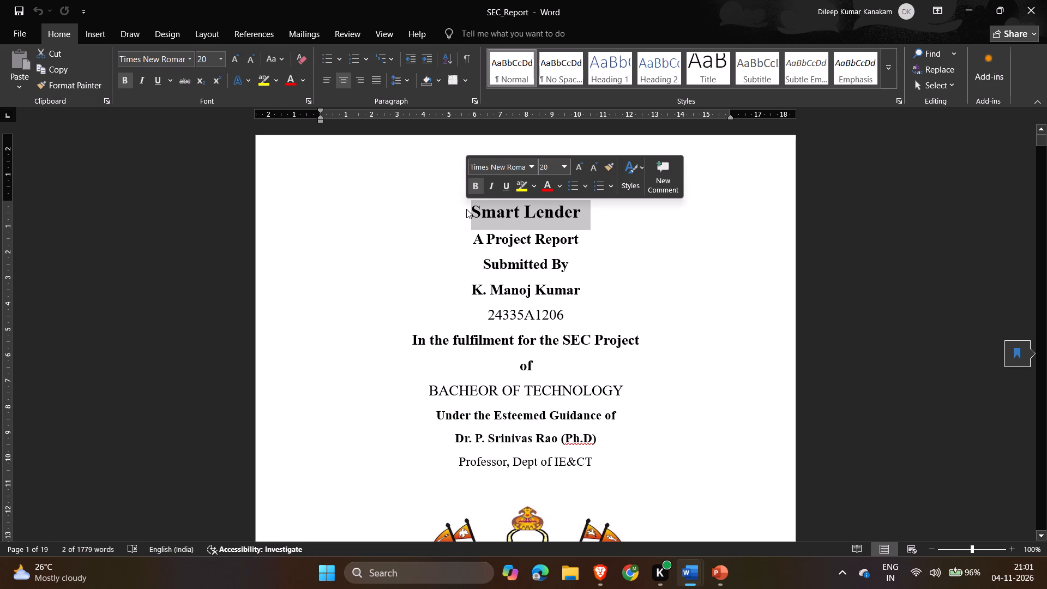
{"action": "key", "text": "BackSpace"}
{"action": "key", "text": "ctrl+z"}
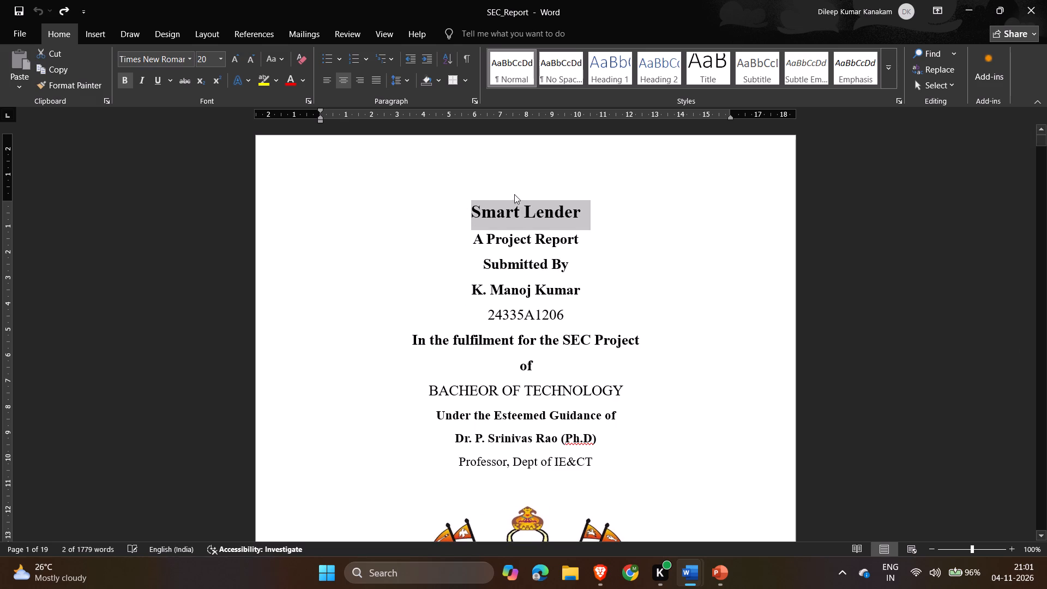
Replace the cover page title "Smart Lender" with a new title beginning "FinMate - ", keeping its formatting.
{"action": "left_click", "coordinate": [547, 203]}
{"action": "left_click", "coordinate": [595, 216]}
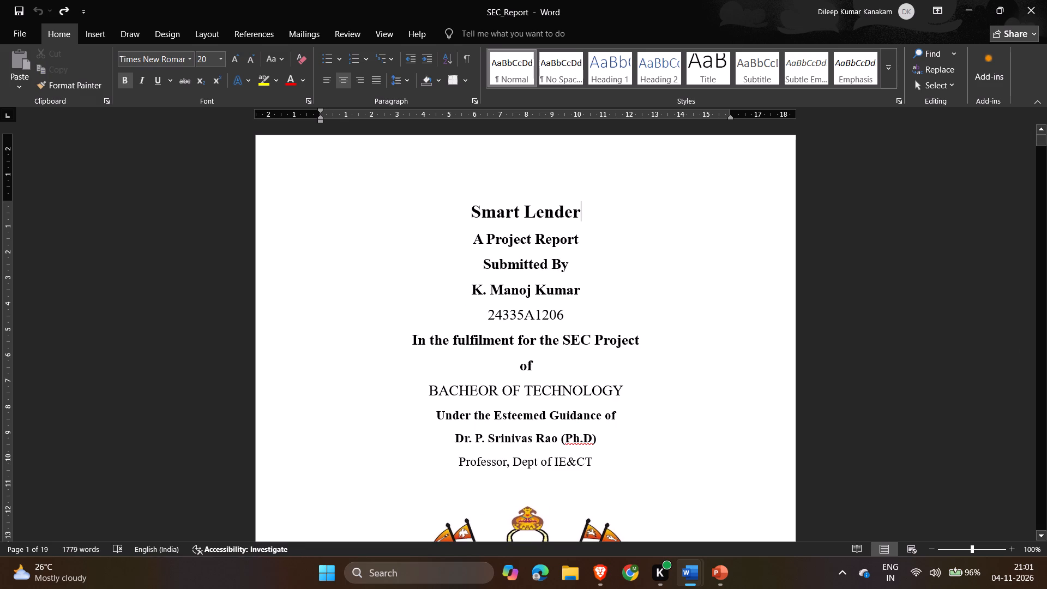
{"action": "key", "text": "BackSpace"}
{"action": "key", "text": "BackSpace"}
{"action": "key", "text": "BackSpace"}
{"action": "key", "text": "BackSpace"}
{"action": "key", "text": "BackSpace"}
{"action": "key", "text": "BackSpace"}
{"action": "key", "text": "BackSpace"}
{"action": "key", "text": "BackSpace"}
{"action": "key", "text": "BackSpace"}
{"action": "key", "text": "BackSpace"}
{"action": "key", "text": "BackSpace"}
{"action": "key", "text": "BackSpace"}
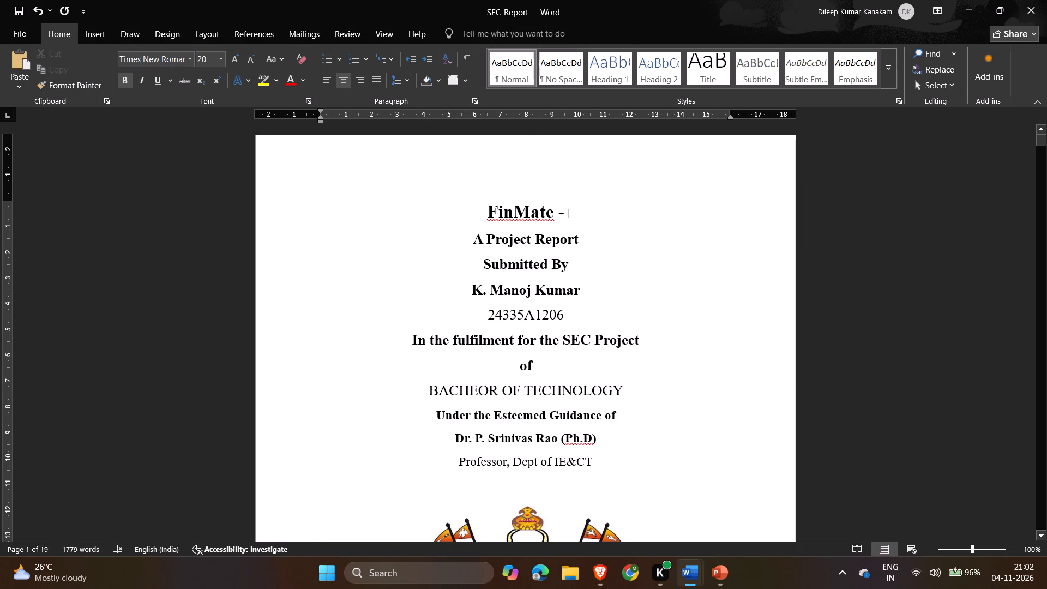
{"action": "key", "text": "ctrl+v"}
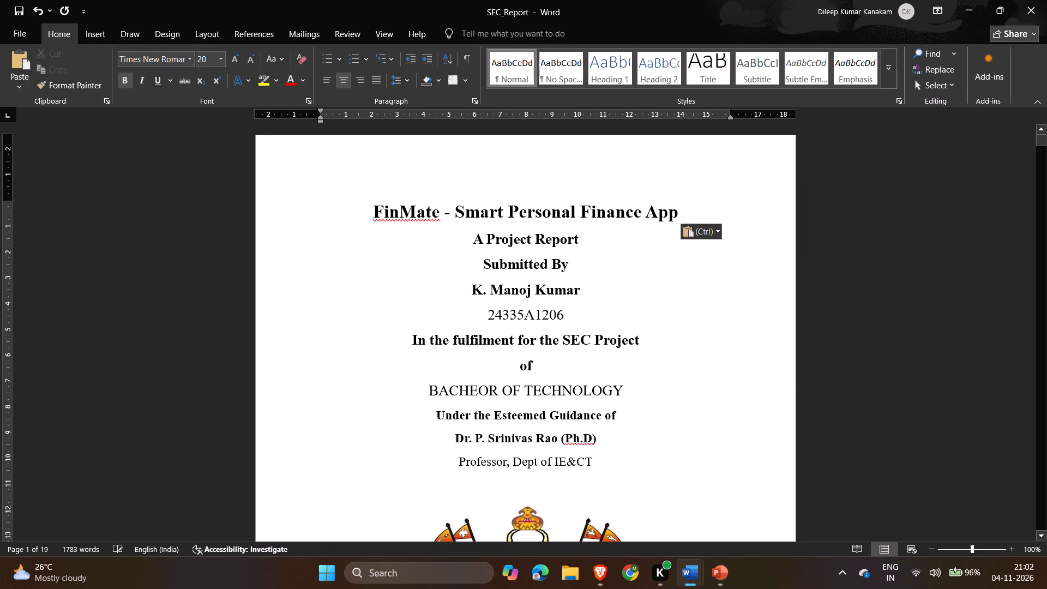
Check the title slide of the UIUX Design presentation in PowerPoint, then return to SEC_Report.
{"action": "key", "text": "alt+Tab"}
{"action": "key", "text": "alt+Tab"}
{"action": "key", "text": "alt+Tab"}
{"action": "key", "text": "alt+Tab"}
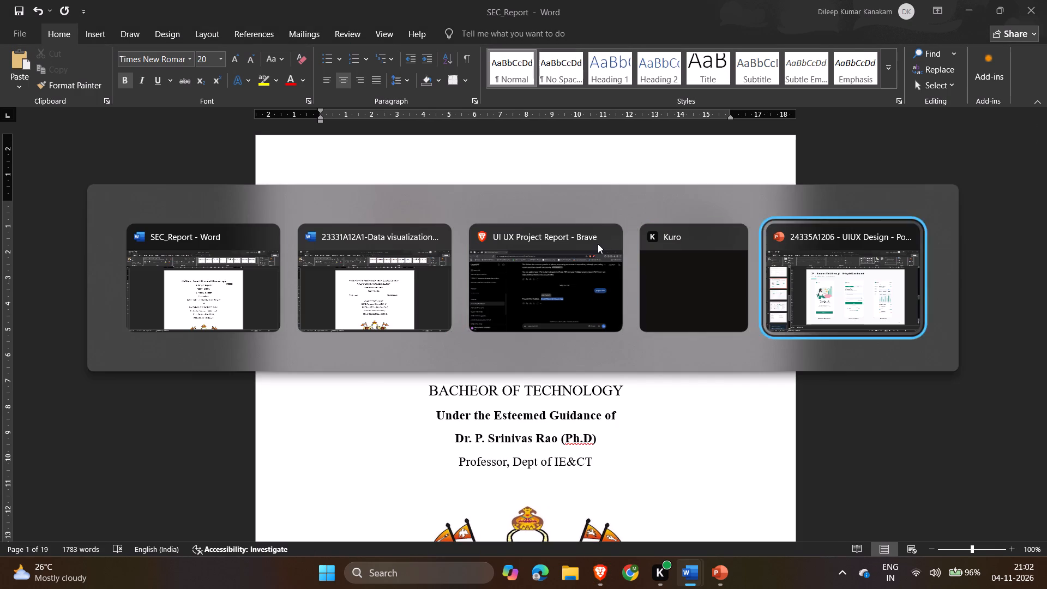
{"action": "scroll", "coordinate": [598, 244], "scroll_direction": "up", "scroll_amount": 20}
{"action": "scroll", "coordinate": [598, 244], "scroll_direction": "up", "scroll_amount": 20}
{"action": "scroll", "coordinate": [598, 244], "scroll_direction": "up", "scroll_amount": 20}
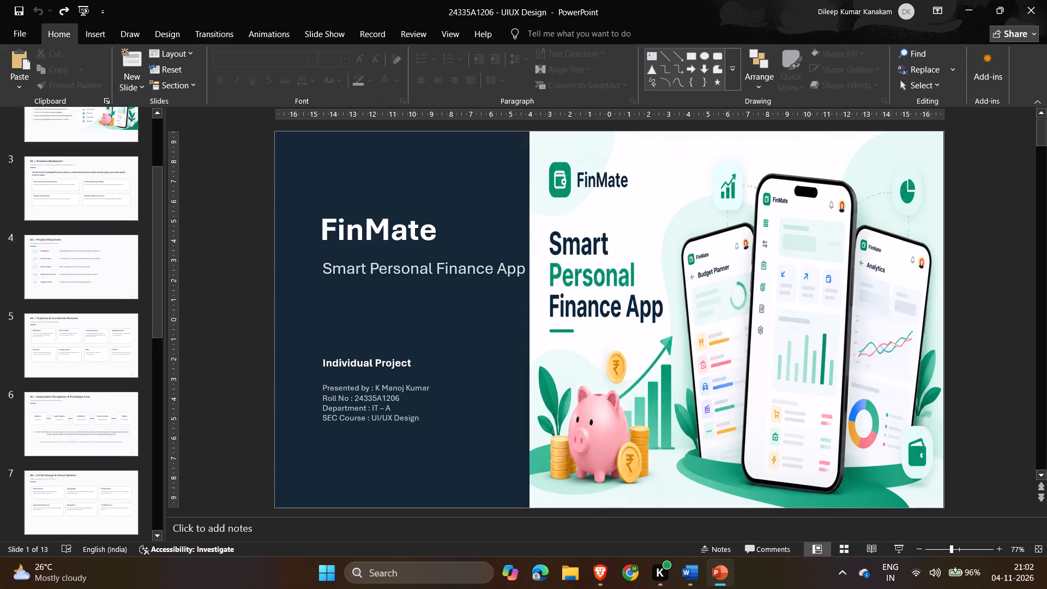
{"action": "scroll", "coordinate": [598, 244], "scroll_direction": "up", "scroll_amount": 20}
{"action": "scroll", "coordinate": [598, 244], "scroll_direction": "up", "scroll_amount": 20}
{"action": "scroll", "coordinate": [598, 244], "scroll_direction": "up", "scroll_amount": 11}
{"action": "key", "text": "alt+Tab"}
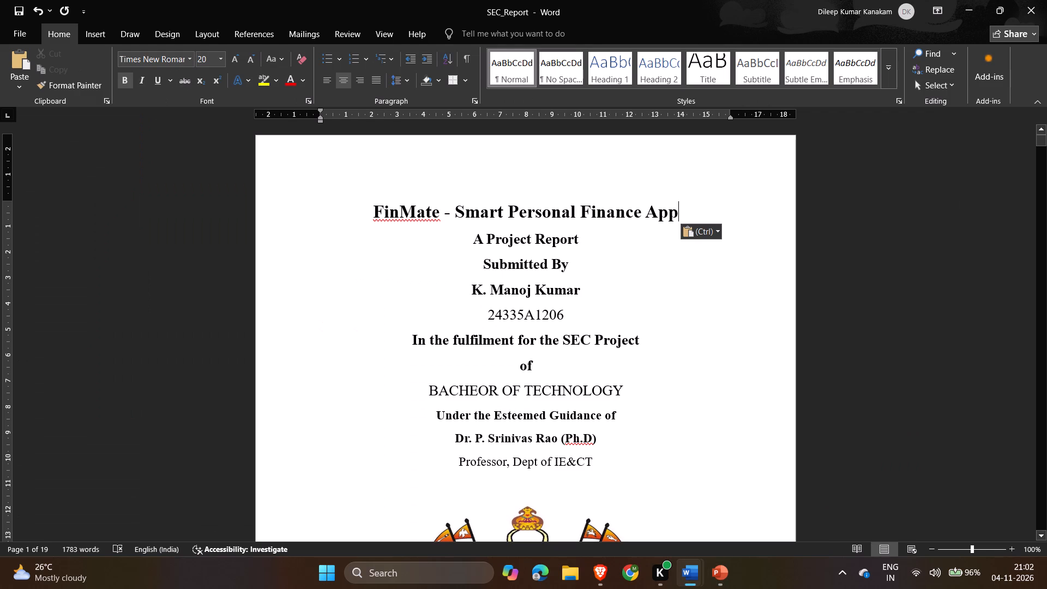
Compare the cover page title formatting of the Data visualization and Tools report with that of SEC_Report.
{"action": "key", "text": "alt+Tab"}
{"action": "key", "text": "alt+Tab"}
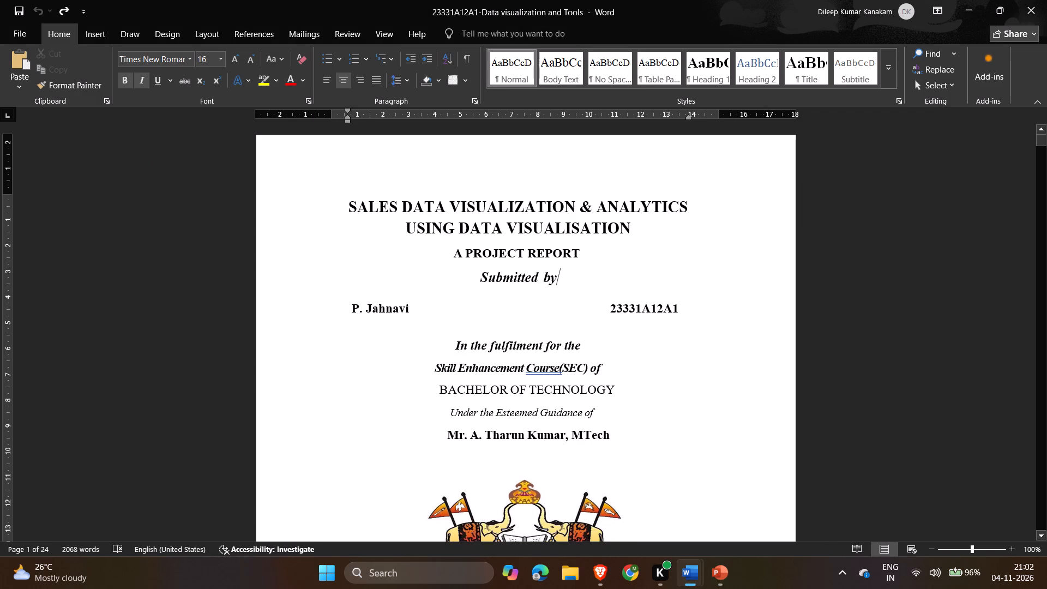
{"action": "key", "text": "alt+Tab"}
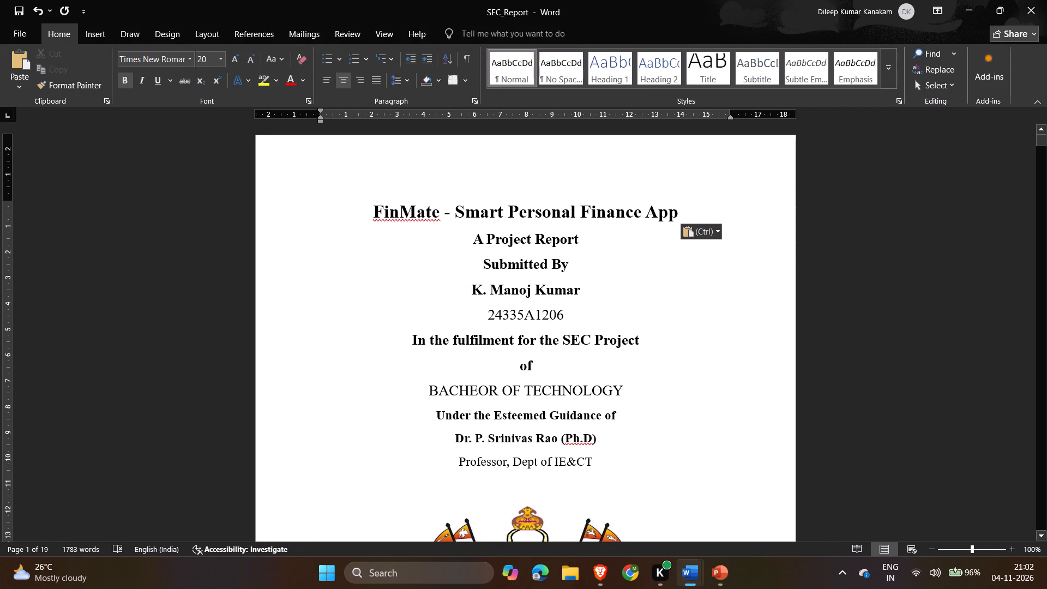
{"action": "key", "text": "alt+Tab"}
{"action": "key", "text": "alt+Tab"}
{"action": "key", "text": "alt+Tab"}
{"action": "left_click_drag", "start_coordinate": [630, 224], "coordinate": [568, 235]}
{"action": "key", "text": "alt+Tab"}
{"action": "key", "text": "alt+Tab"}
{"action": "key", "text": "alt+Tab"}
Apply the reference report's two-line title formatting to the "FinMate - Smart Personal Finance App" title in SEC_Report with Format Painter.
{"action": "key", "text": "alt+Tab"}
{"action": "left_click", "coordinate": [630, 230]}
{"action": "left_click_drag", "start_coordinate": [630, 230], "coordinate": [323, 200]}
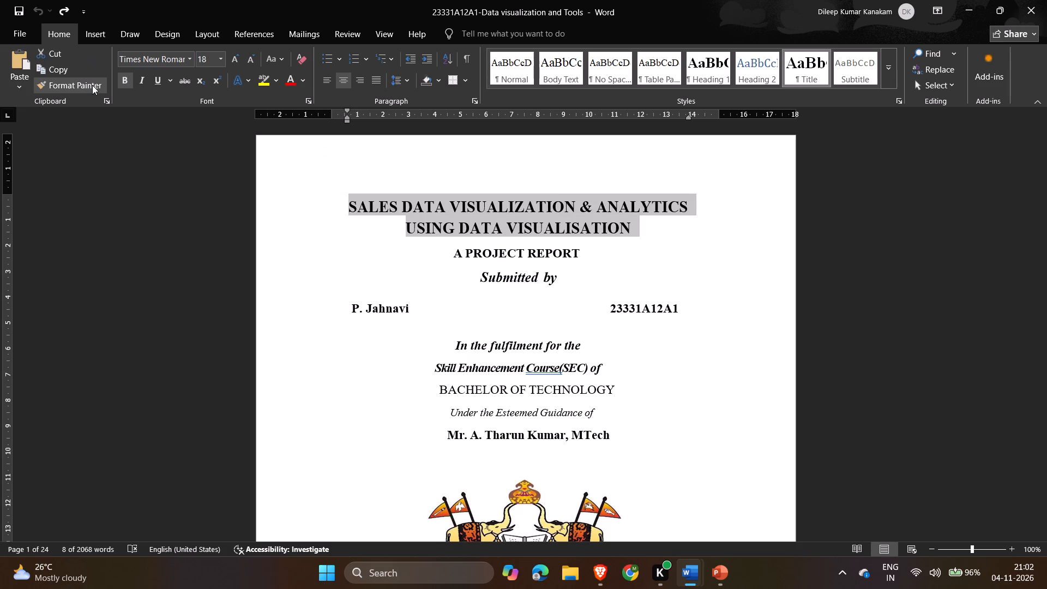
{"action": "left_click", "coordinate": [92, 85]}
{"action": "key", "text": "alt+Tab"}
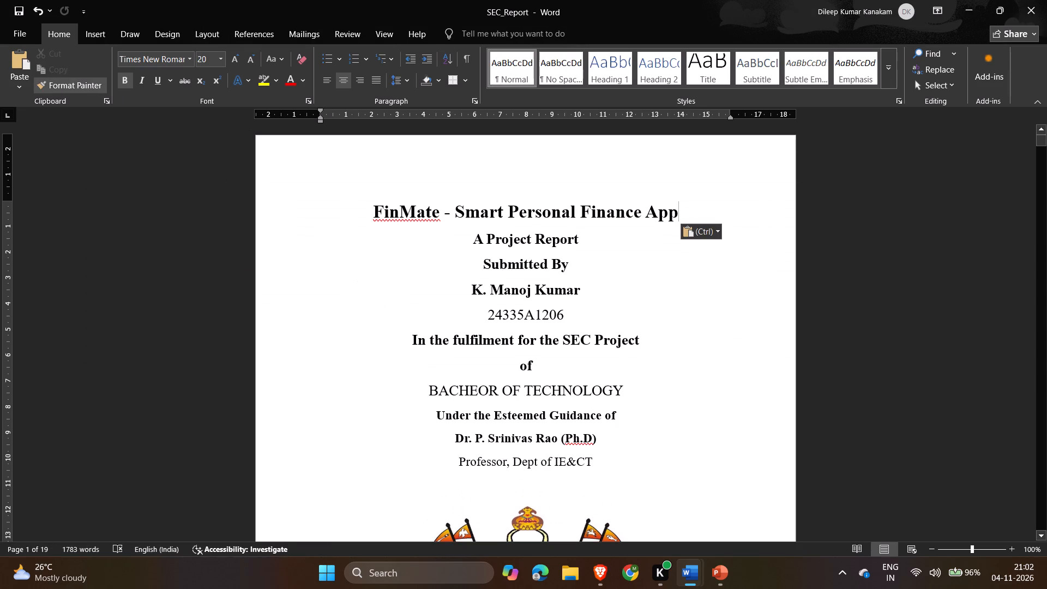
{"action": "left_click_drag", "start_coordinate": [681, 214], "coordinate": [375, 217]}
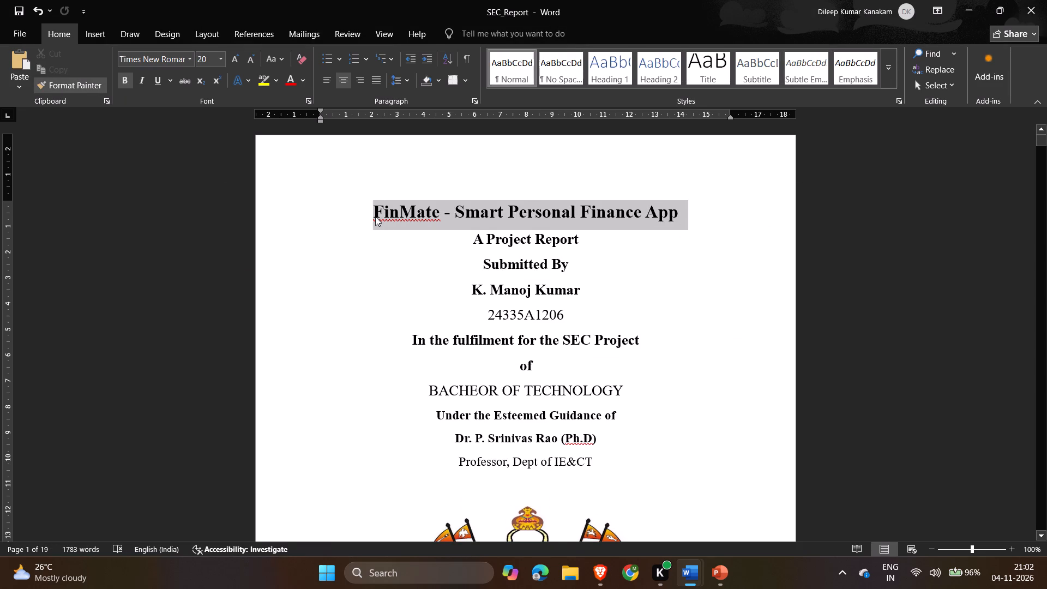
{"action": "left_click", "coordinate": [742, 191]}
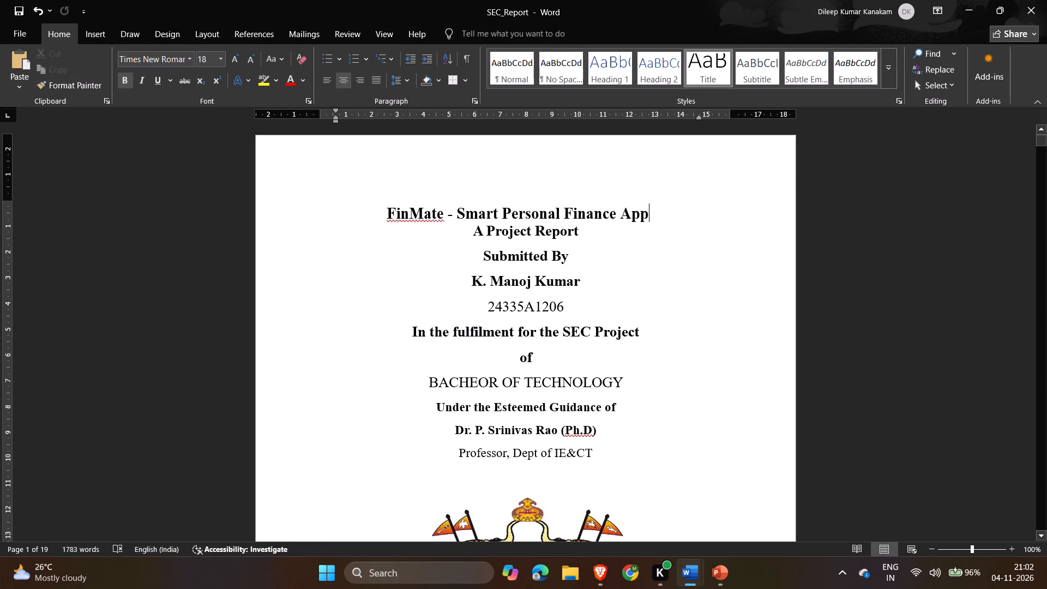
Apply the formatting of the reference report's "A PROJECT REPORT" line to "A Project Report" in SEC_Report with Format Painter.
{"action": "key", "text": "alt+Tab"}
{"action": "left_click_drag", "start_coordinate": [609, 256], "coordinate": [460, 257]}
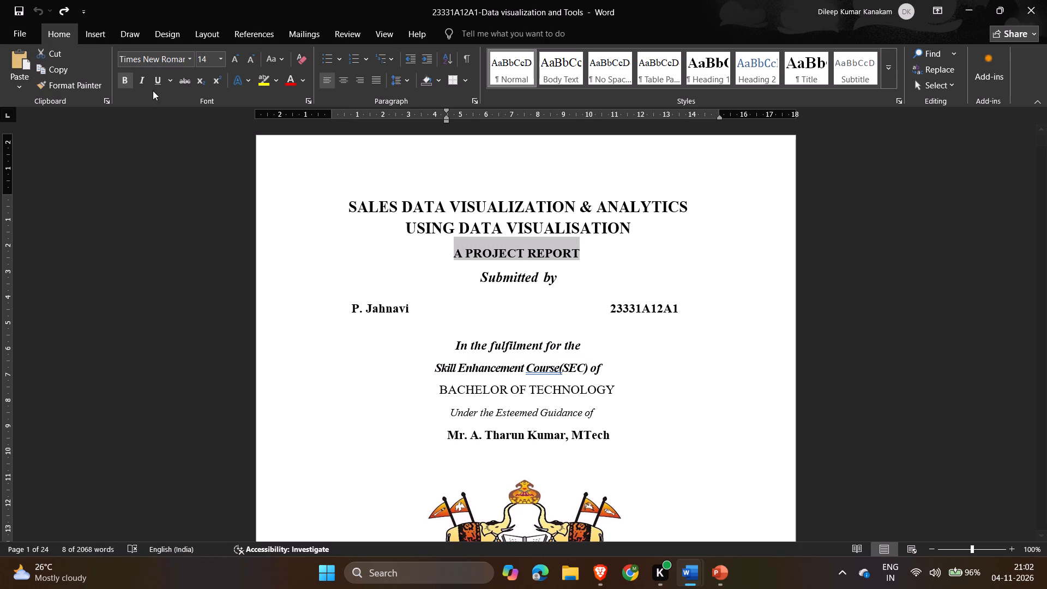
{"action": "left_click", "coordinate": [87, 85]}
{"action": "key", "text": "alt+Tab"}
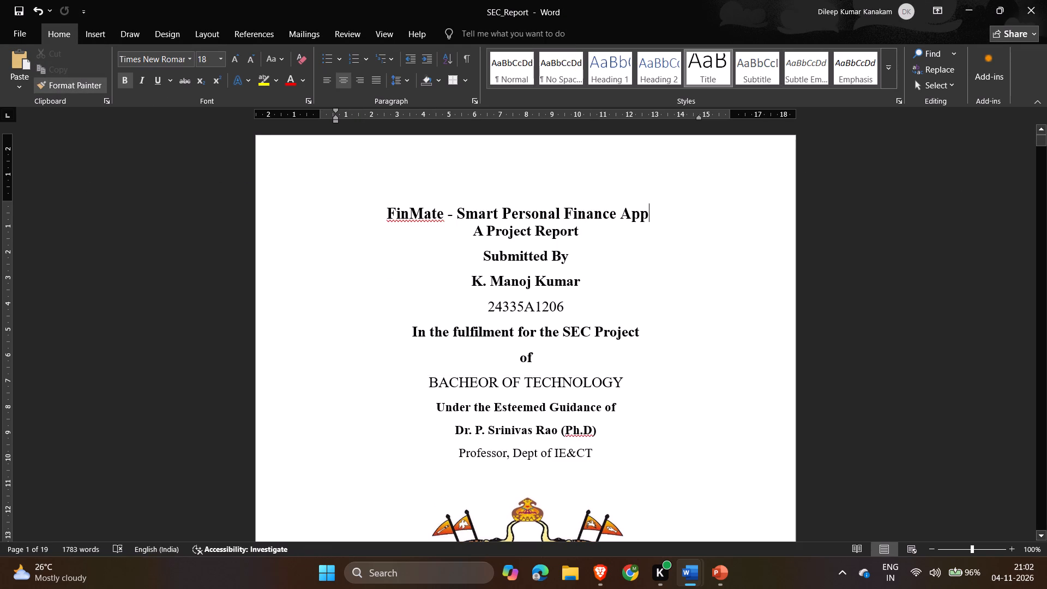
{"action": "left_click_drag", "start_coordinate": [583, 232], "coordinate": [427, 230]}
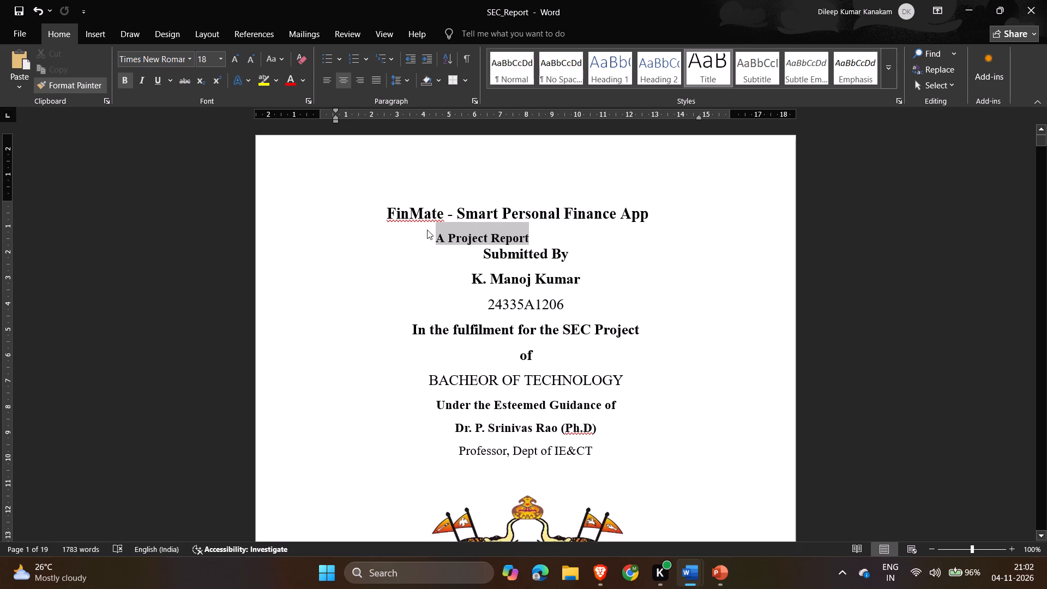
{"action": "left_click", "coordinate": [693, 247]}
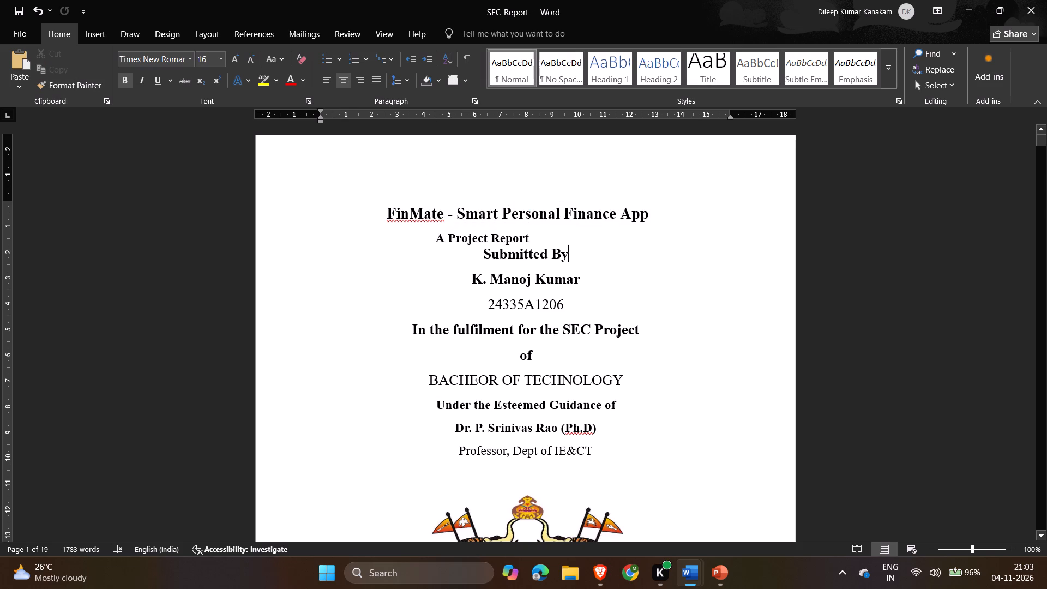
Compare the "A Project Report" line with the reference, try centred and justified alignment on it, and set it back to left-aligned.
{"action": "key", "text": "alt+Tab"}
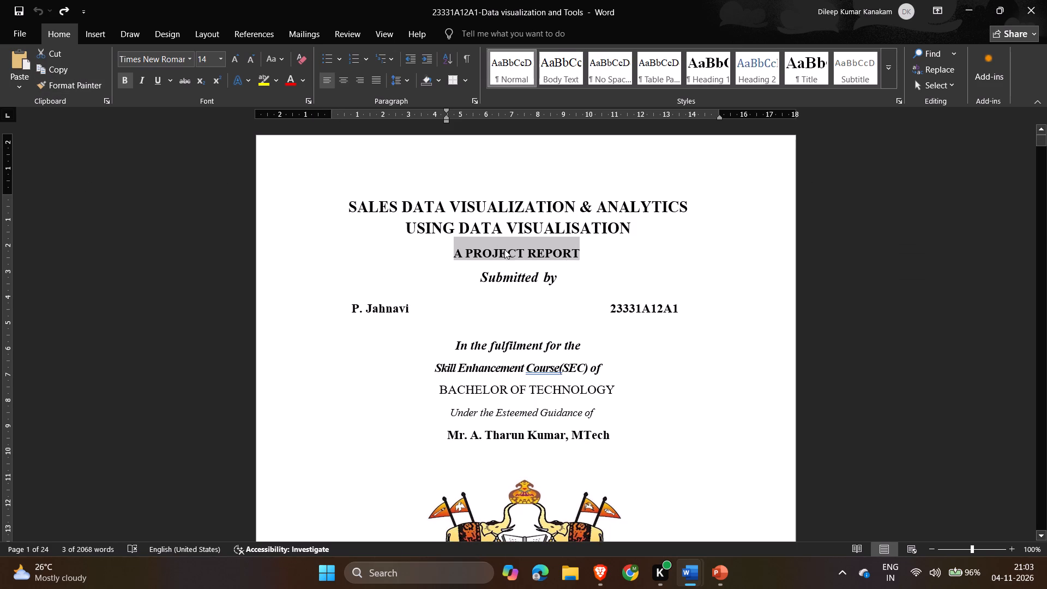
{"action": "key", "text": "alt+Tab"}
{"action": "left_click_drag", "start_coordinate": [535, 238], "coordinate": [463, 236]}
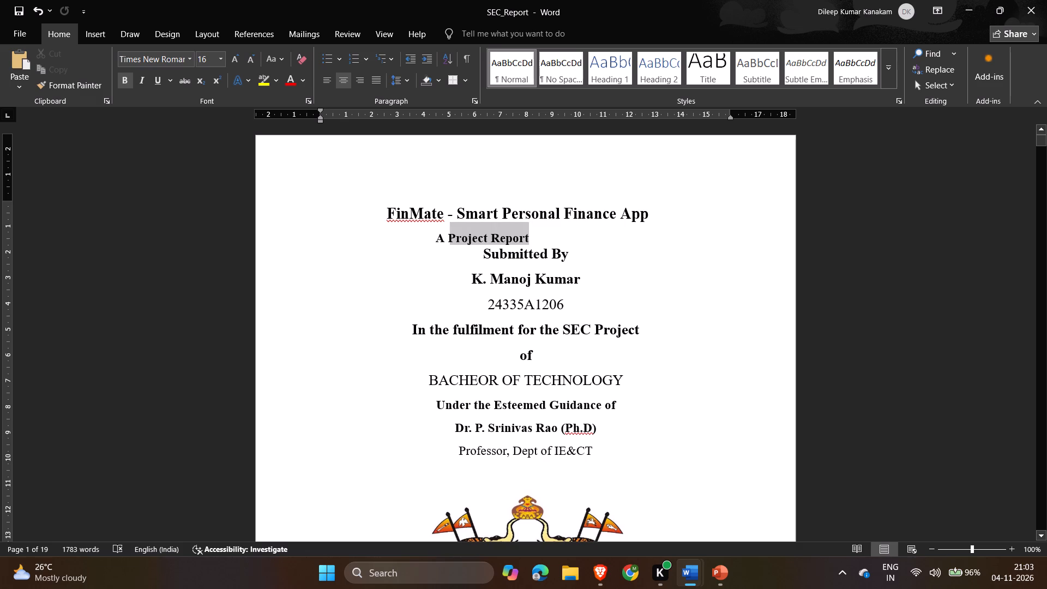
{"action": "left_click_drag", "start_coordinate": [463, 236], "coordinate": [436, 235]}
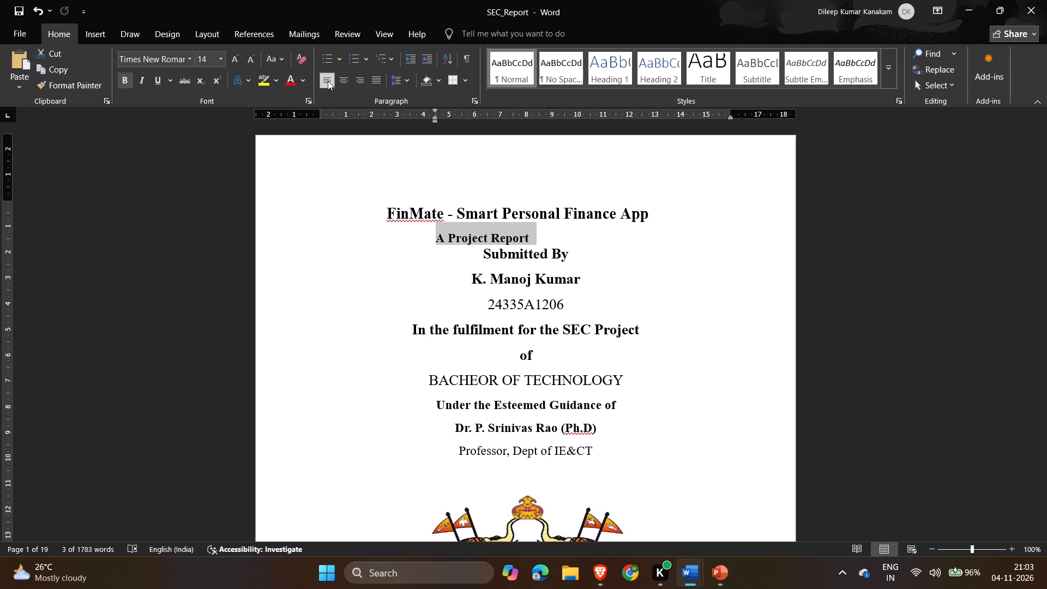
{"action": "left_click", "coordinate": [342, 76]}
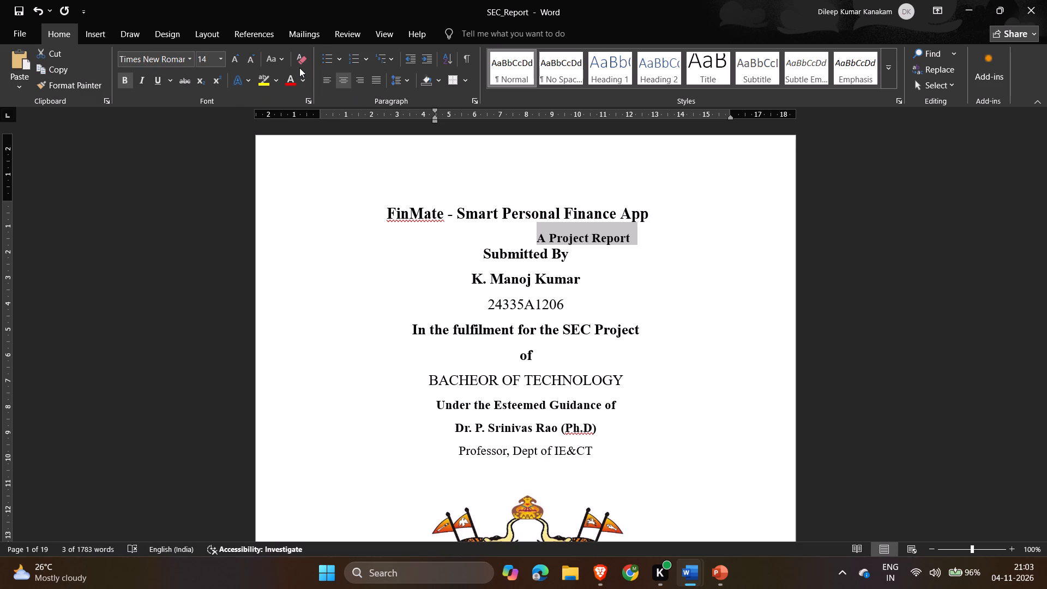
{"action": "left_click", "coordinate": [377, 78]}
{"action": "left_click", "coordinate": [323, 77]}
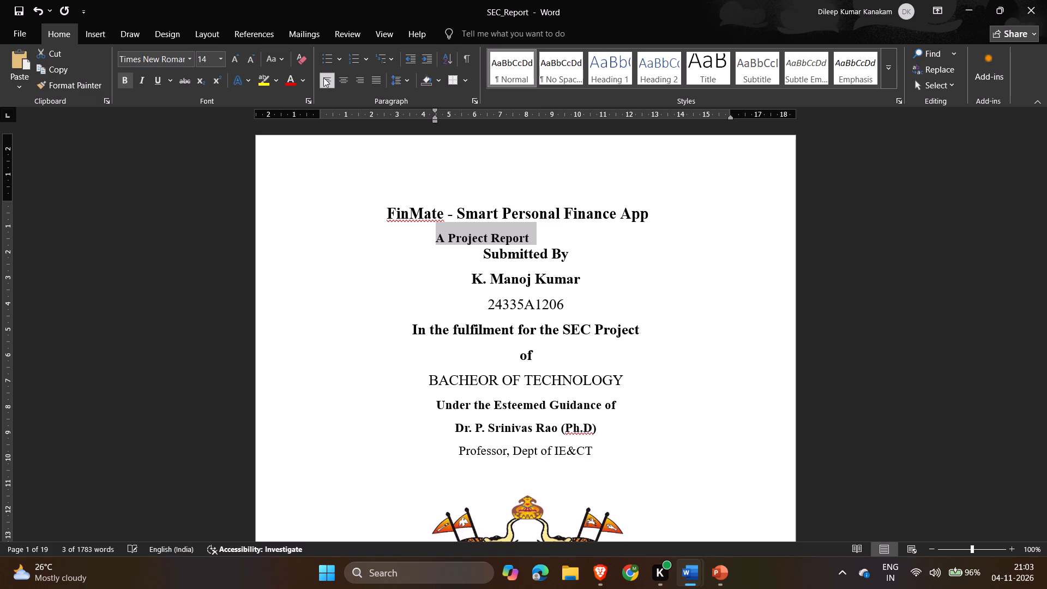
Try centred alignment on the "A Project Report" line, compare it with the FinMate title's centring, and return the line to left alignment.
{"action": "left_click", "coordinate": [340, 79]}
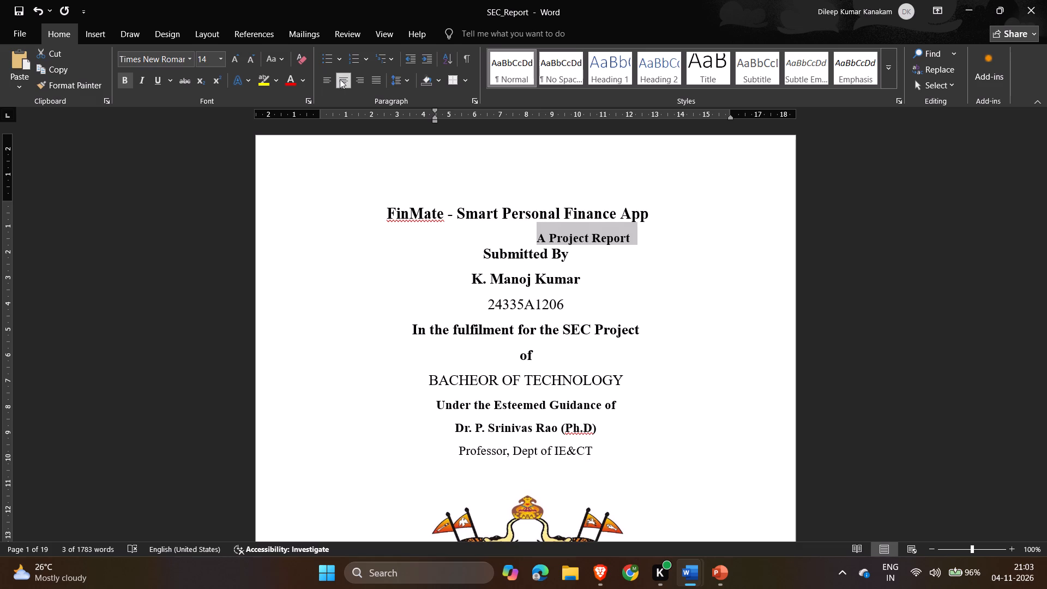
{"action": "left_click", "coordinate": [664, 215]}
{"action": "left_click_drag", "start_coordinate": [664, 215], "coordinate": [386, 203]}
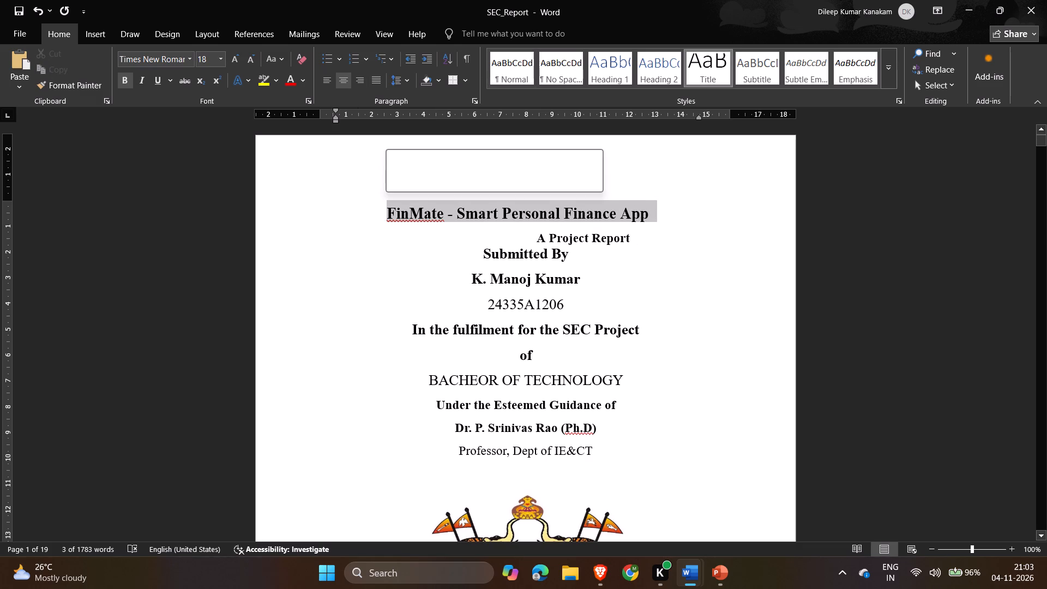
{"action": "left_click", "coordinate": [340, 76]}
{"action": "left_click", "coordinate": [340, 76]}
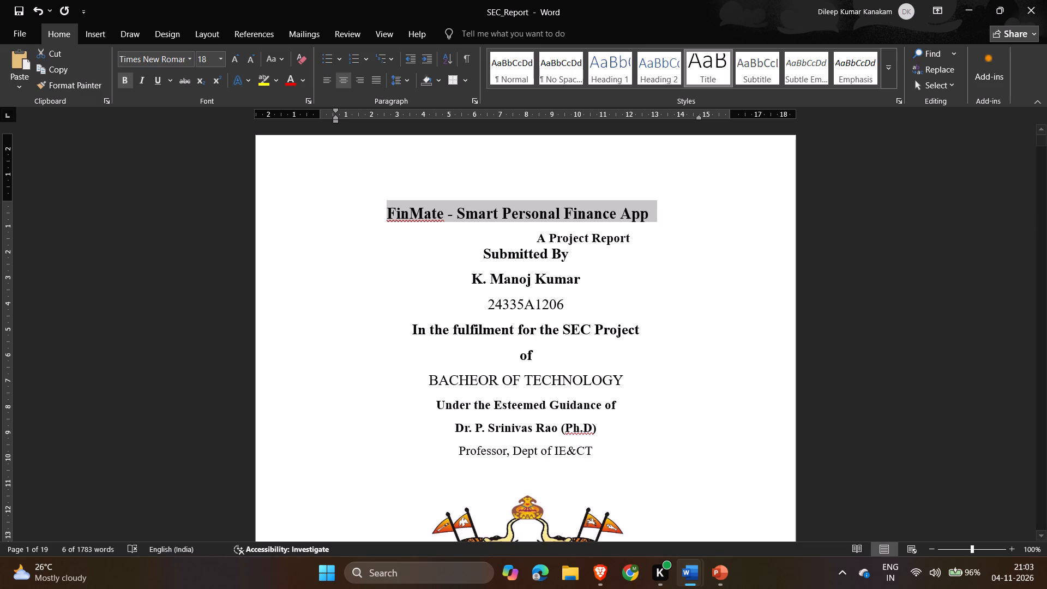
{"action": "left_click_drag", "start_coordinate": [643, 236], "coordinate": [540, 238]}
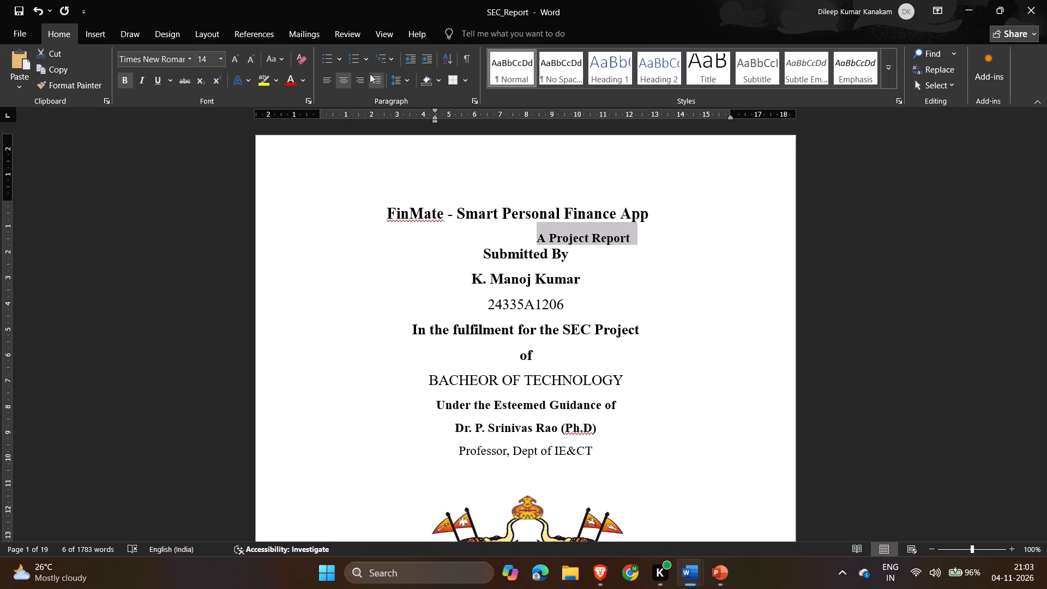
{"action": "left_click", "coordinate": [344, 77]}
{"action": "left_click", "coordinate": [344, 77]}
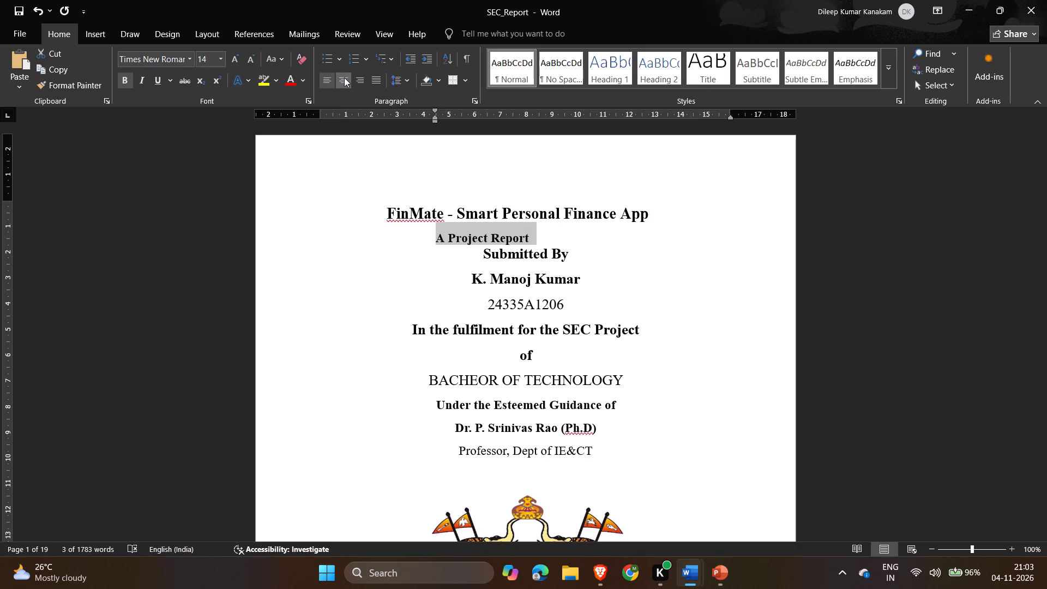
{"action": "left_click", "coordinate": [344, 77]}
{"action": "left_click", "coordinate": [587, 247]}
Apply the formatting of the reference report's "Submitted by" line to "Submitted By" in SEC_Report with Format Painter.
{"action": "key", "text": "alt+Tab"}
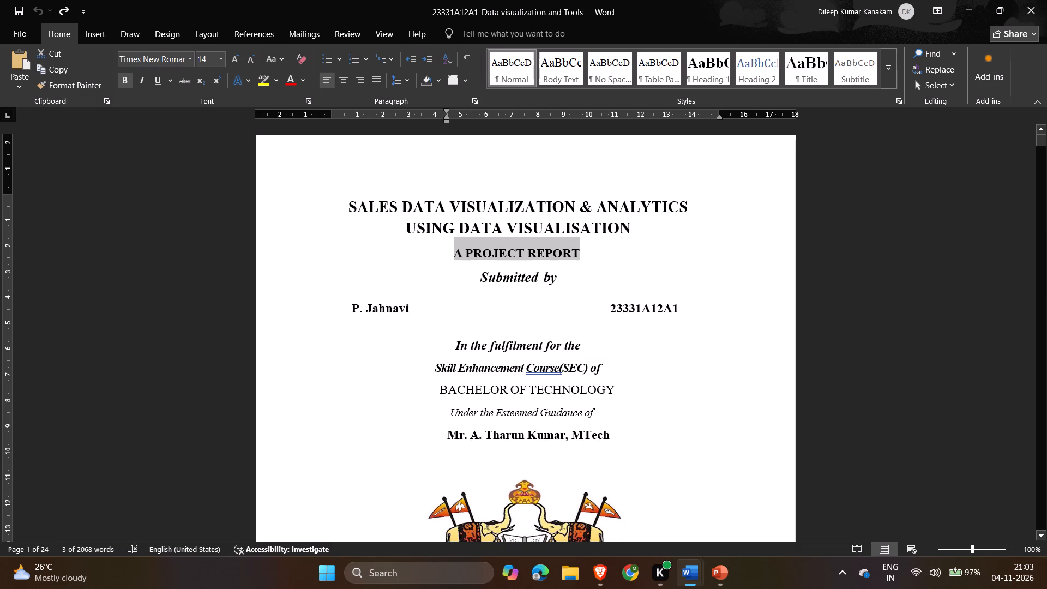
{"action": "left_click", "coordinate": [569, 274]}
{"action": "left_click_drag", "start_coordinate": [569, 274], "coordinate": [450, 257]}
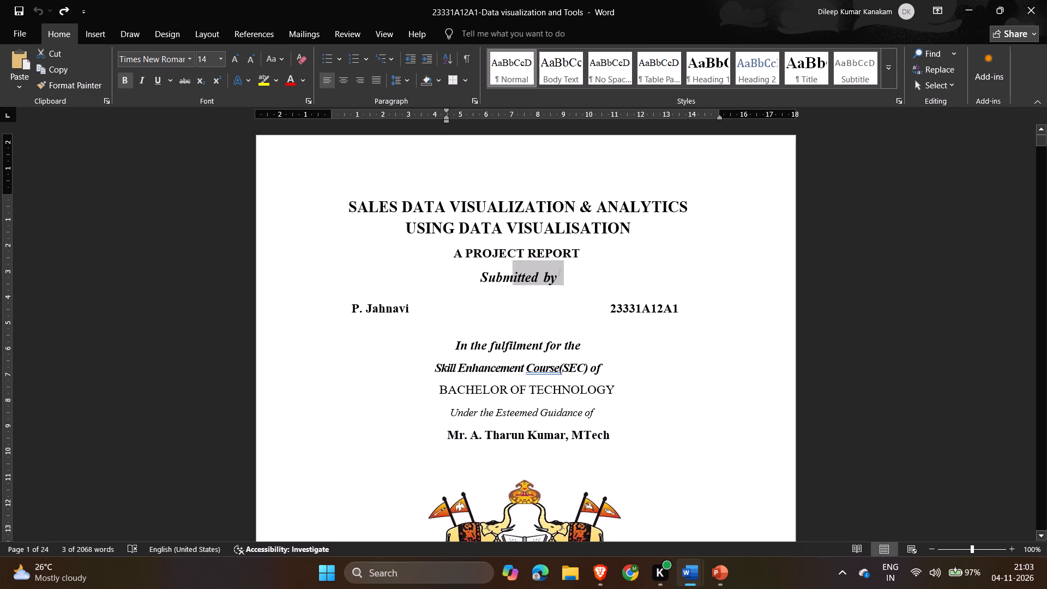
{"action": "left_click_drag", "start_coordinate": [450, 257], "coordinate": [459, 279]}
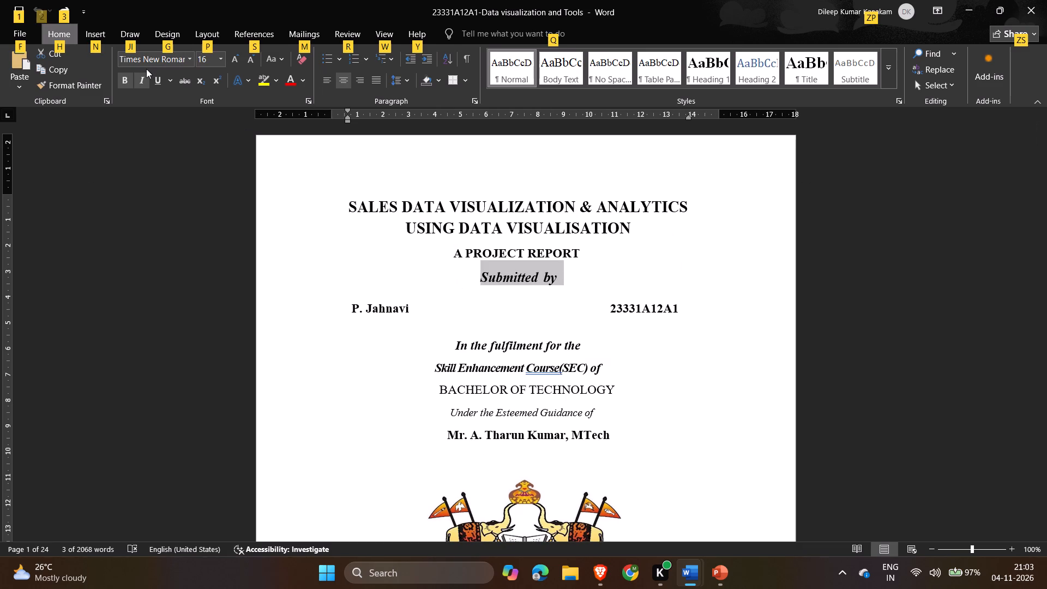
{"action": "left_click", "coordinate": [99, 81]}
{"action": "key", "text": "alt+Tab"}
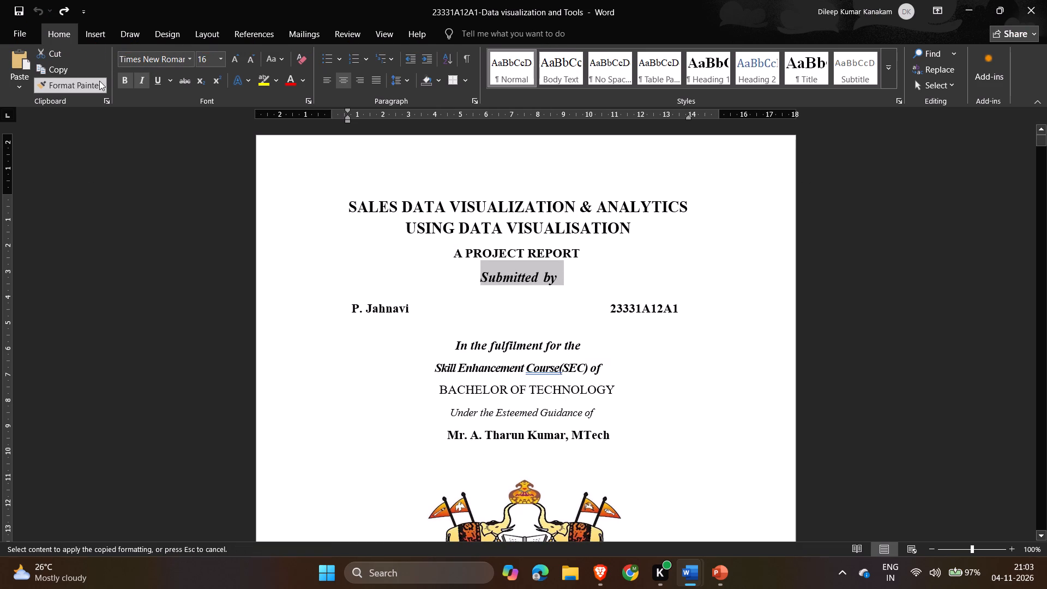
{"action": "left_click_drag", "start_coordinate": [578, 255], "coordinate": [481, 251]}
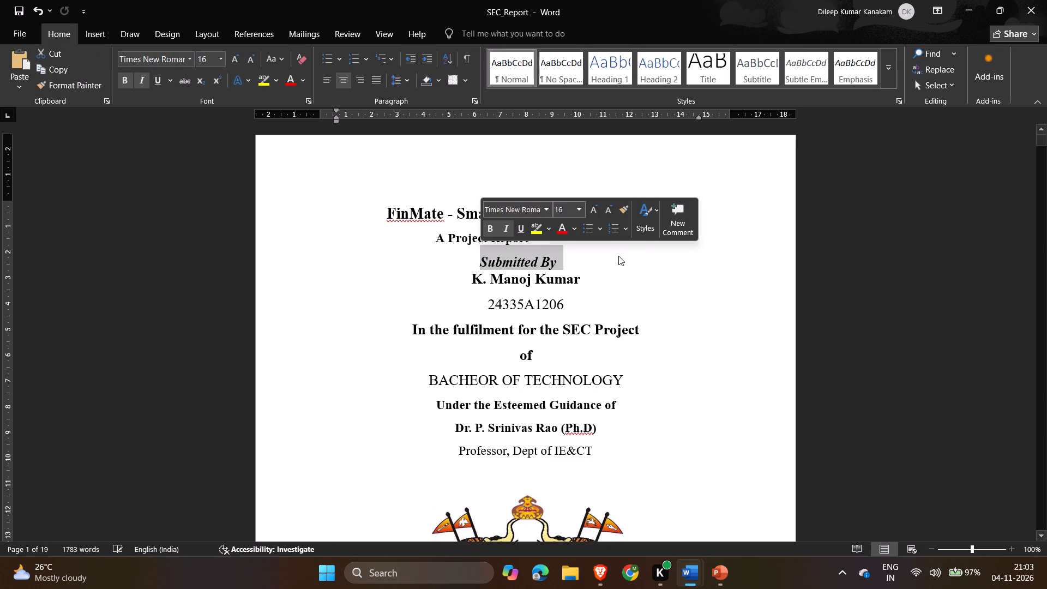
{"action": "left_click", "coordinate": [618, 256]}
{"action": "key", "text": "alt+Tab"}
{"action": "key", "text": "alt+Tab"}
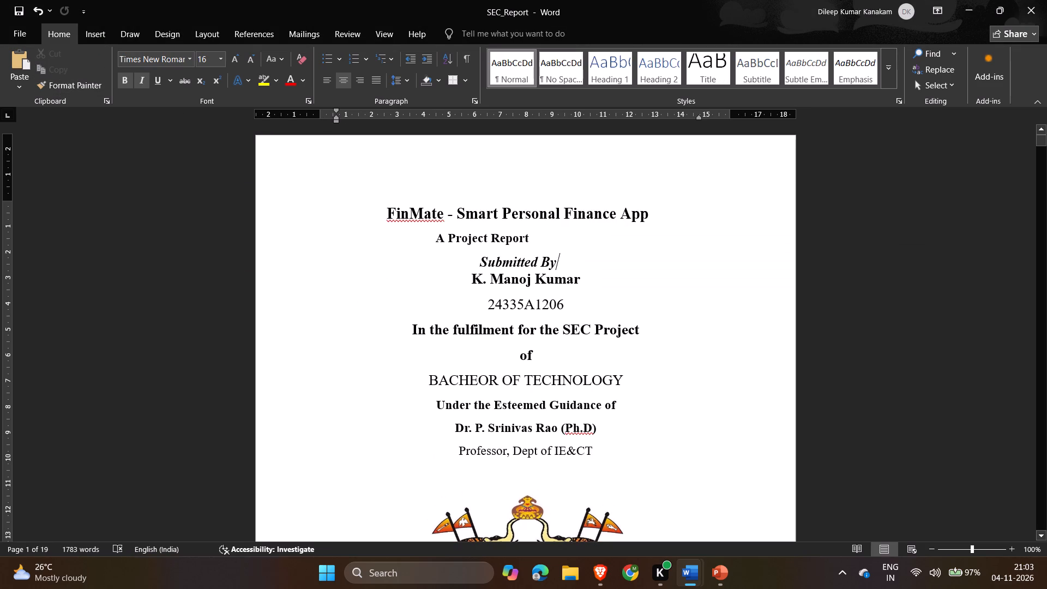
Join the roll number onto the student name's line on the SEC_Report cover page, with no space between them.
{"action": "left_click", "coordinate": [559, 261]}
{"action": "left_click", "coordinate": [617, 286]}
{"action": "key", "text": "Delete"}
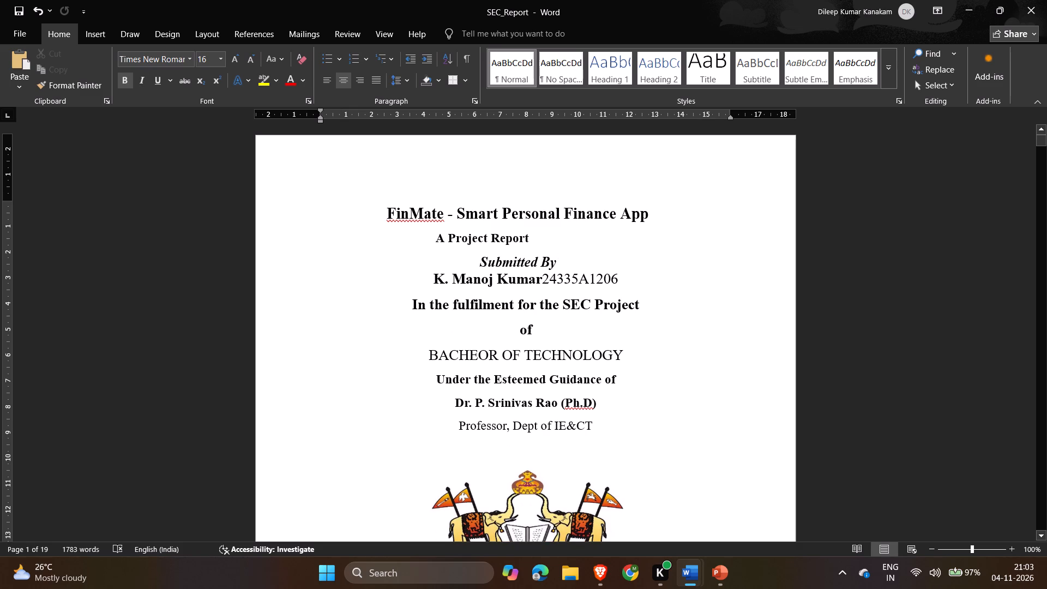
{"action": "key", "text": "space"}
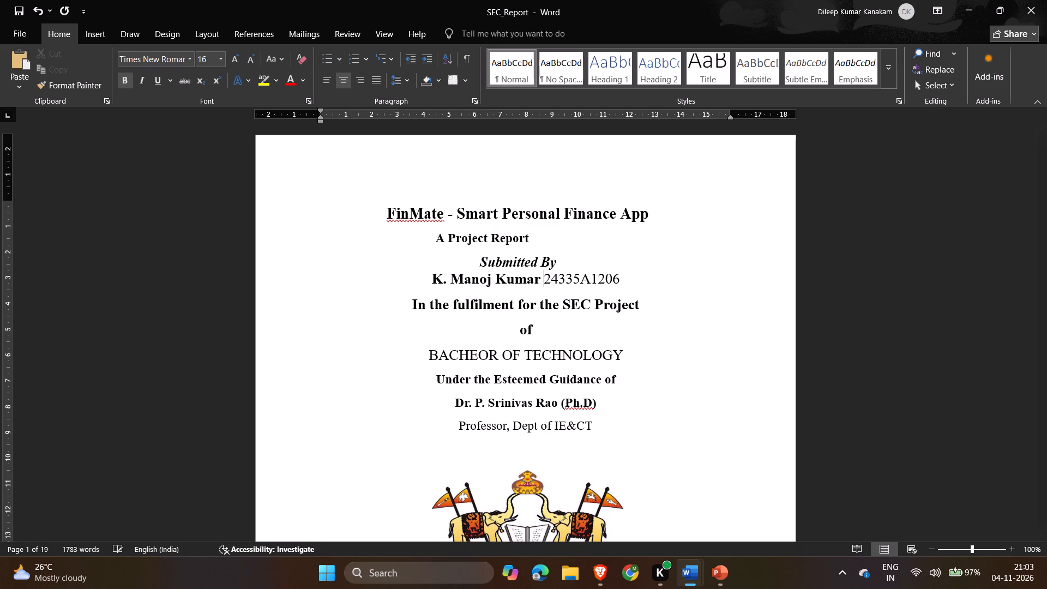
{"action": "key", "text": "BackSpace"}
Copy the formatting of the reference report's student name with Format Painter and return to SEC_Report's combined name and roll number line.
{"action": "key", "text": "alt+Tab"}
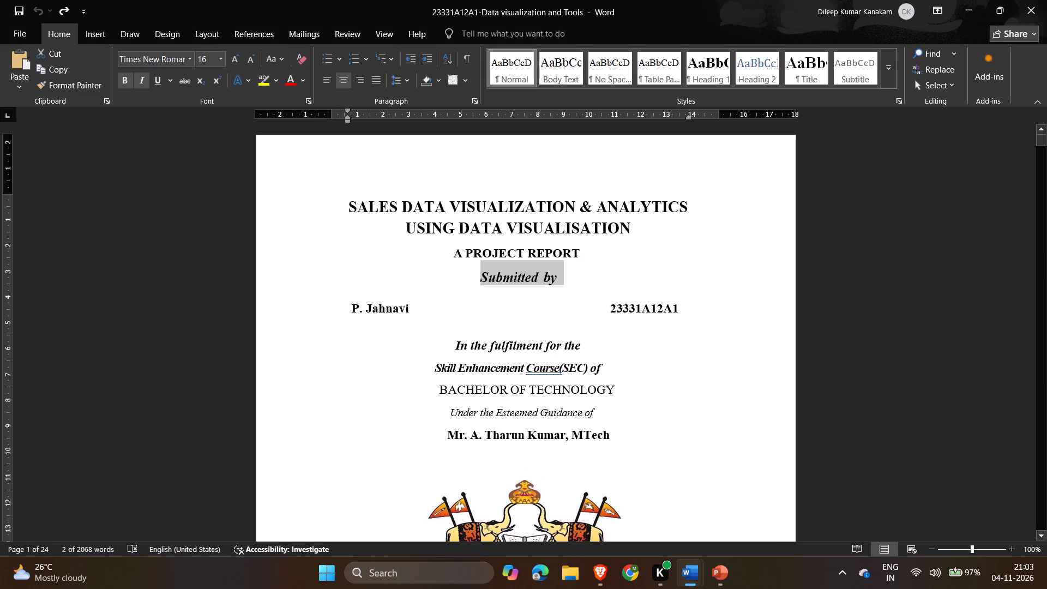
{"action": "left_click_drag", "start_coordinate": [422, 312], "coordinate": [347, 308]}
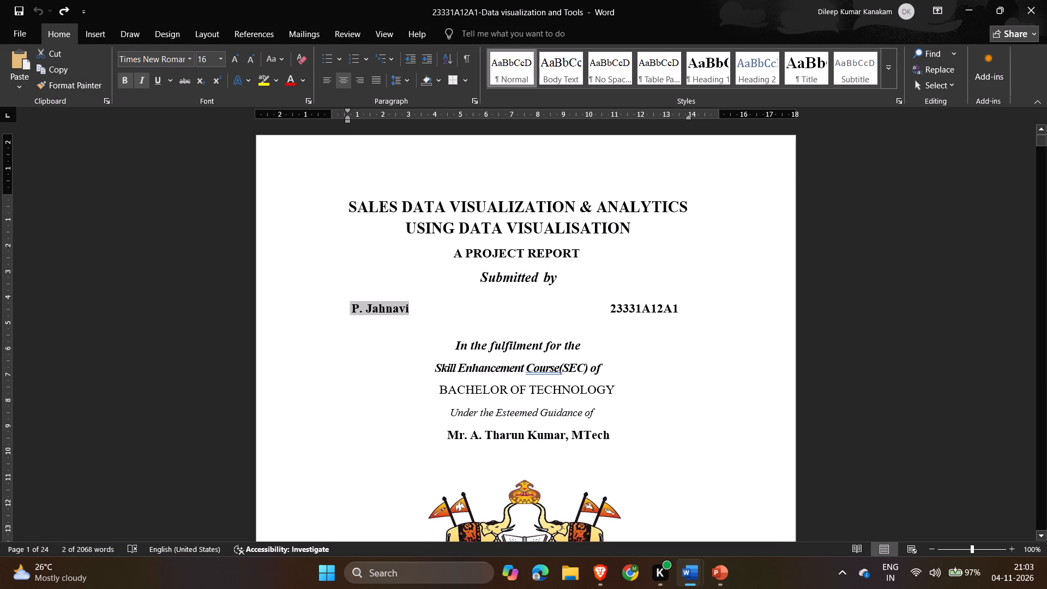
{"action": "left_click_drag", "start_coordinate": [347, 308], "coordinate": [344, 310]}
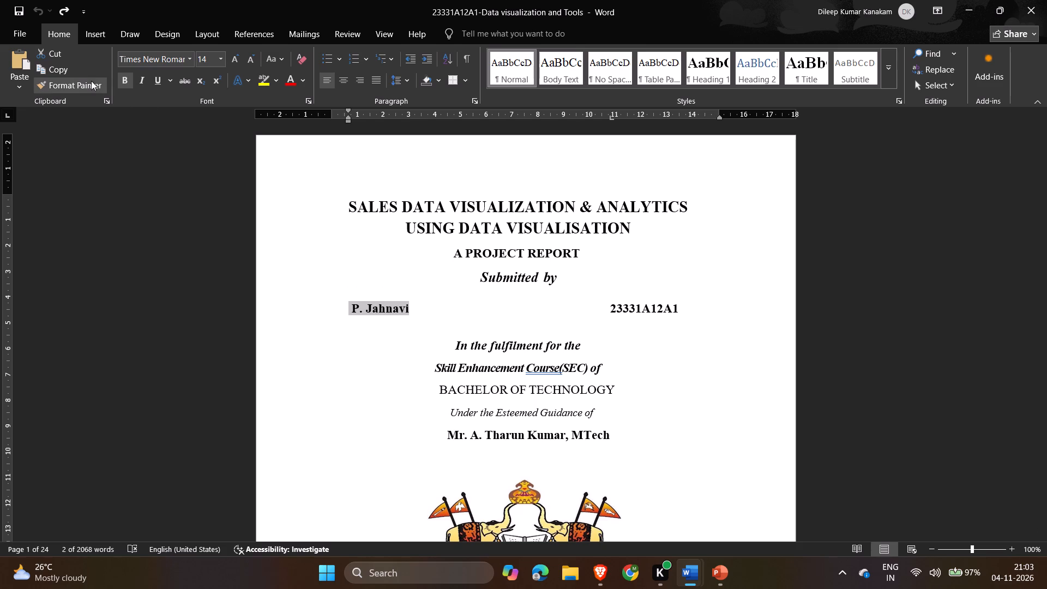
{"action": "left_click", "coordinate": [91, 83]}
{"action": "key", "text": "alt+Tab"}
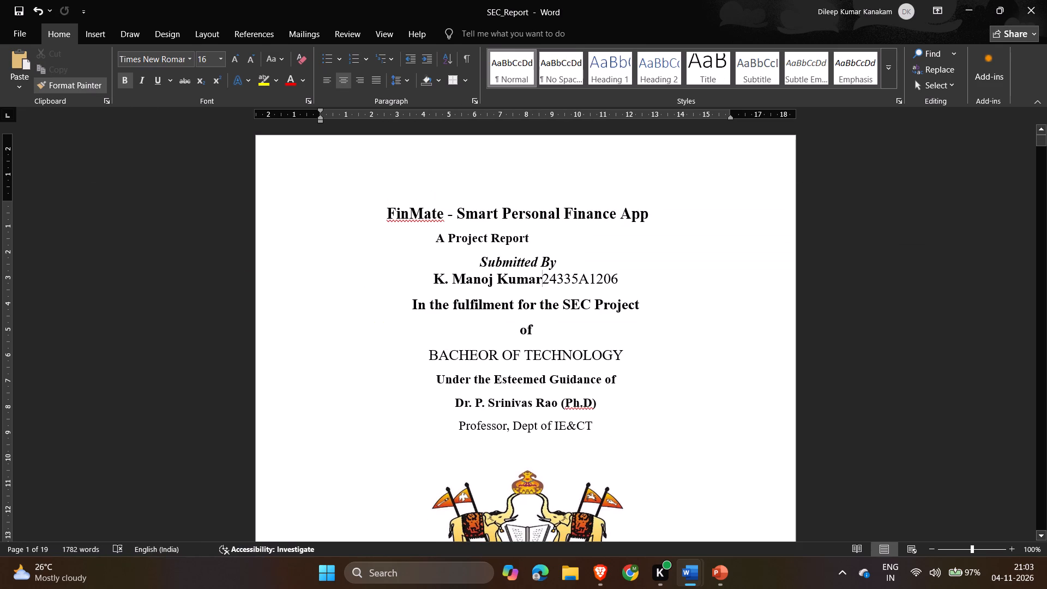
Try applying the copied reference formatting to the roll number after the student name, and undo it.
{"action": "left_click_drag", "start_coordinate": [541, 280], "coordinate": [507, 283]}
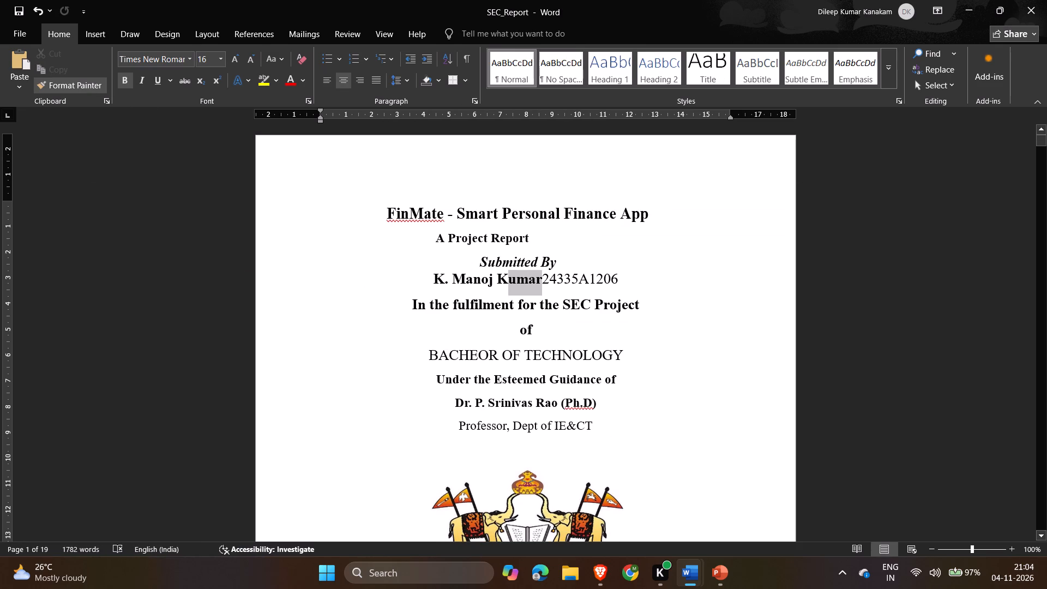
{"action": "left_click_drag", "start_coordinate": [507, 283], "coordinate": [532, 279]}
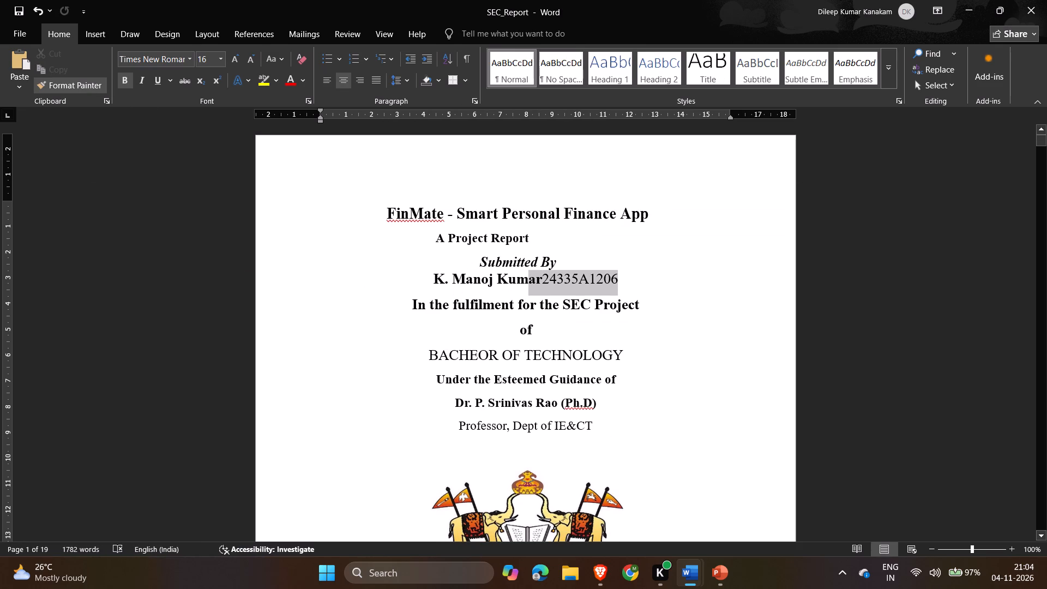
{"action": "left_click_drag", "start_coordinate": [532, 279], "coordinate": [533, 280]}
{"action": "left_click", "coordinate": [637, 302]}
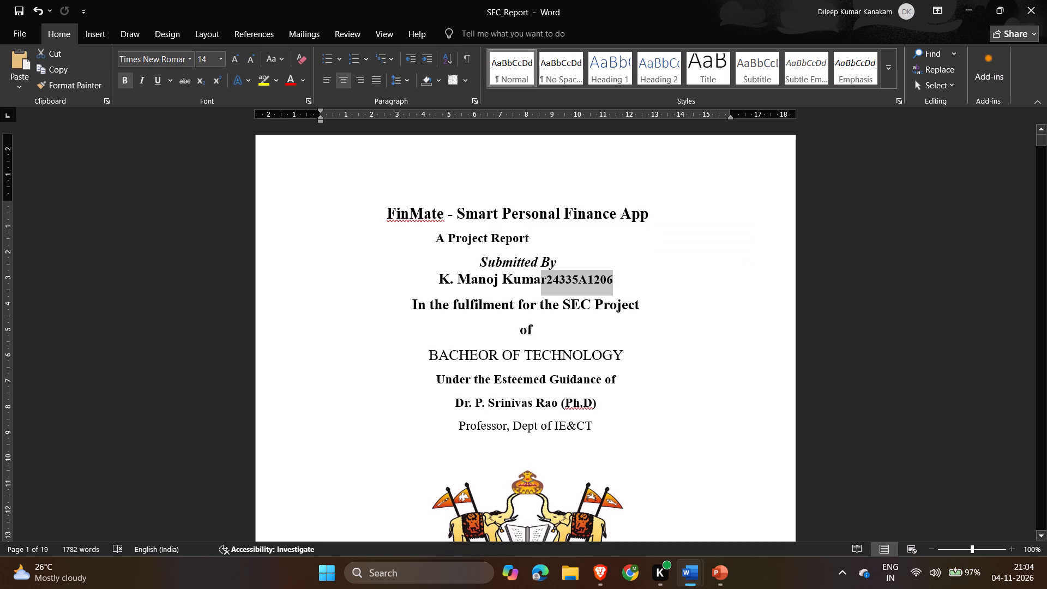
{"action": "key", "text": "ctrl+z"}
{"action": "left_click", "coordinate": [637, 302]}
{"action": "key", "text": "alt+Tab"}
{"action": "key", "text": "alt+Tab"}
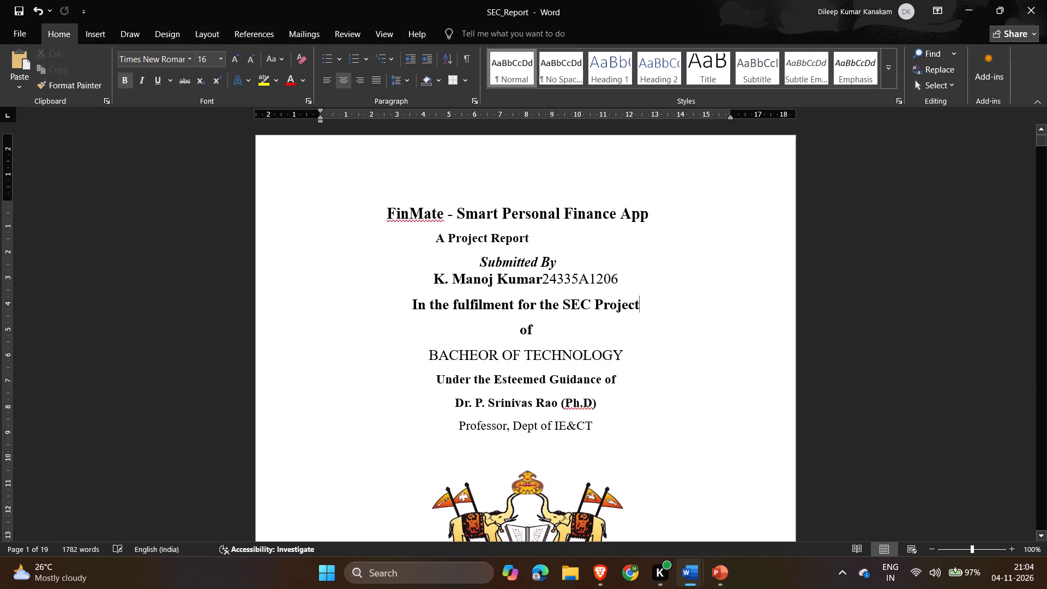
Insert two spaces between the student name and the roll number on the SEC_Report cover.
{"action": "left_click", "coordinate": [547, 280]}
{"action": "key", "text": "Left"}
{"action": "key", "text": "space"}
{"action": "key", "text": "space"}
Apply the formatting of the reference report's roll number to the roll number on the SEC_Report cover with Format Painter.
{"action": "key", "text": "alt+Tab"}
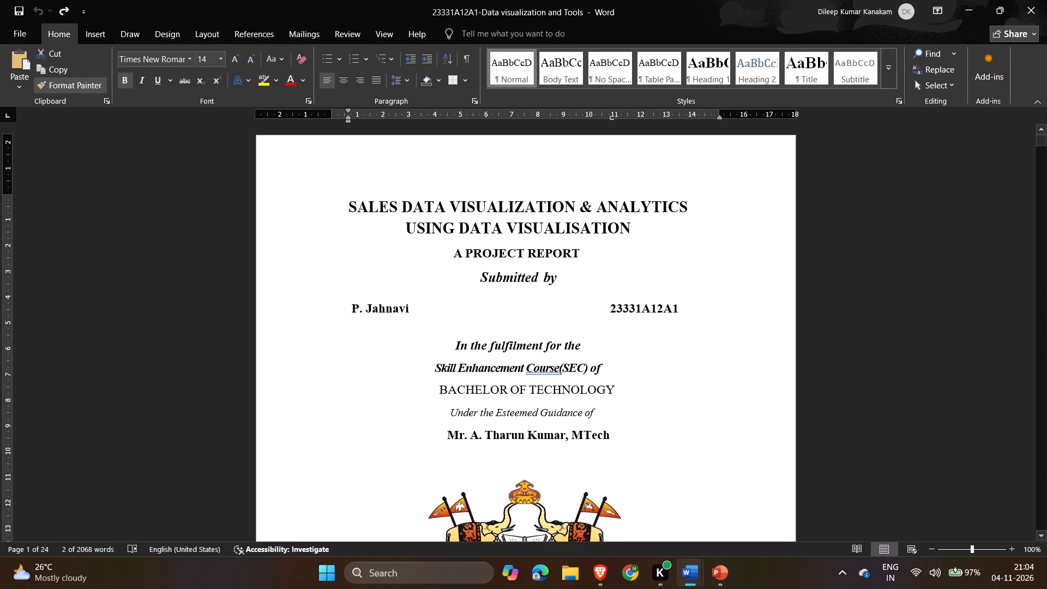
{"action": "left_click_drag", "start_coordinate": [677, 309], "coordinate": [598, 314]}
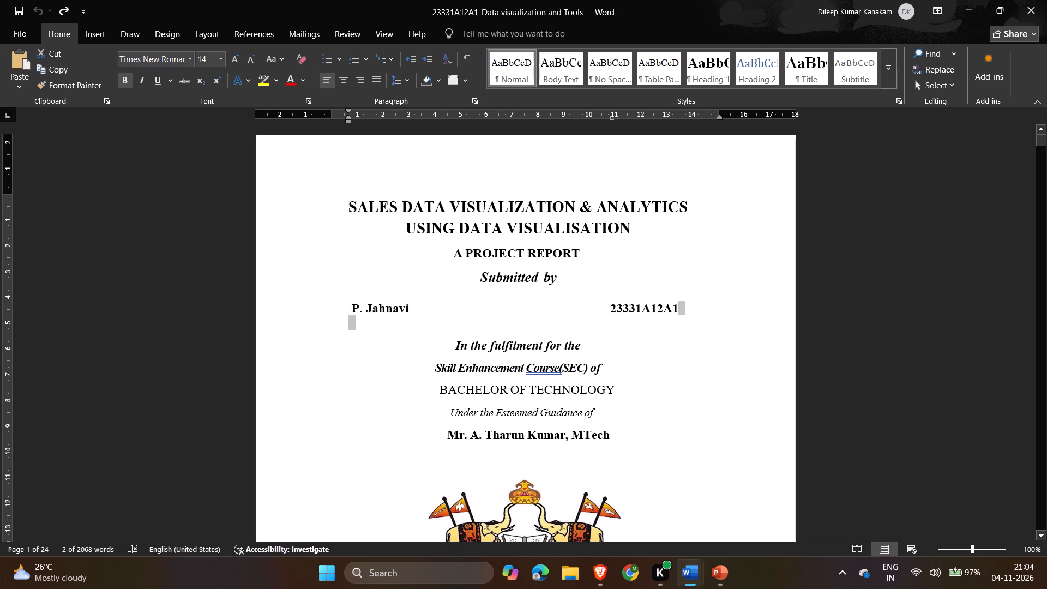
{"action": "left_click_drag", "start_coordinate": [598, 314], "coordinate": [602, 312]}
{"action": "left_click", "coordinate": [67, 87]}
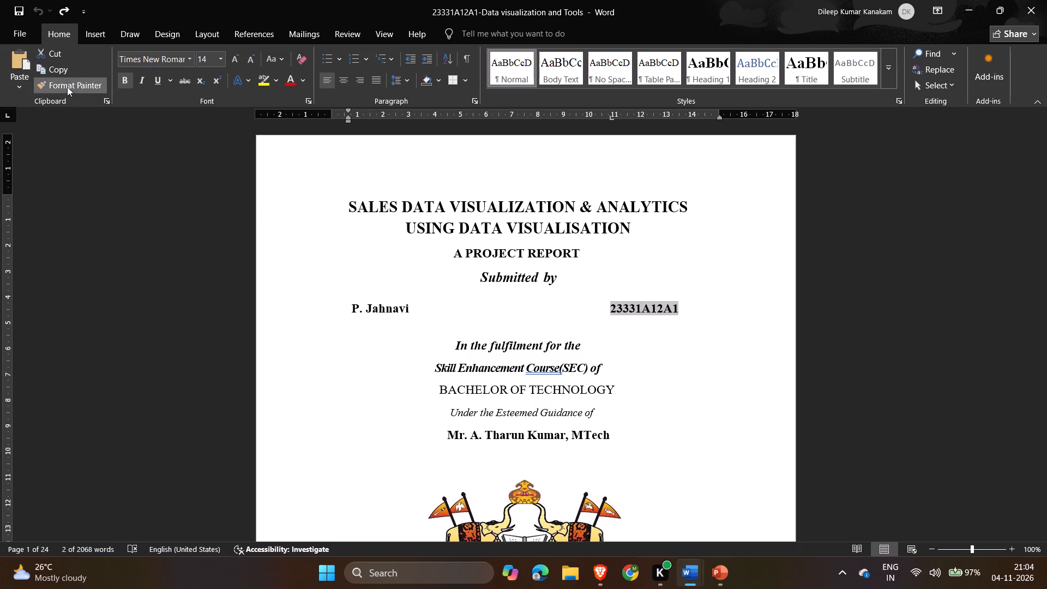
{"action": "key", "text": "alt+Tab"}
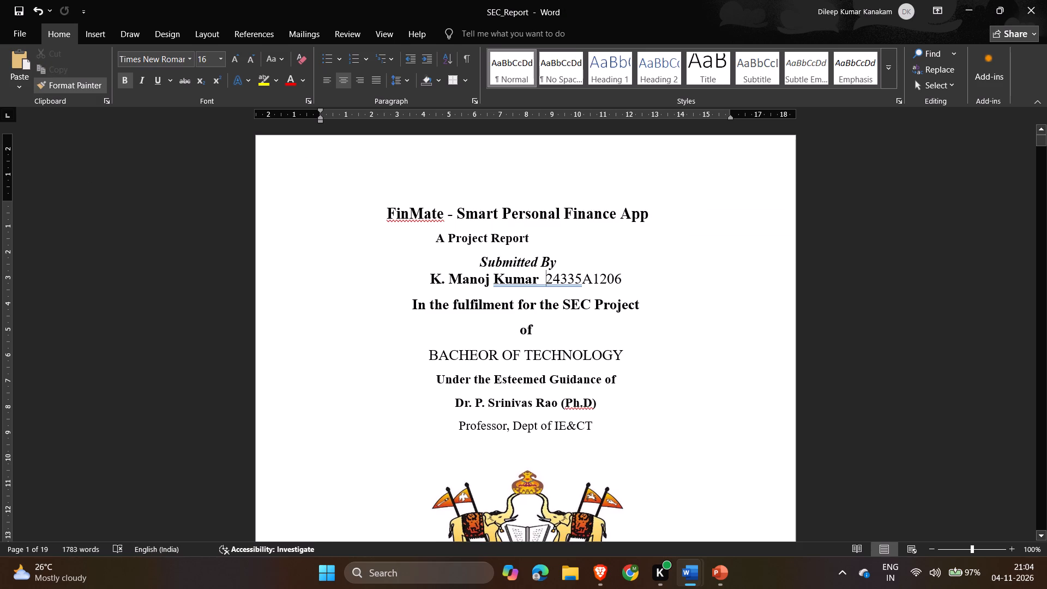
{"action": "left_click_drag", "start_coordinate": [634, 280], "coordinate": [549, 273]}
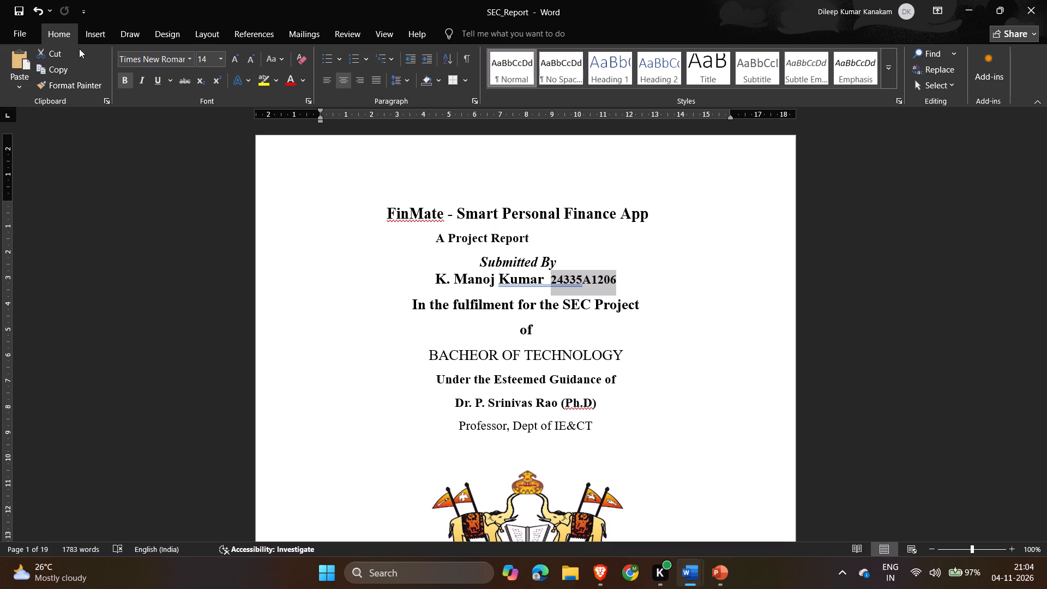
Apply the roll number's formatting to the student name beside it with Format Painter.
{"action": "left_click", "coordinate": [80, 85]}
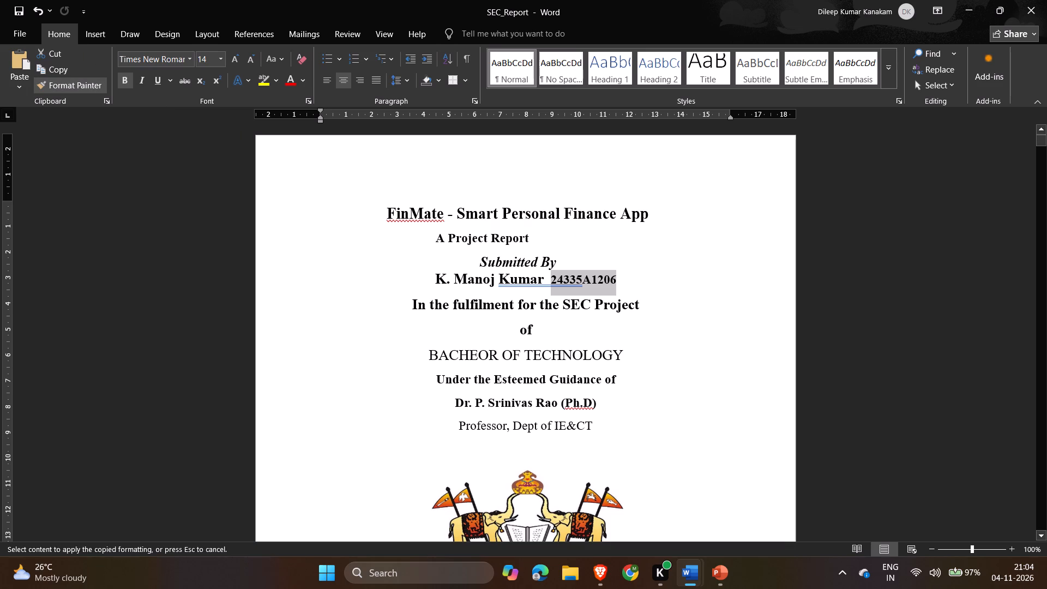
{"action": "left_click_drag", "start_coordinate": [547, 283], "coordinate": [427, 281]}
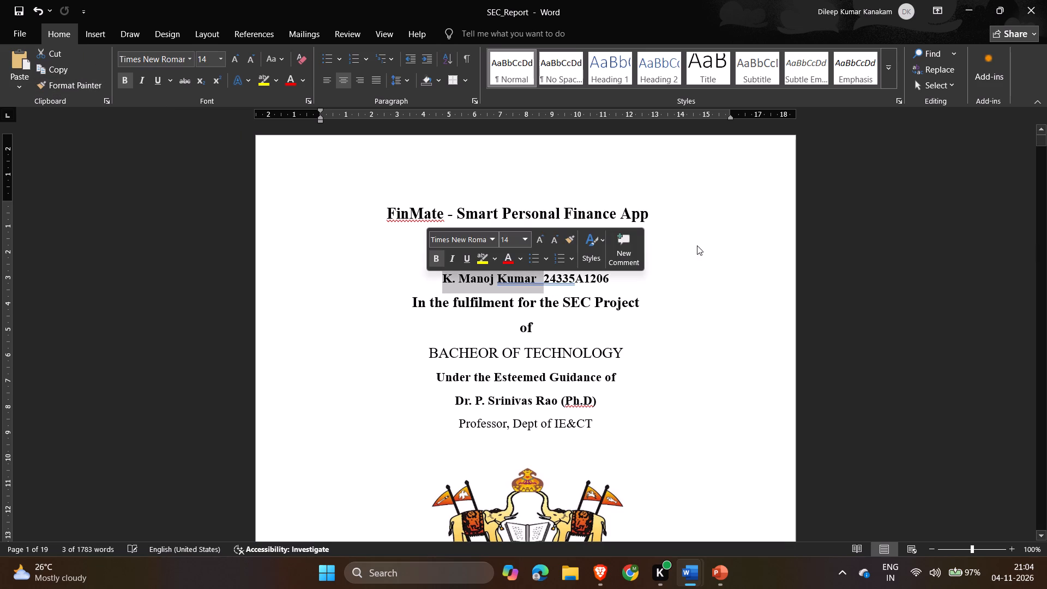
{"action": "left_click", "coordinate": [695, 266]}
Check the reference's fulfilment lines and break "In the fulfilment for the SEC Project" in SEC_Report before "SEC Project" to match.
{"action": "key", "text": "alt+Tab"}
{"action": "scroll", "coordinate": [662, 345], "scroll_direction": "down", "scroll_amount": 1}
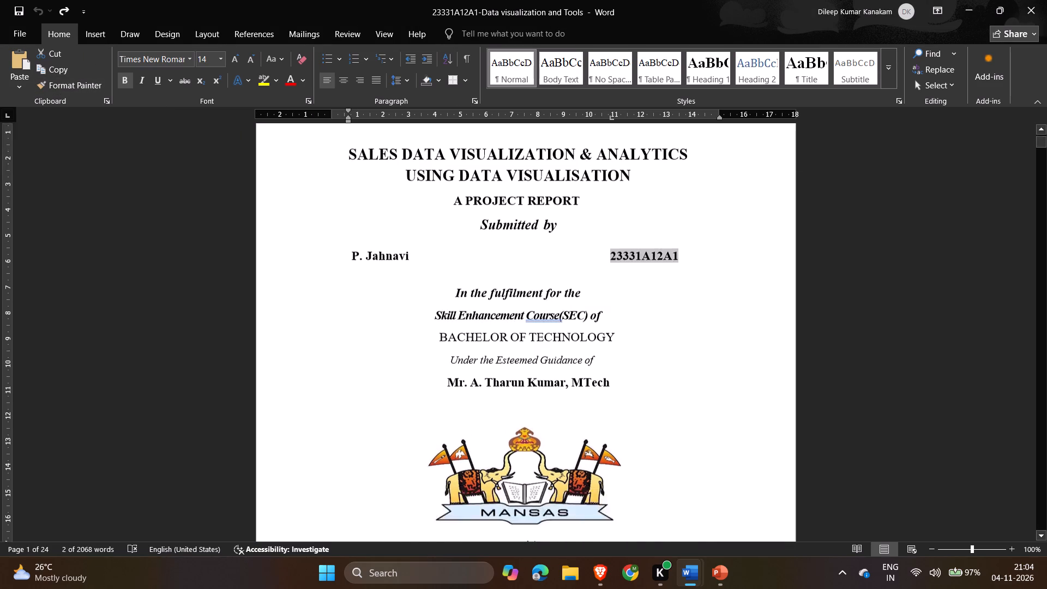
{"action": "scroll", "coordinate": [662, 345], "scroll_direction": "down", "scroll_amount": 1}
{"action": "key", "text": "alt+Tab"}
{"action": "key", "text": "alt+Tab"}
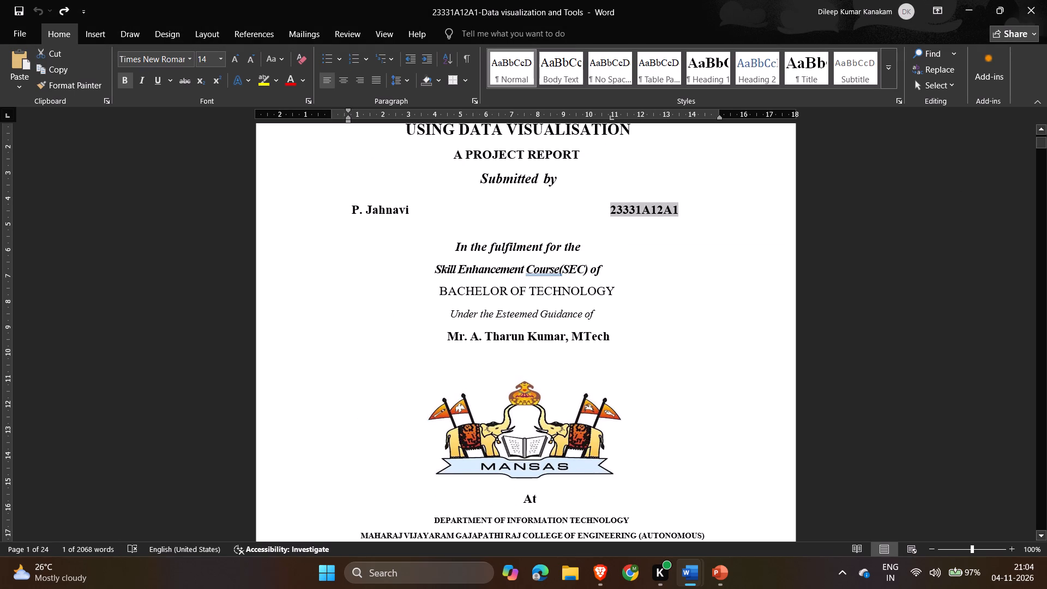
{"action": "left_click_drag", "start_coordinate": [450, 250], "coordinate": [611, 269]}
{"action": "left_click", "coordinate": [611, 269]}
{"action": "key", "text": "alt+Tab"}
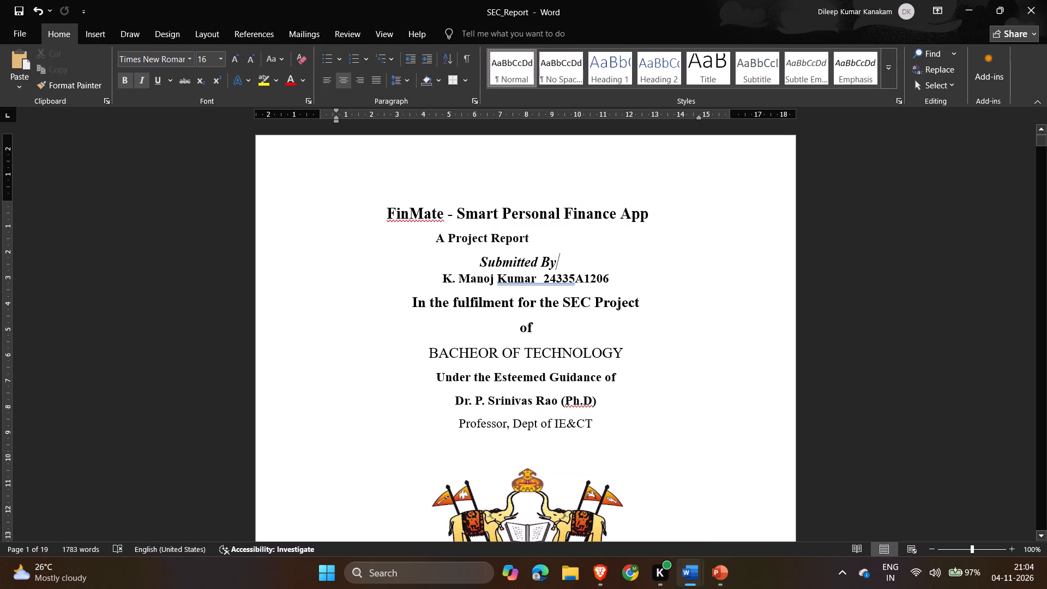
{"action": "left_click", "coordinate": [561, 301]}
{"action": "key", "text": "Return"}
Apply the formatting of the reference report's "In the fulfilment for the" line to the same line in SEC_Report with Format Painter.
{"action": "key", "text": "alt+Tab"}
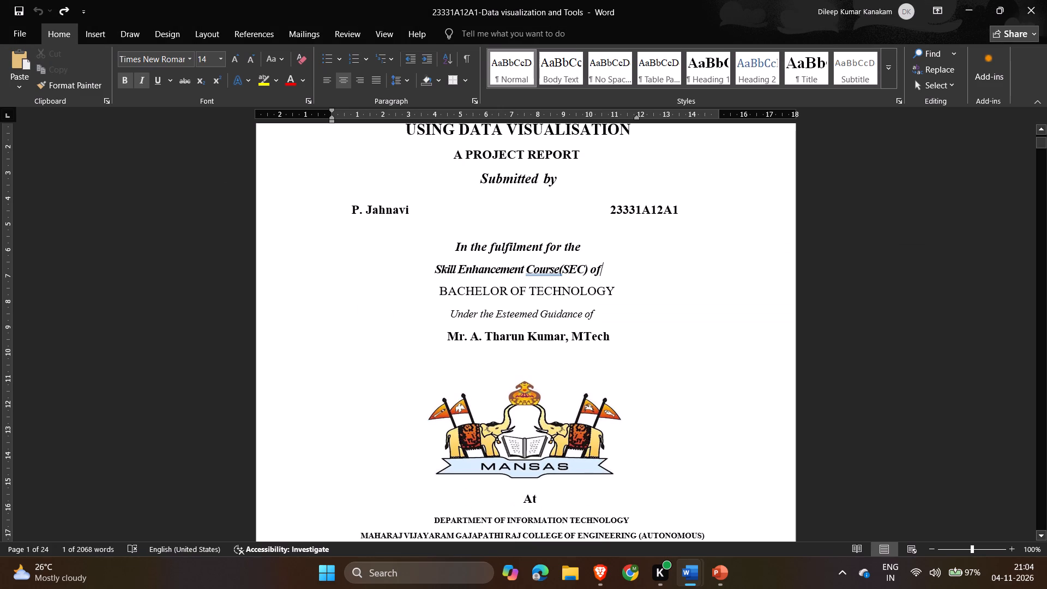
{"action": "left_click_drag", "start_coordinate": [584, 255], "coordinate": [465, 243]}
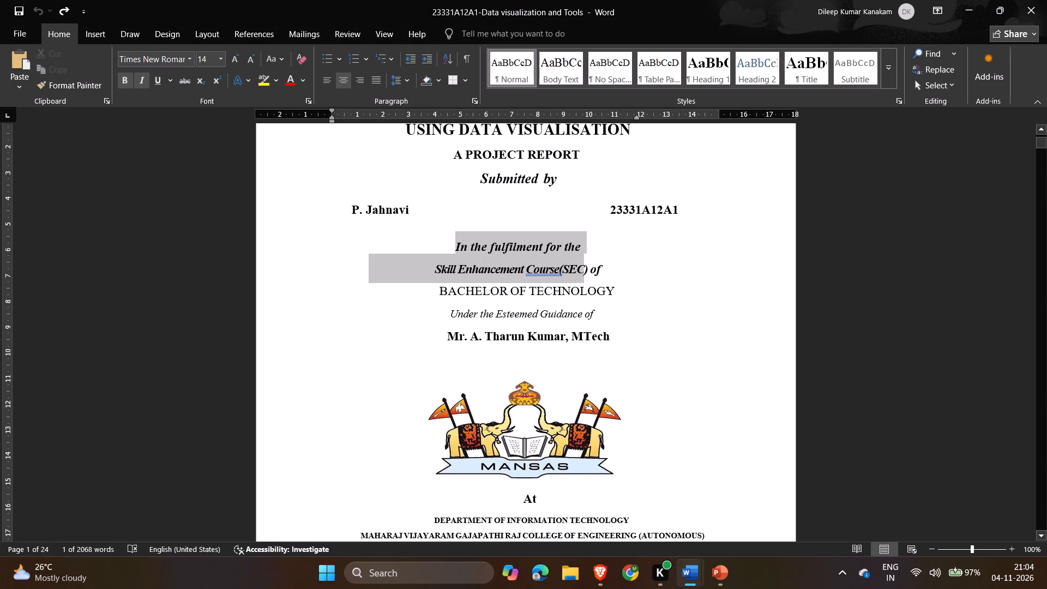
{"action": "left_click_drag", "start_coordinate": [465, 243], "coordinate": [459, 246]}
{"action": "left_click", "coordinate": [459, 246]}
{"action": "left_click_drag", "start_coordinate": [459, 246], "coordinate": [581, 233]}
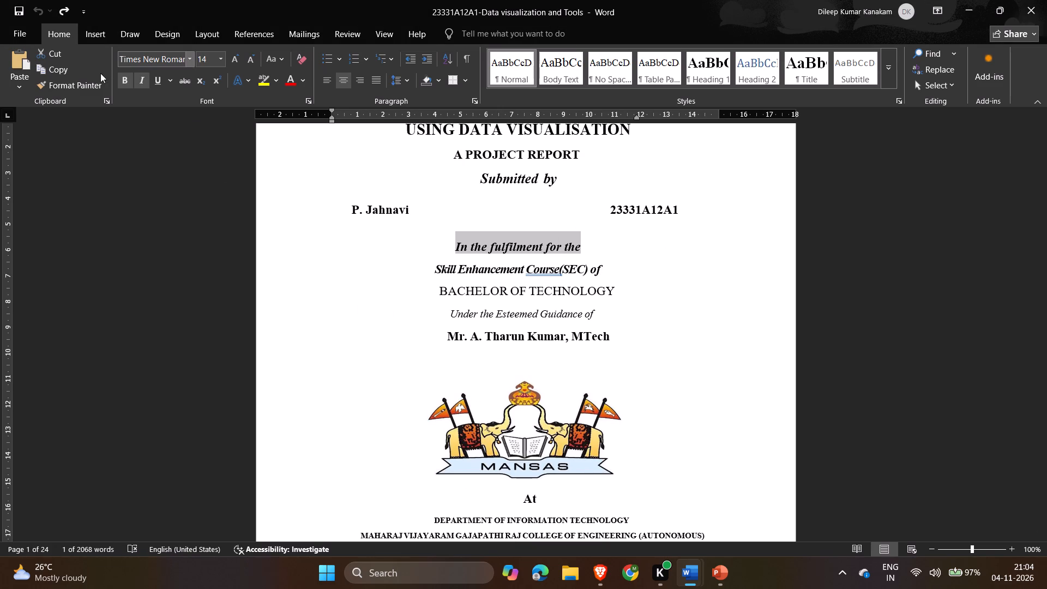
{"action": "left_click", "coordinate": [98, 79]}
{"action": "key", "text": "alt+Tab"}
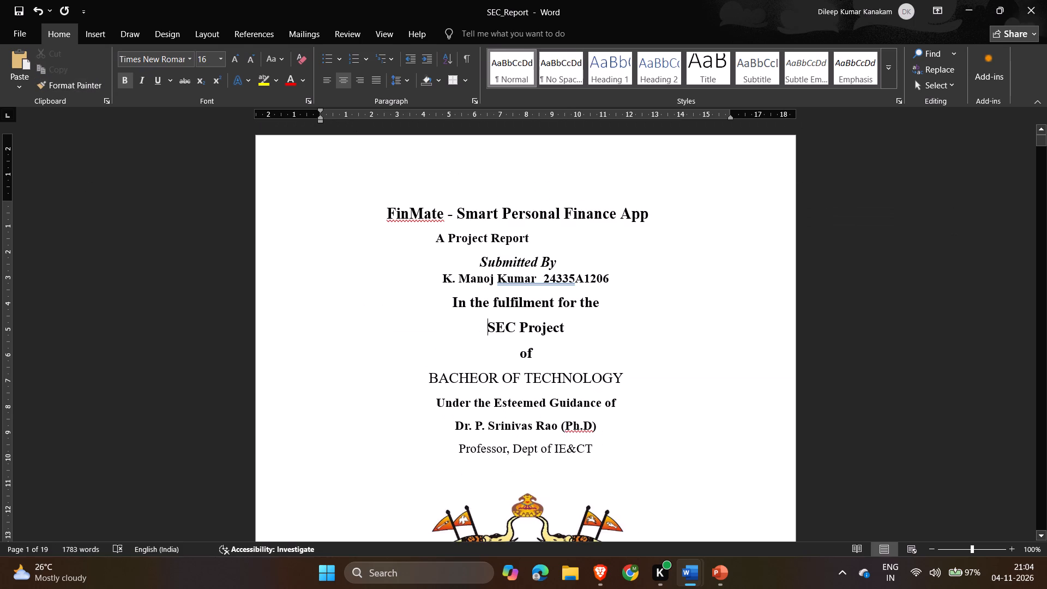
{"action": "left_click_drag", "start_coordinate": [613, 299], "coordinate": [450, 296]}
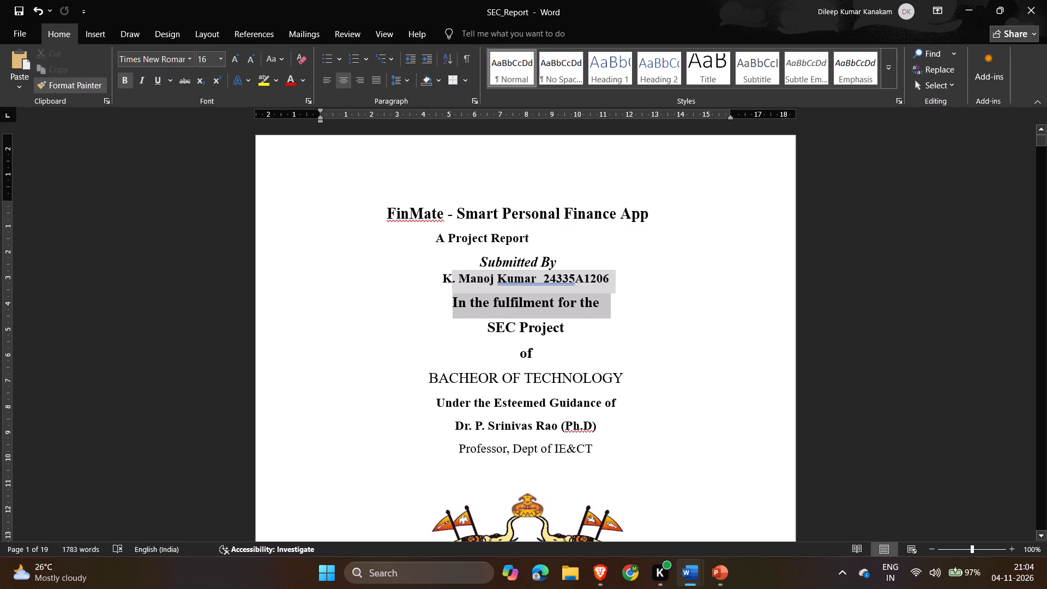
{"action": "left_click_drag", "start_coordinate": [450, 296], "coordinate": [452, 302]}
{"action": "left_click", "coordinate": [578, 308]}
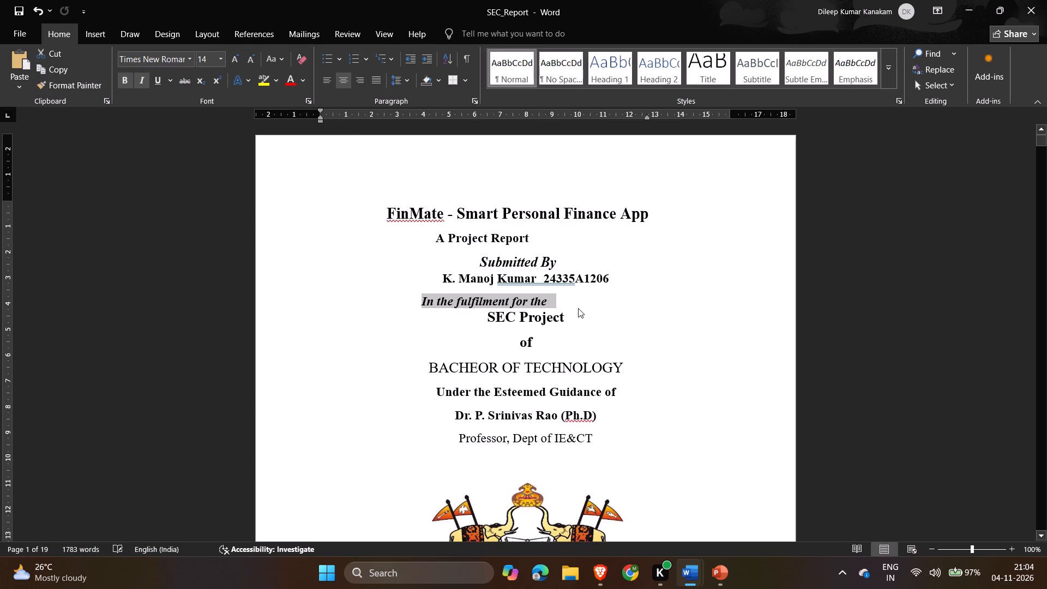
Replace "SEC Project of" on the SEC_Report cover with "Skill Enhancement Course(SEC) of" copied from the Data visualization and Tools reference report.
{"action": "key", "text": "alt+Tab"}
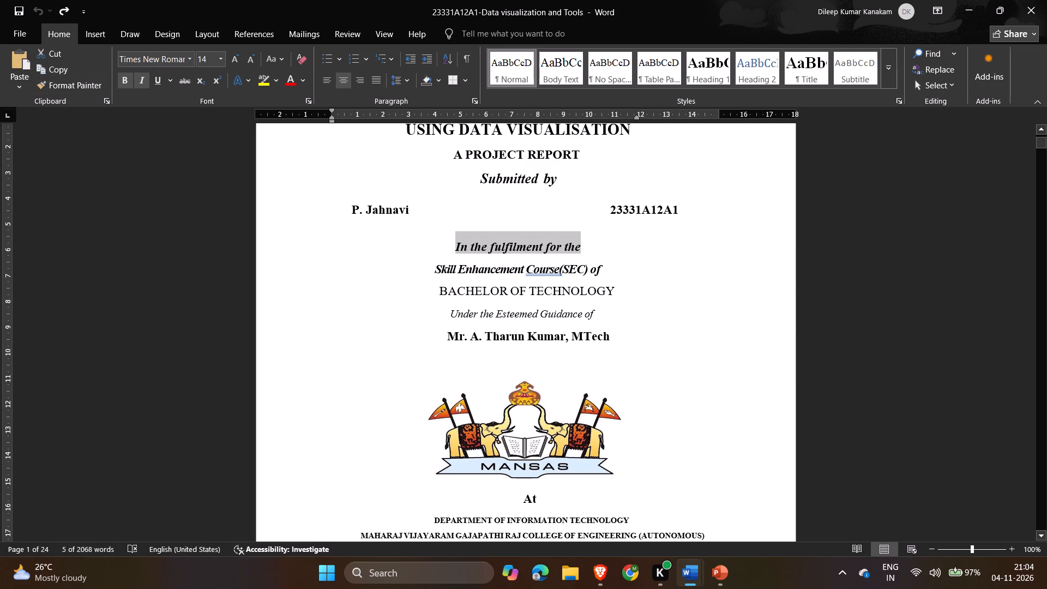
{"action": "left_click_drag", "start_coordinate": [438, 273], "coordinate": [609, 274]}
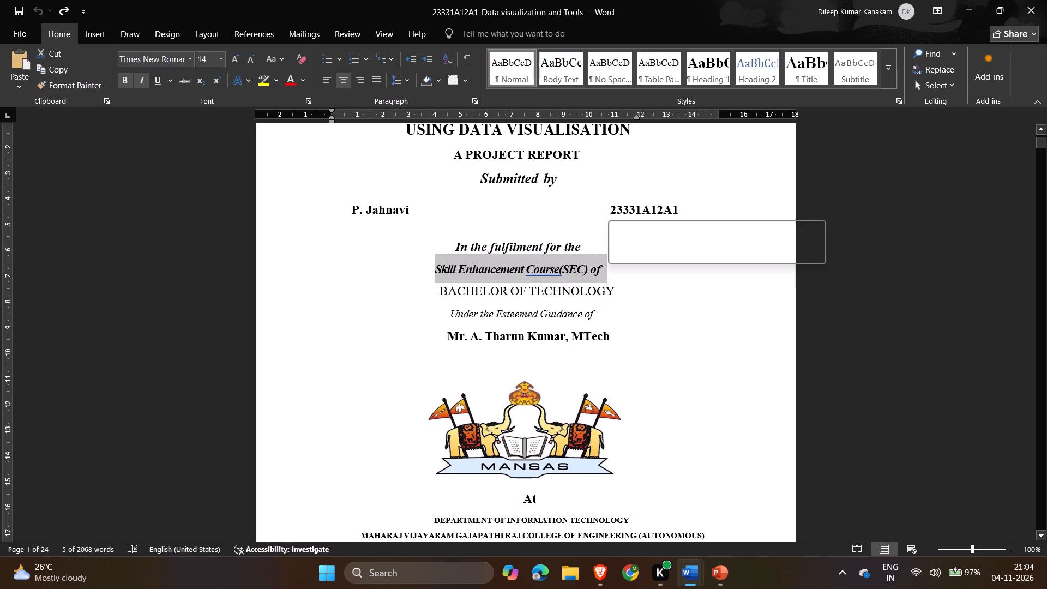
{"action": "key", "text": "ctrl+c"}
{"action": "key", "text": "alt+Tab"}
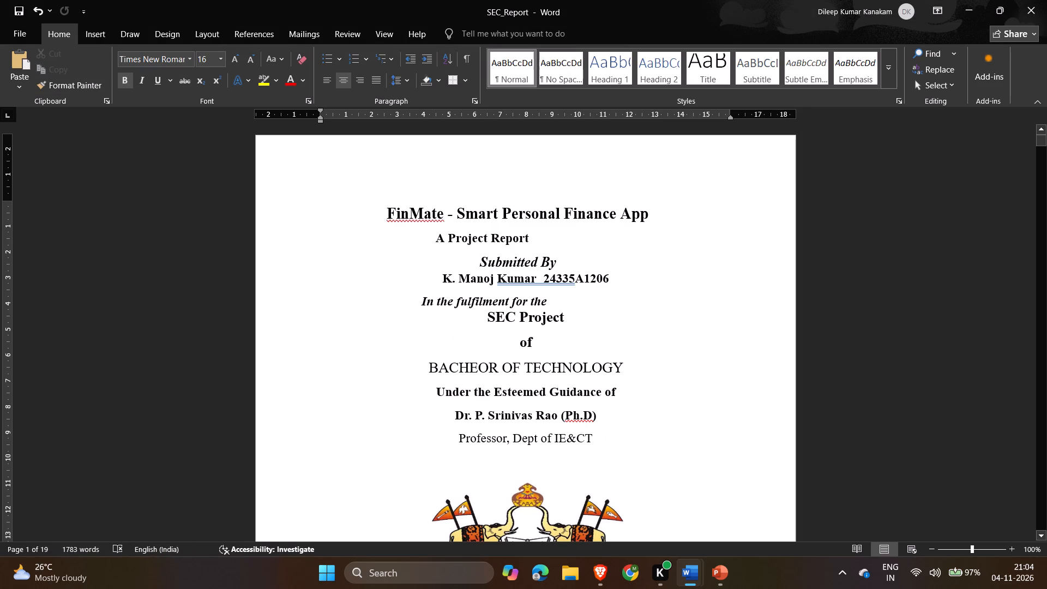
{"action": "left_click_drag", "start_coordinate": [574, 334], "coordinate": [495, 313]}
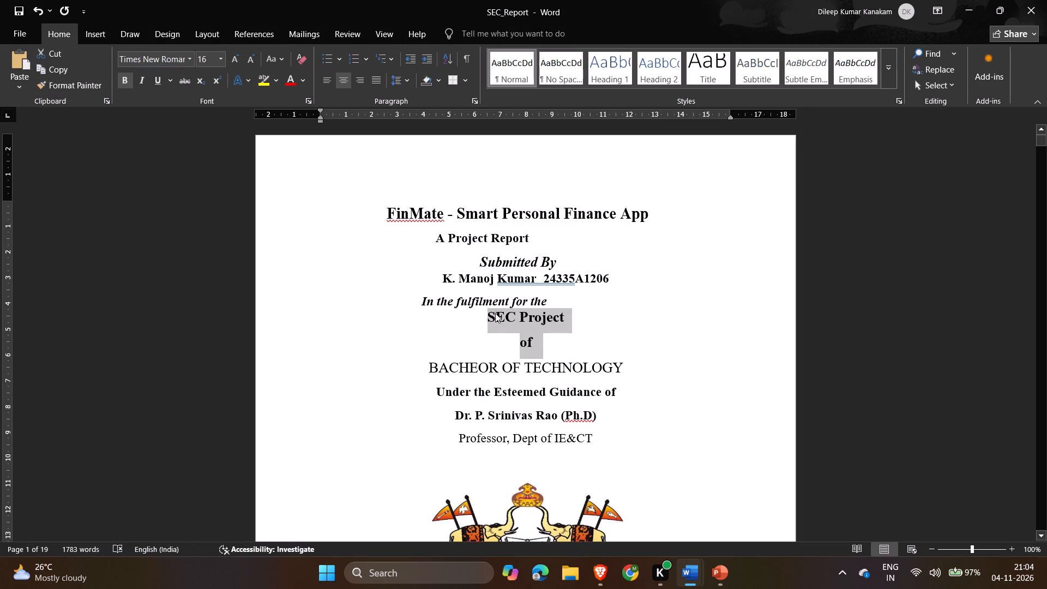
{"action": "key", "text": "ctrl+v"}
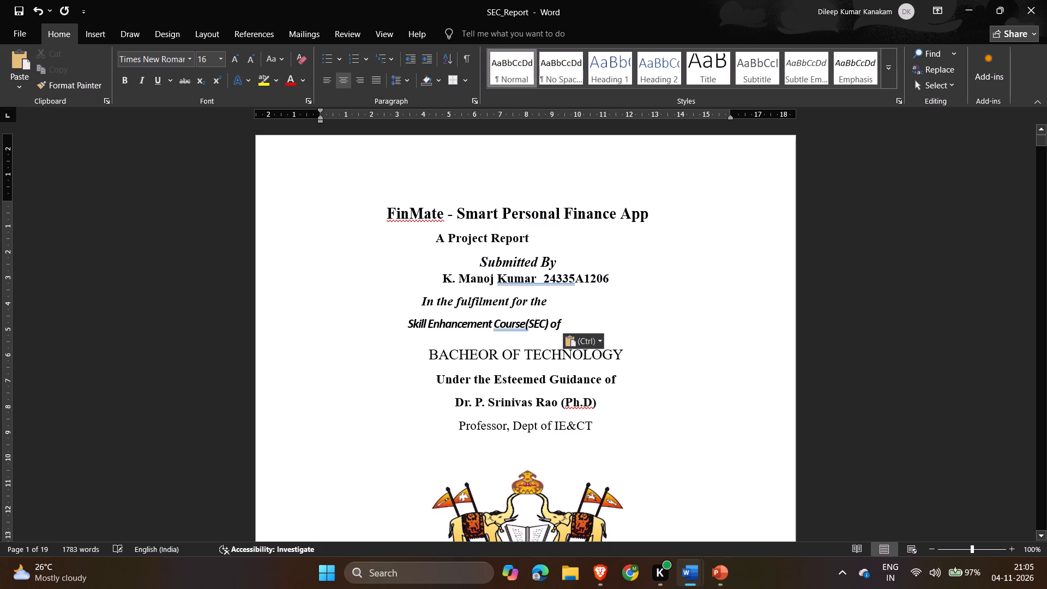
Apply the formatting of the reference report's "Skill Enhancement Course(SEC) of" line to the same line in SEC_Report with Format Painter.
{"action": "key", "text": "alt+Tab"}
{"action": "left_click", "coordinate": [634, 249]}
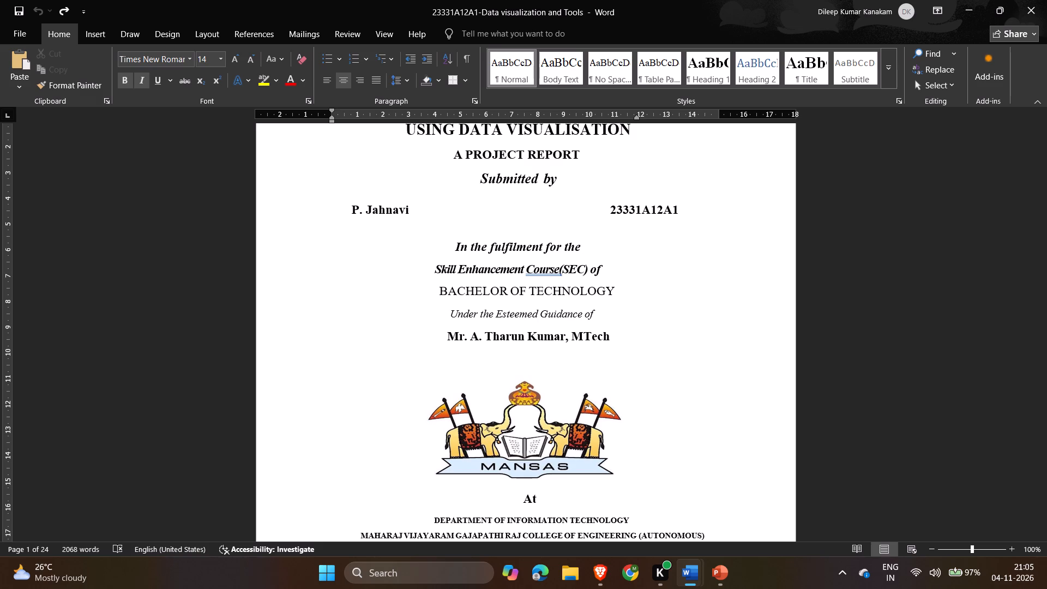
{"action": "key", "text": "alt+Tab"}
{"action": "key", "text": "alt+Tab"}
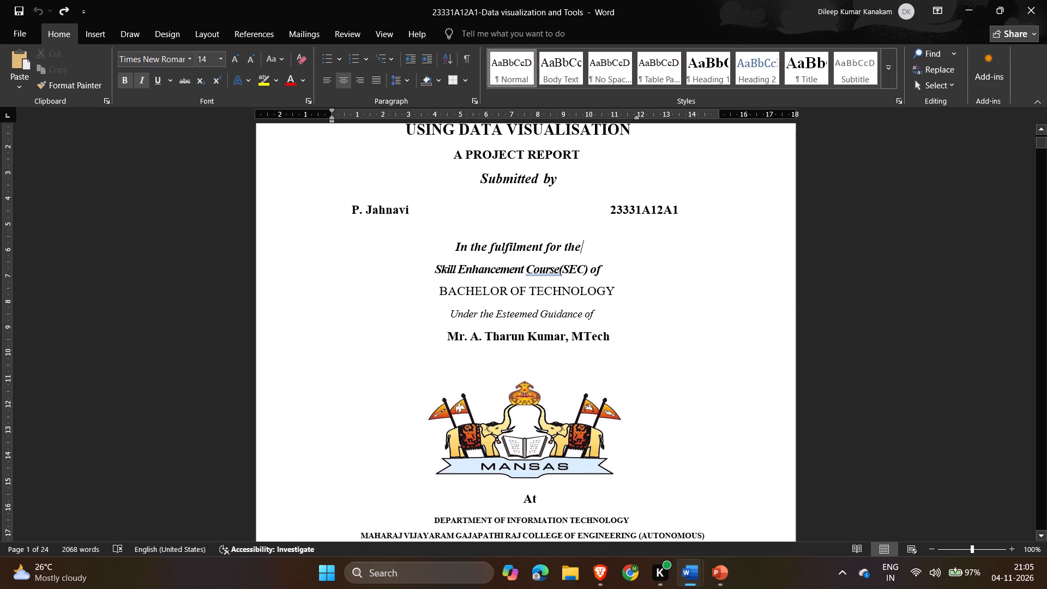
{"action": "left_click_drag", "start_coordinate": [610, 262], "coordinate": [605, 265]}
{"action": "left_click_drag", "start_coordinate": [616, 268], "coordinate": [431, 271]}
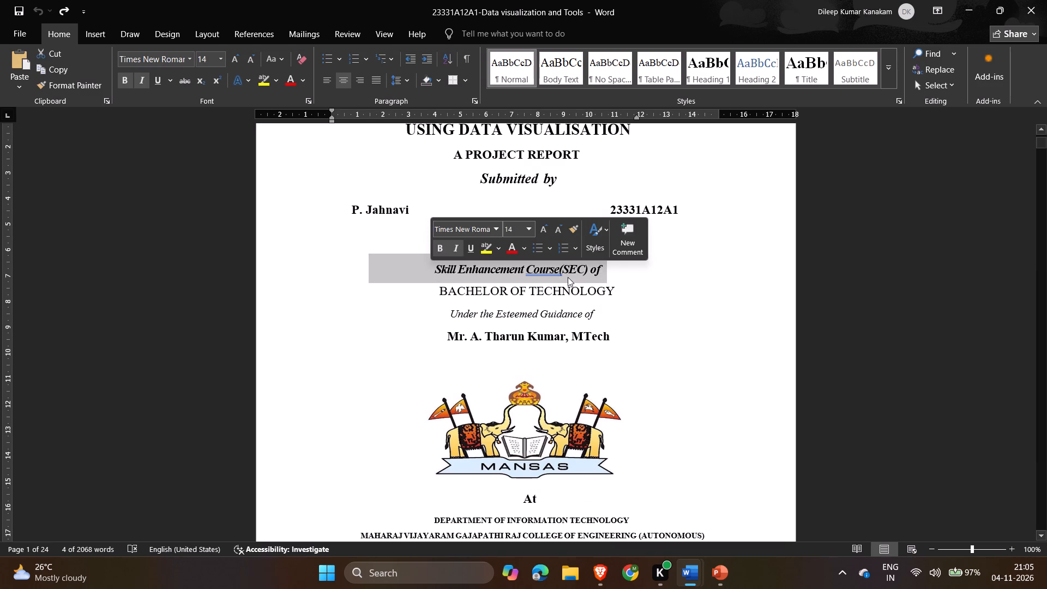
{"action": "left_click", "coordinate": [568, 277]}
{"action": "left_click_drag", "start_coordinate": [605, 270], "coordinate": [447, 278]}
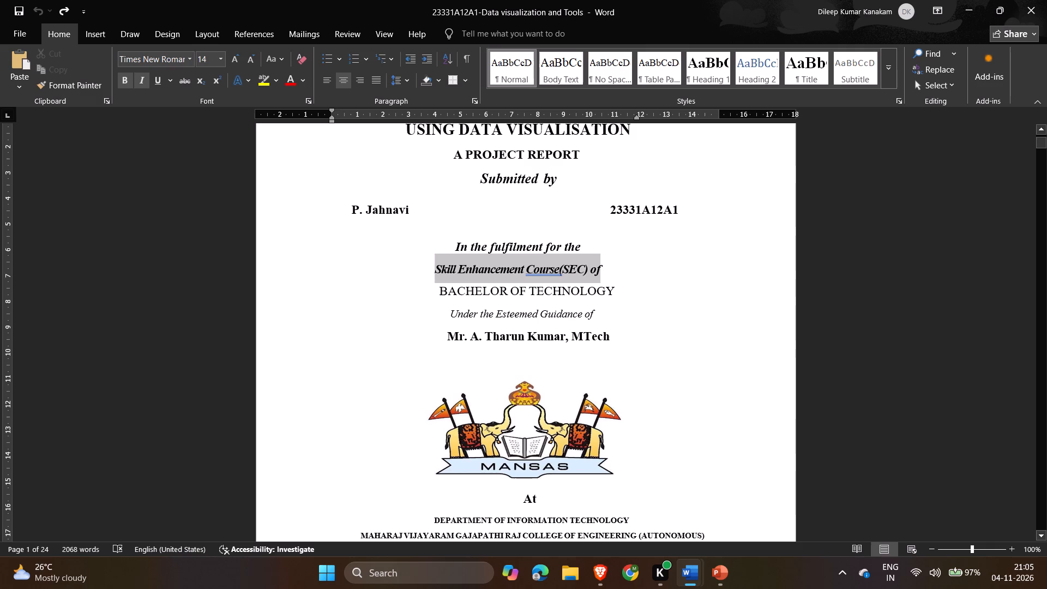
{"action": "left_click_drag", "start_coordinate": [447, 278], "coordinate": [444, 278]}
{"action": "left_click", "coordinate": [80, 84]}
{"action": "key", "text": "alt+Tab"}
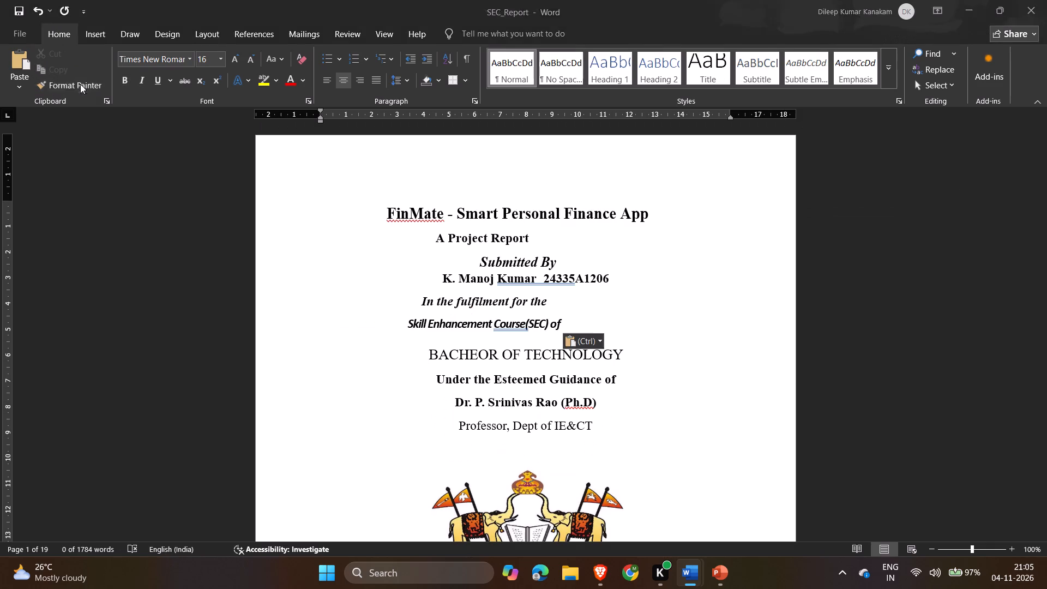
{"action": "left_click_drag", "start_coordinate": [570, 321], "coordinate": [477, 323]}
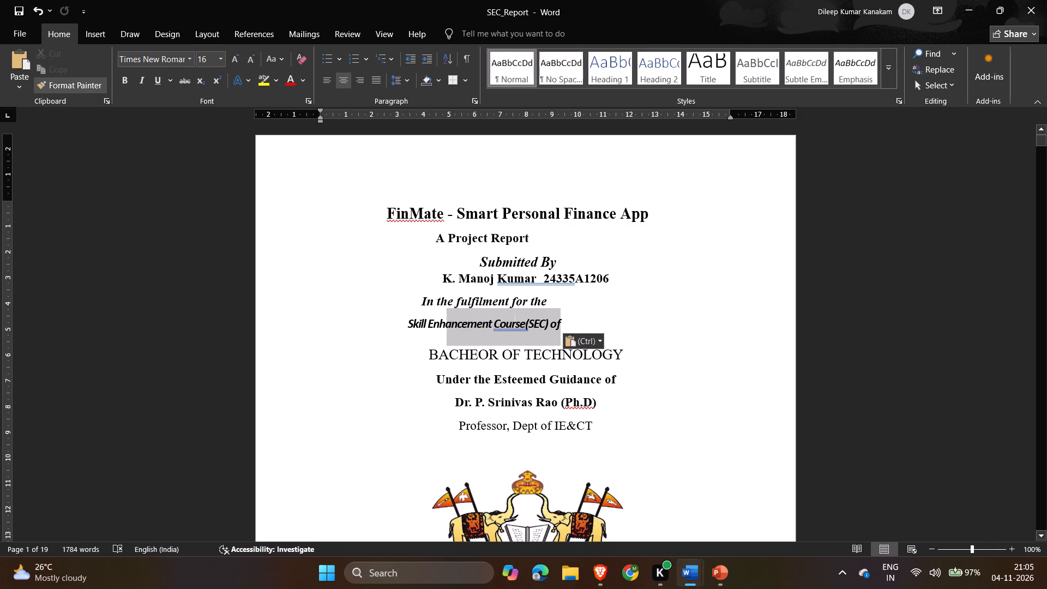
{"action": "left_click_drag", "start_coordinate": [477, 323], "coordinate": [411, 326]}
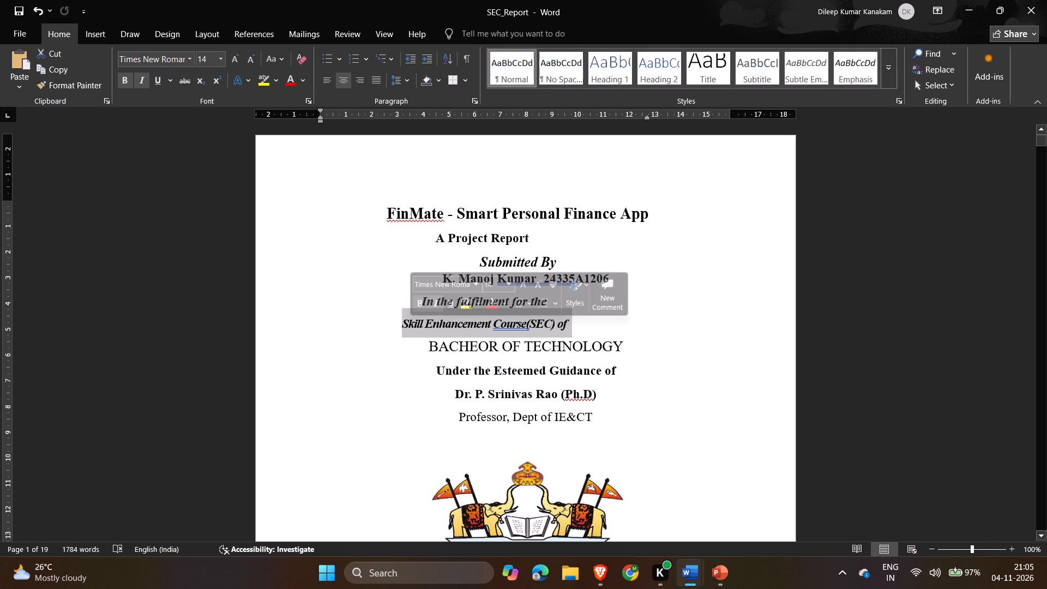
{"action": "left_click", "coordinate": [651, 346]}
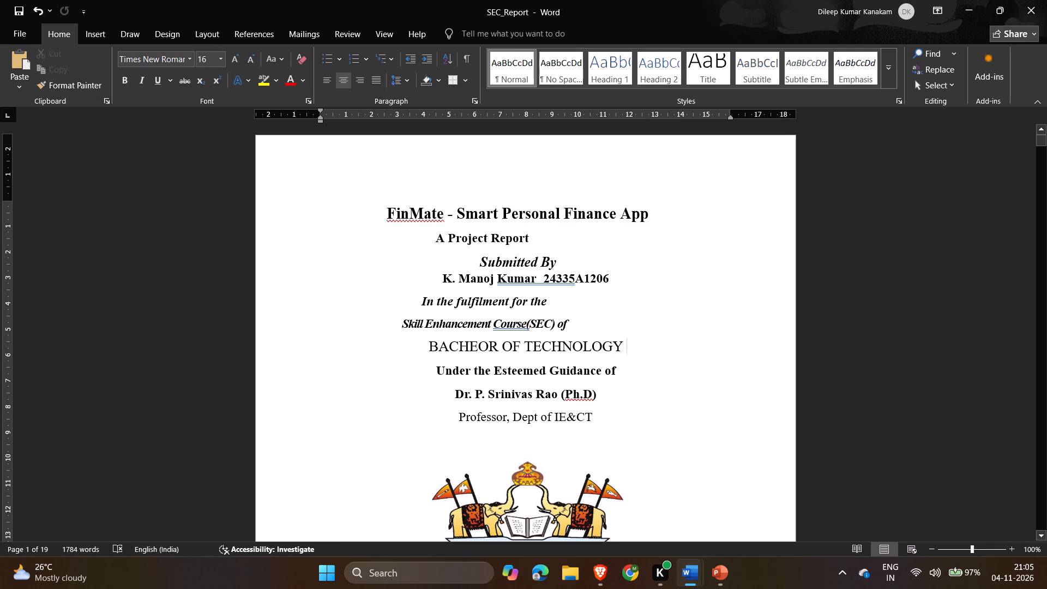
Accept the grammar suggestion "Course (" in SEC_Report's "Skill Enhancement Course(SEC) of" line.
{"action": "right_click", "coordinate": [519, 327]}
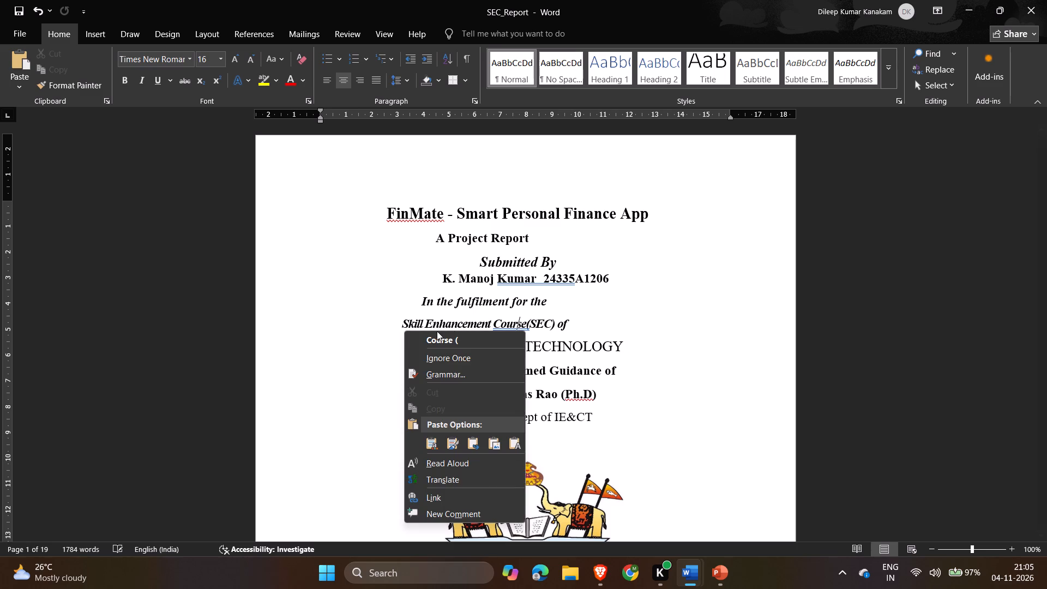
{"action": "left_click", "coordinate": [440, 339]}
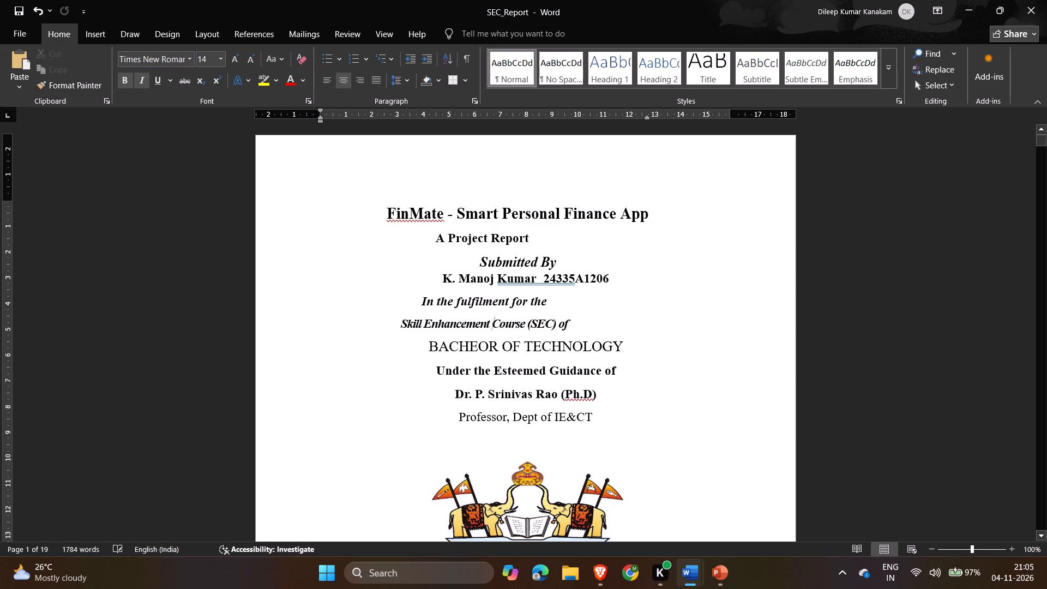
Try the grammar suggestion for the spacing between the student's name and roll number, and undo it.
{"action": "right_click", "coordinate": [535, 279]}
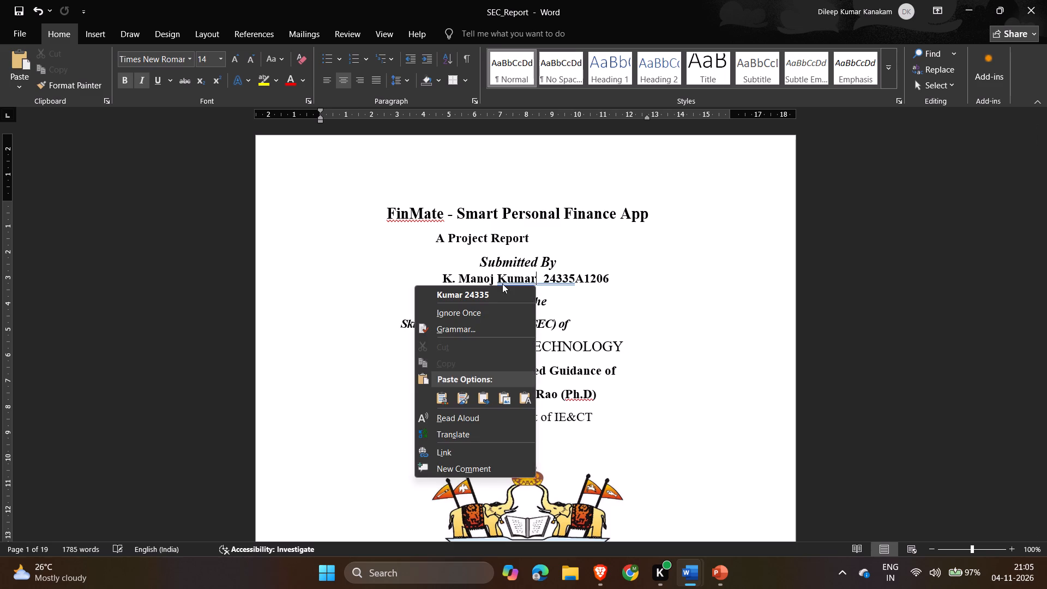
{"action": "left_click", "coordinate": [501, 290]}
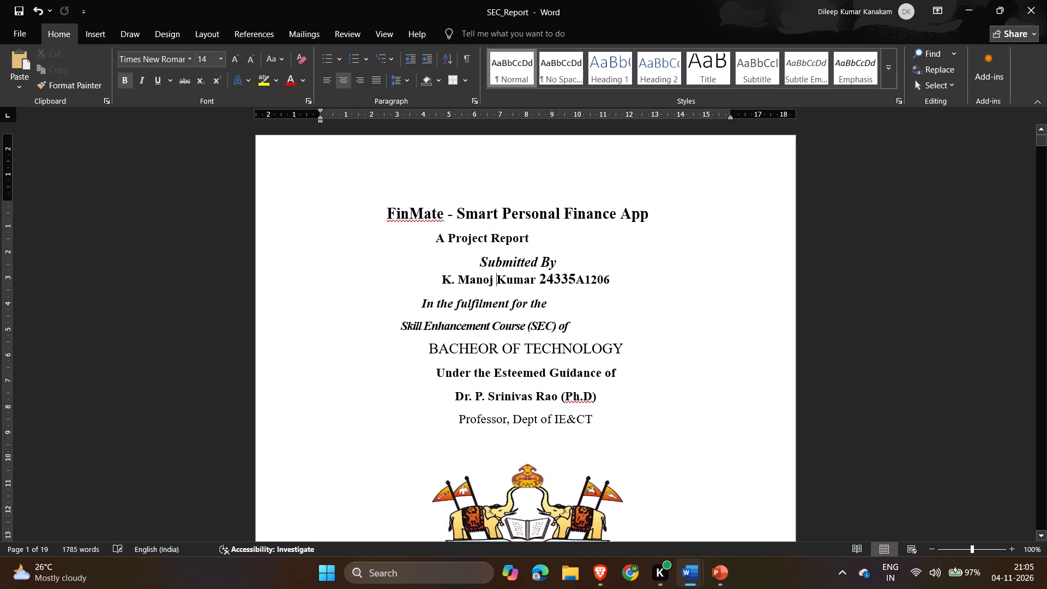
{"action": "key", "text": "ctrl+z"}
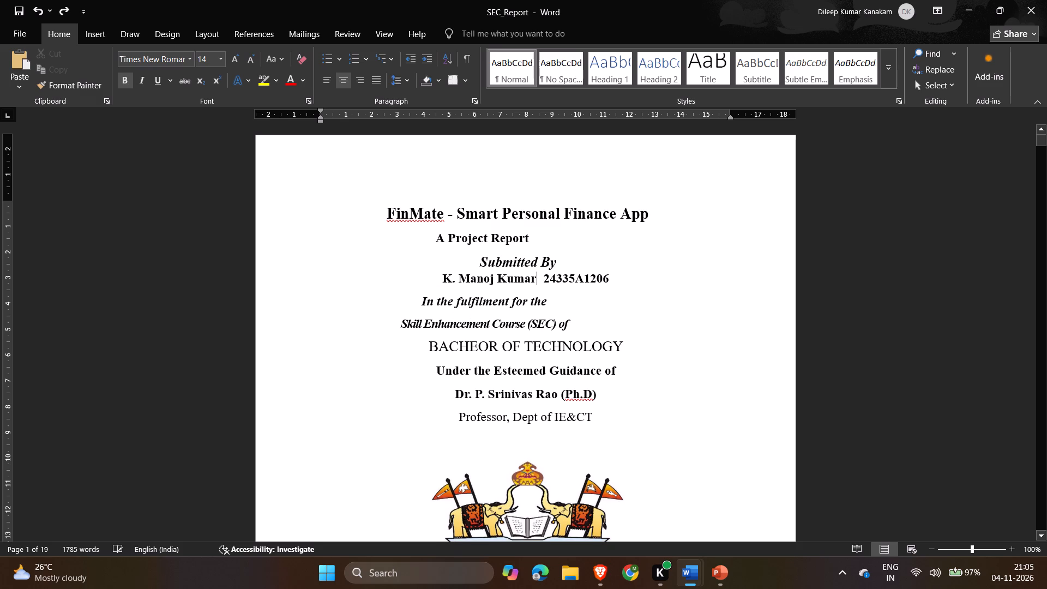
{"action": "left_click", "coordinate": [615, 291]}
Compare the remaining SEC_Report cover lines, from the guide's details to the college address, with the reference report's cover.
{"action": "scroll", "coordinate": [633, 433], "scroll_direction": "down", "scroll_amount": 1}
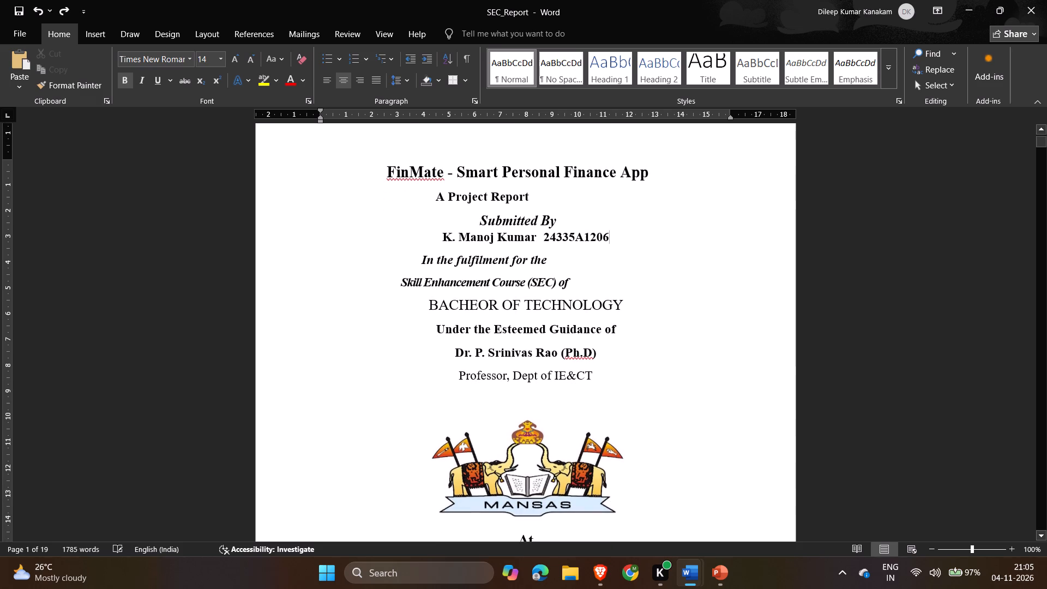
{"action": "key", "text": "alt+Tab"}
{"action": "left_click", "coordinate": [550, 333]}
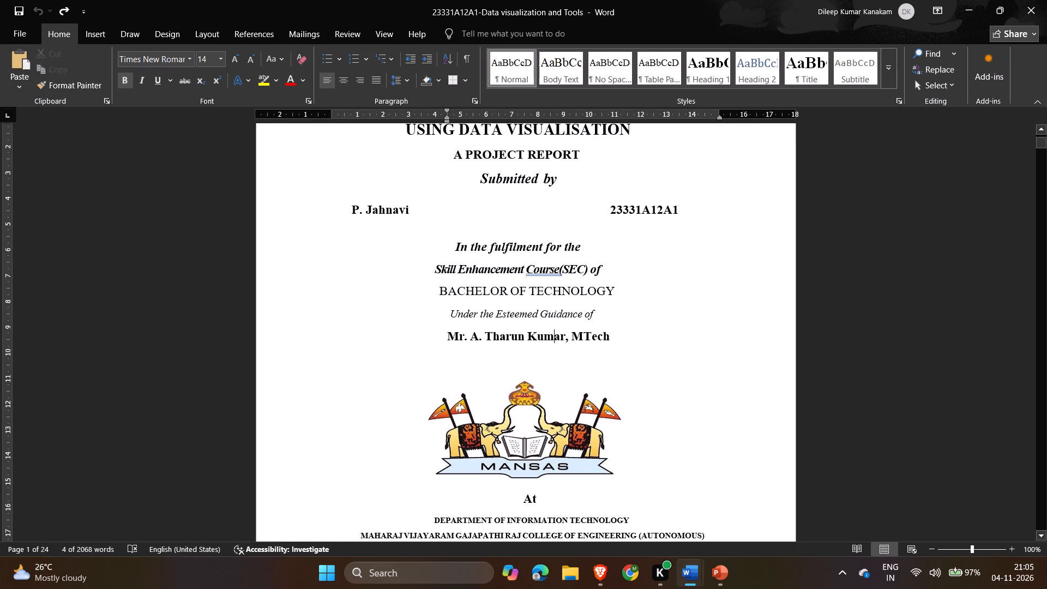
{"action": "key", "text": "alt+Tab"}
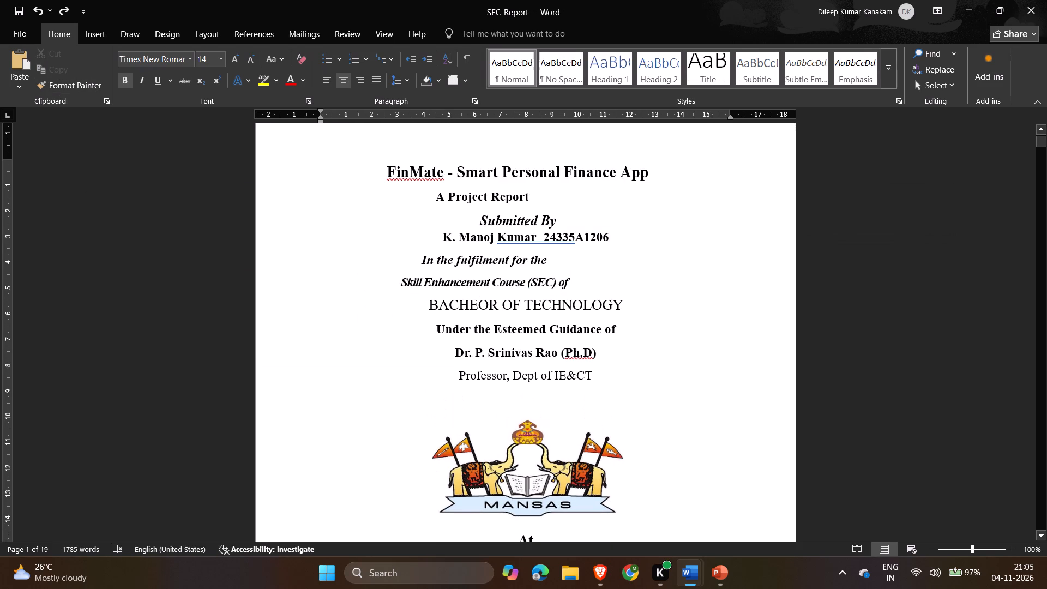
{"action": "key", "text": "alt+Tab"}
{"action": "key", "text": "alt+Tab"}
{"action": "key", "text": "alt+Tab"}
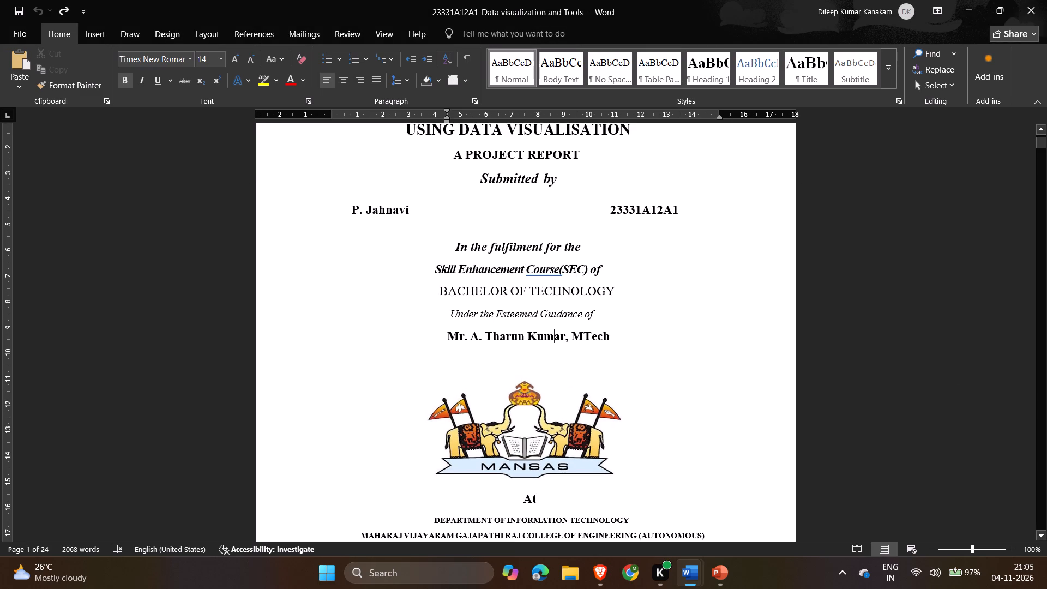
{"action": "key", "text": "alt+Tab"}
{"action": "scroll", "coordinate": [603, 340], "scroll_direction": "down", "scroll_amount": 1}
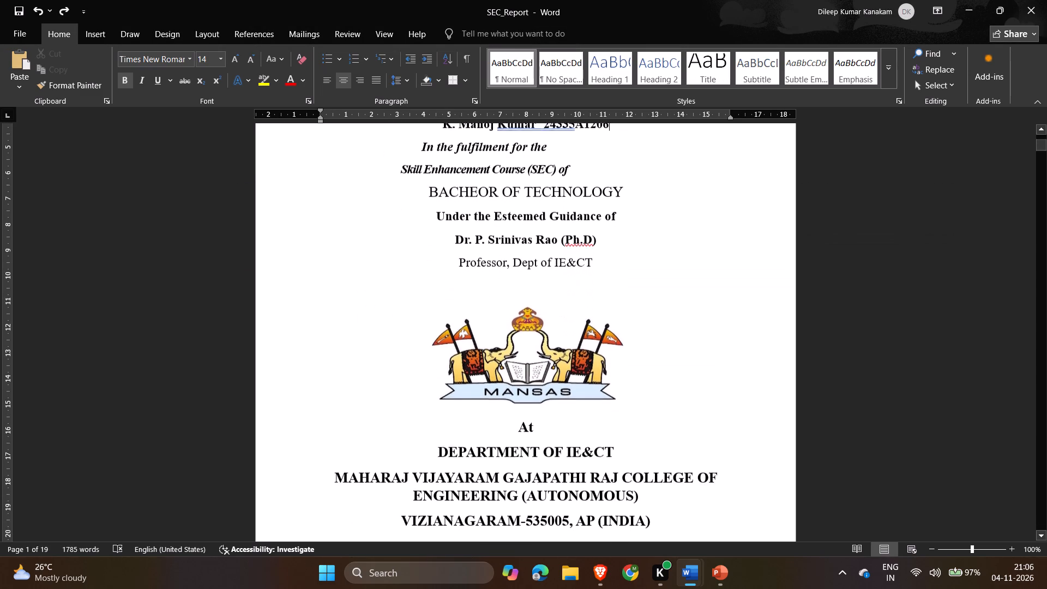
{"action": "scroll", "coordinate": [603, 340], "scroll_direction": "down", "scroll_amount": 2}
{"action": "key", "text": "alt+Tab"}
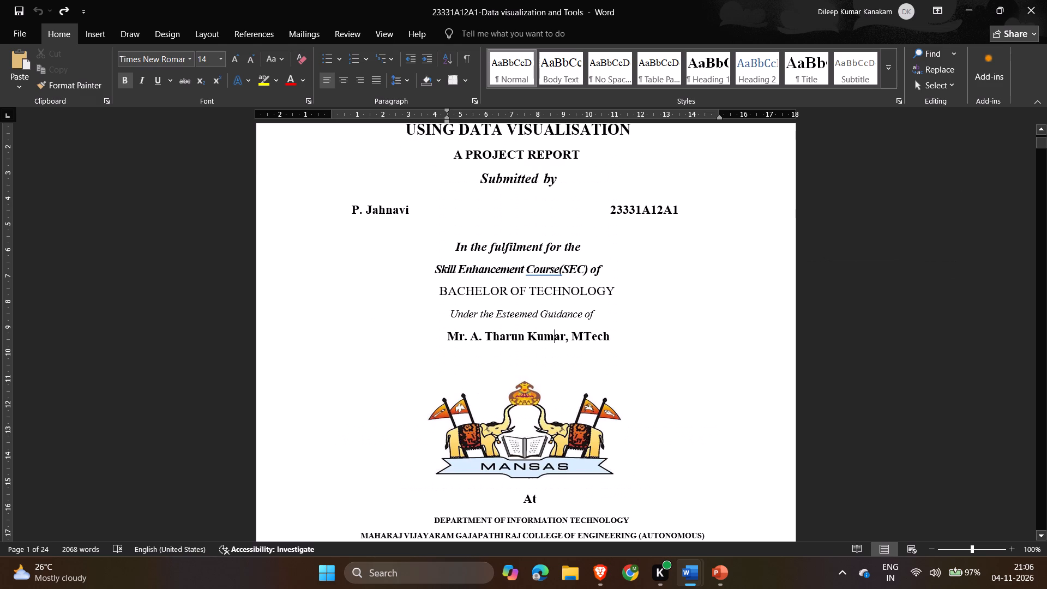
{"action": "scroll", "coordinate": [621, 466], "scroll_direction": "down", "scroll_amount": 2}
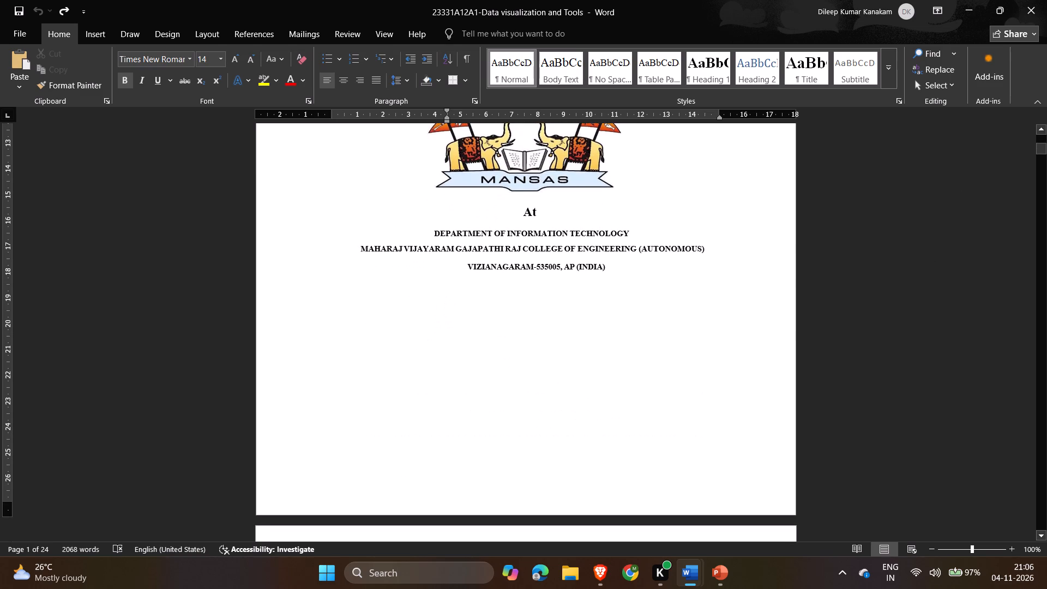
{"action": "key", "text": "alt+Tab"}
{"action": "scroll", "coordinate": [635, 341], "scroll_direction": "up", "scroll_amount": 3}
{"action": "left_click", "coordinate": [872, 290]}
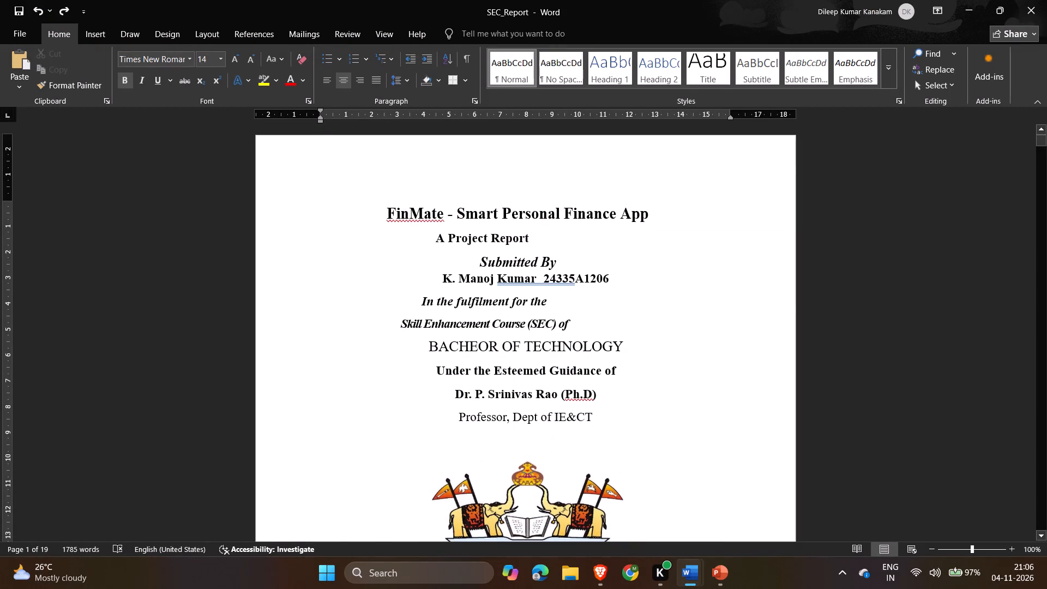
{"action": "scroll", "coordinate": [872, 290], "scroll_direction": "down", "scroll_amount": 1}
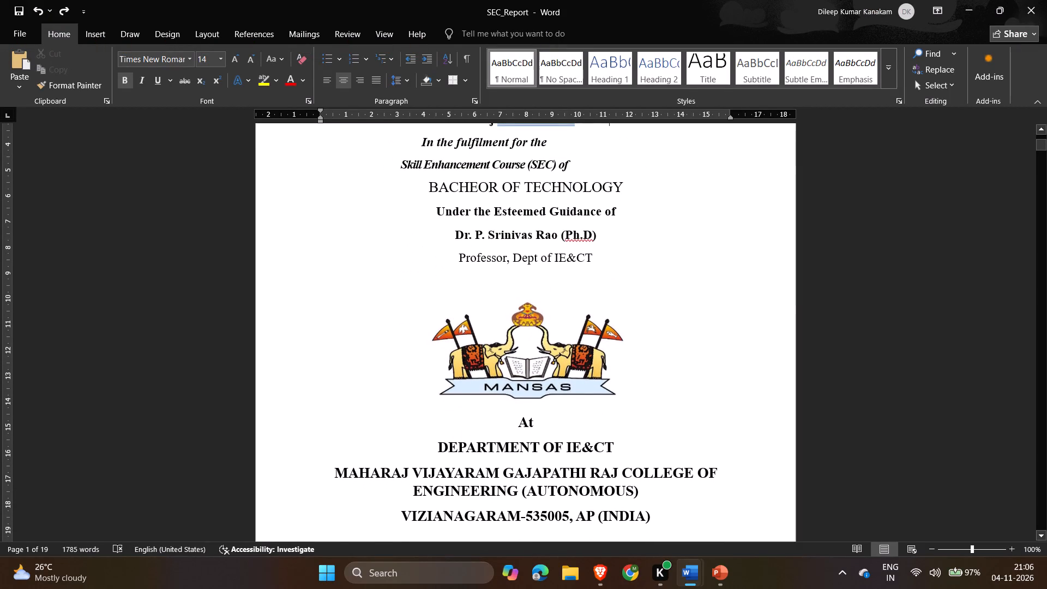
{"action": "scroll", "coordinate": [872, 290], "scroll_direction": "up", "scroll_amount": 4}
Look through SEC_Report's cover, Declaration and Certificate pages to review their content and page layout.
{"action": "scroll", "coordinate": [872, 290], "scroll_direction": "down", "scroll_amount": 5}
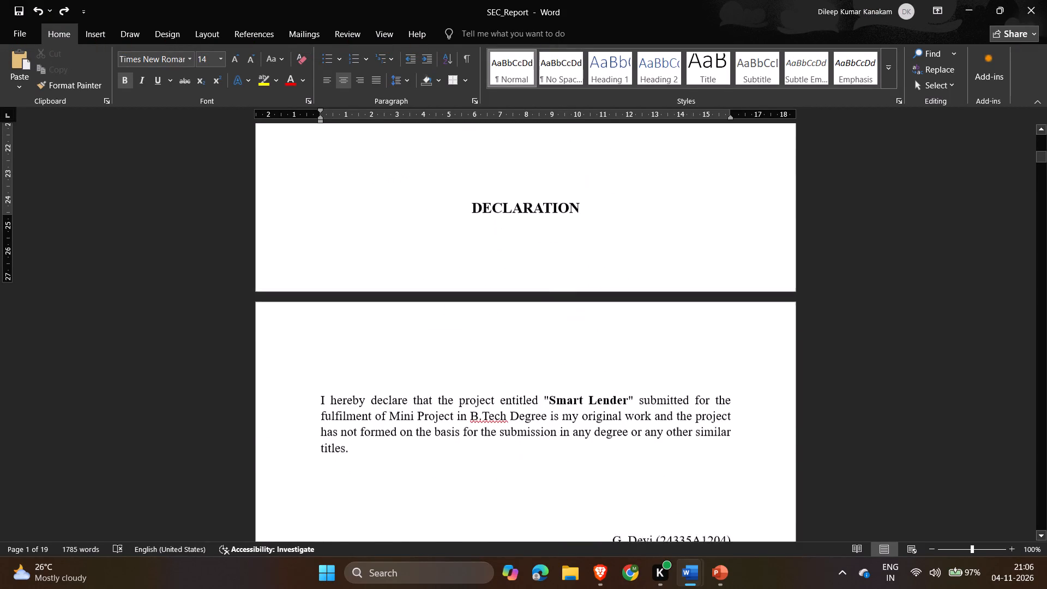
{"action": "scroll", "coordinate": [872, 290], "scroll_direction": "down", "scroll_amount": 1}
{"action": "key", "text": "alt+Tab"}
{"action": "key", "text": "alt+Tab"}
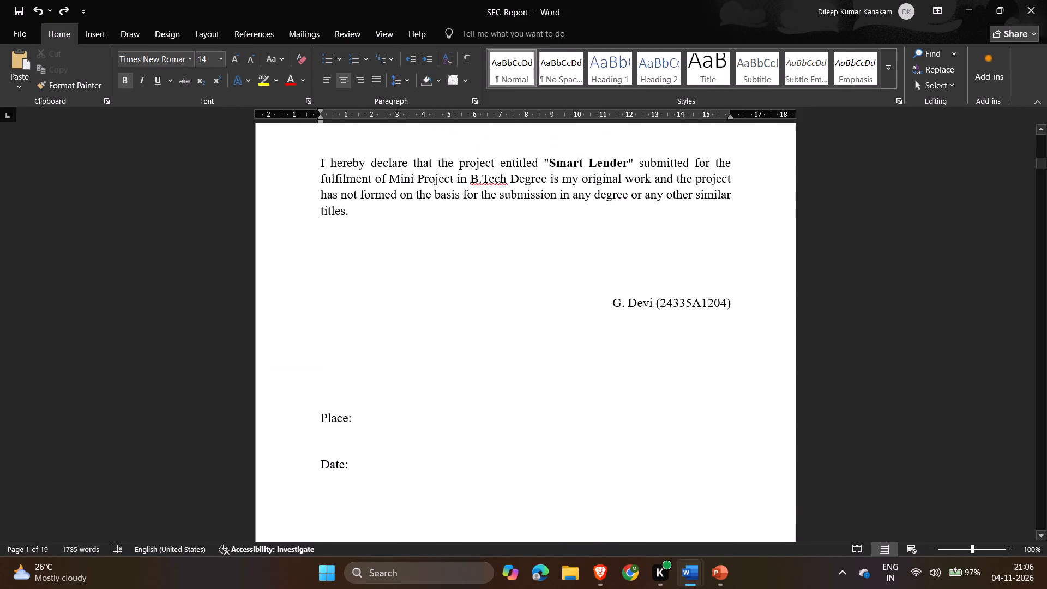
{"action": "scroll", "coordinate": [872, 290], "scroll_direction": "up", "scroll_amount": 4}
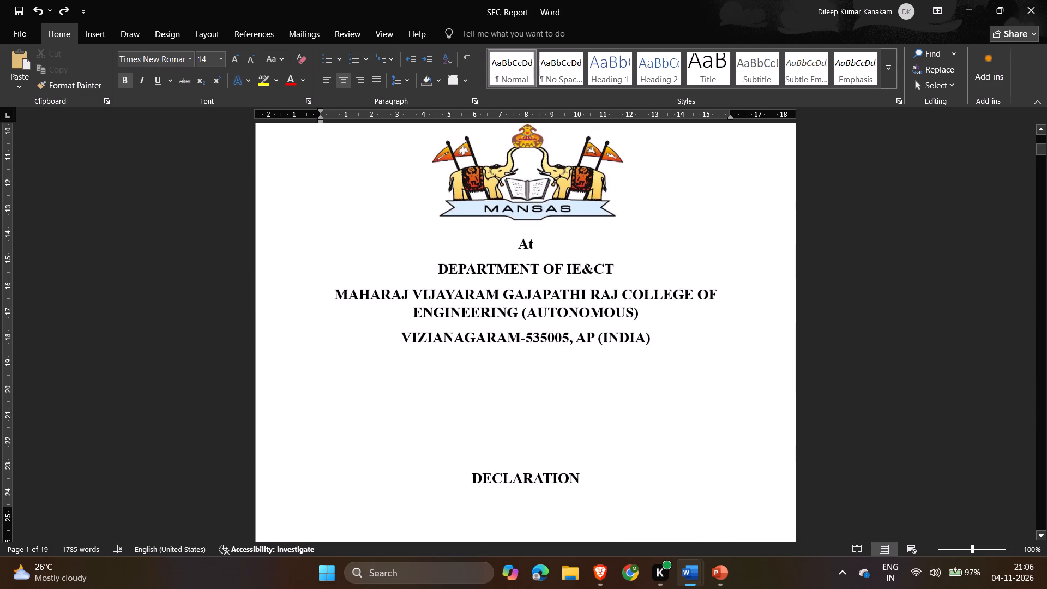
{"action": "scroll", "coordinate": [872, 290], "scroll_direction": "up", "scroll_amount": 2}
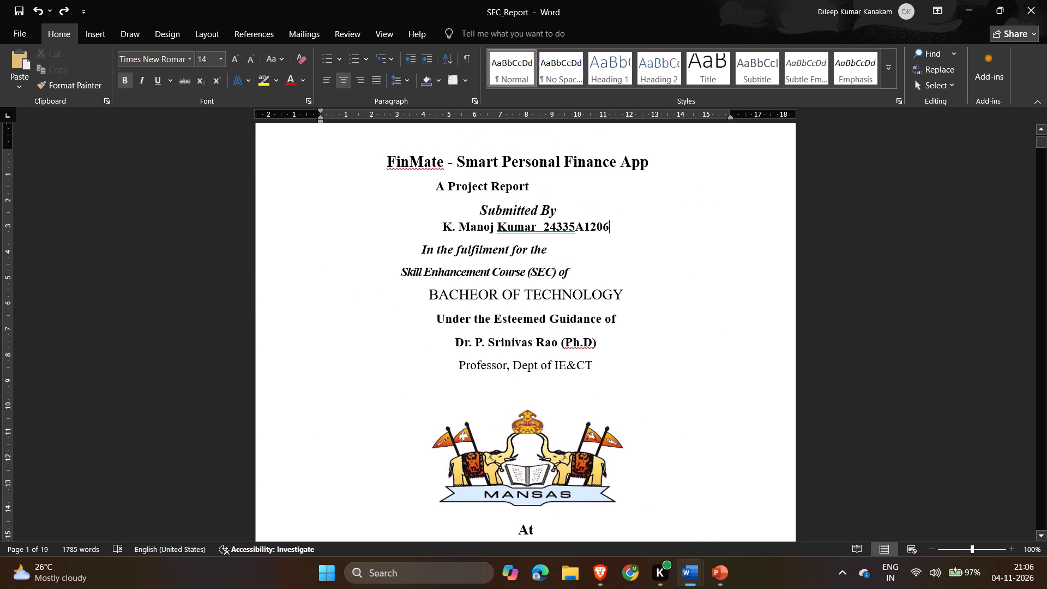
{"action": "scroll", "coordinate": [872, 290], "scroll_direction": "down", "scroll_amount": 4}
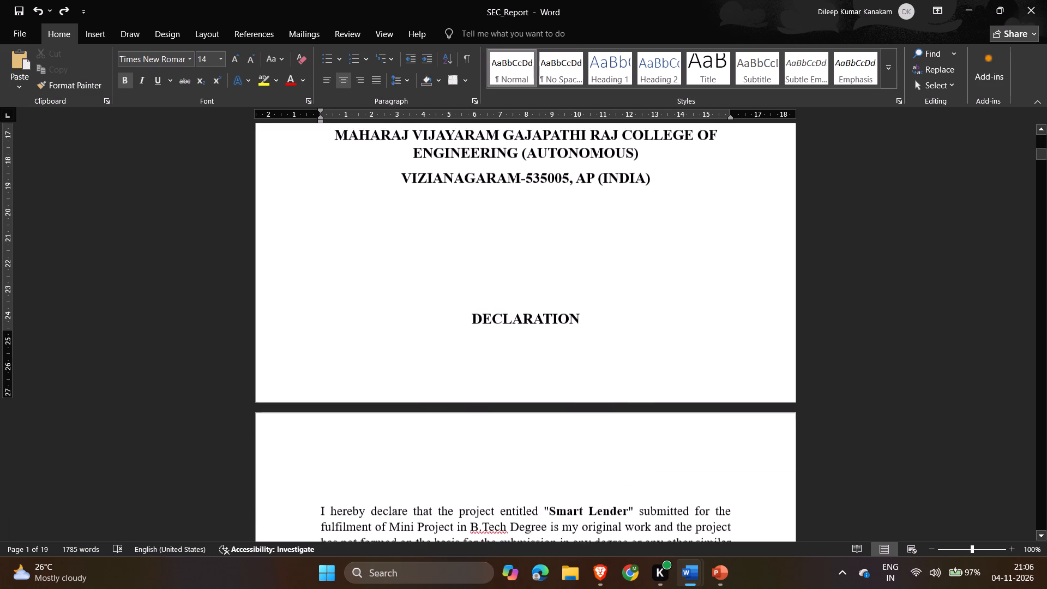
{"action": "scroll", "coordinate": [872, 290], "scroll_direction": "down", "scroll_amount": 4}
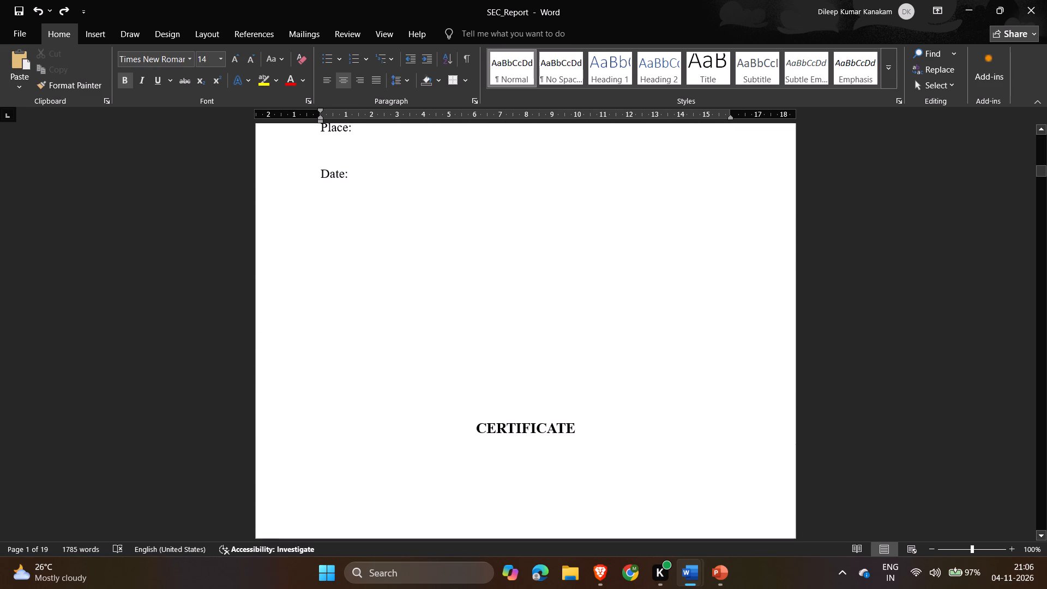
Undo all the edits made so far to SEC_Report's cover, back to the original Smart Lender version.
{"action": "key", "text": "ctrl+z"}
{"action": "key", "text": "ctrl+z"}
{"action": "key", "text": "ctrl+z"}
{"action": "key", "text": "ctrl+z"}
{"action": "key", "text": "ctrl+z"}
{"action": "key", "text": "ctrl+z"}
{"action": "key", "text": "ctrl+z"}
{"action": "key", "text": "ctrl+z"}
{"action": "key", "text": "ctrl+z"}
{"action": "key", "text": "ctrl+z"}
{"action": "key", "text": "ctrl+z"}
{"action": "key", "text": "ctrl+z"}
{"action": "key", "text": "ctrl+z"}
{"action": "key", "text": "ctrl+z"}
{"action": "key", "text": "ctrl+z"}
{"action": "key", "text": "ctrl+z"}
{"action": "key", "text": "ctrl+z"}
{"action": "key", "text": "ctrl+z"}
{"action": "key", "text": "ctrl+z"}
{"action": "key", "text": "ctrl+z"}
{"action": "key", "text": "ctrl+z"}
{"action": "key", "text": "ctrl+z"}
{"action": "key", "text": "ctrl+z"}
{"action": "key", "text": "ctrl+z"}
{"action": "key", "text": "ctrl+z"}
{"action": "key", "text": "ctrl+z"}
{"action": "key", "text": "ctrl+z"}
{"action": "key", "text": "ctrl+z"}
{"action": "key", "text": "ctrl+z"}
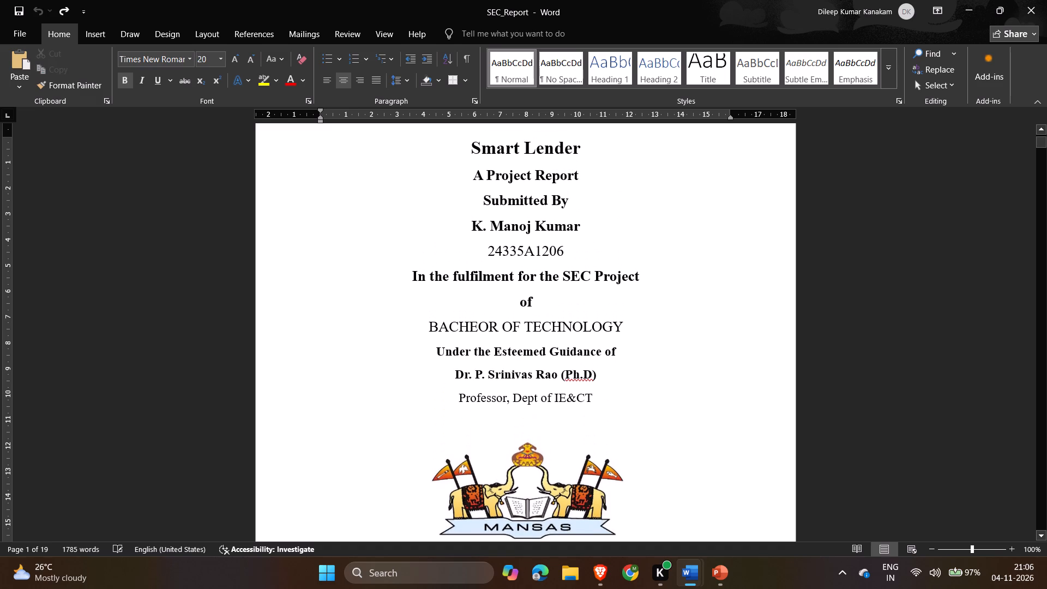
{"action": "key", "text": "ctrl+z"}
{"action": "key", "text": "ctrl+z"}
{"action": "key", "text": "ctrl+z"}
{"action": "key", "text": "ctrl+z"}
{"action": "key", "text": "ctrl+z"}
{"action": "left_click", "coordinate": [610, 260]}
{"action": "key", "text": "alt+Tab"}
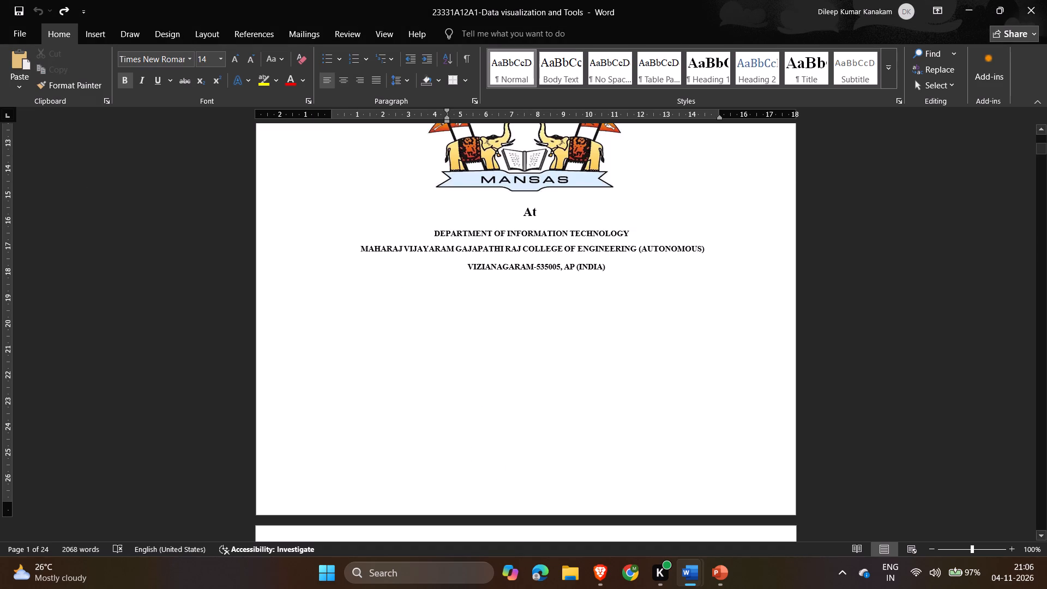
{"action": "scroll", "coordinate": [577, 330], "scroll_direction": "up", "scroll_amount": 4}
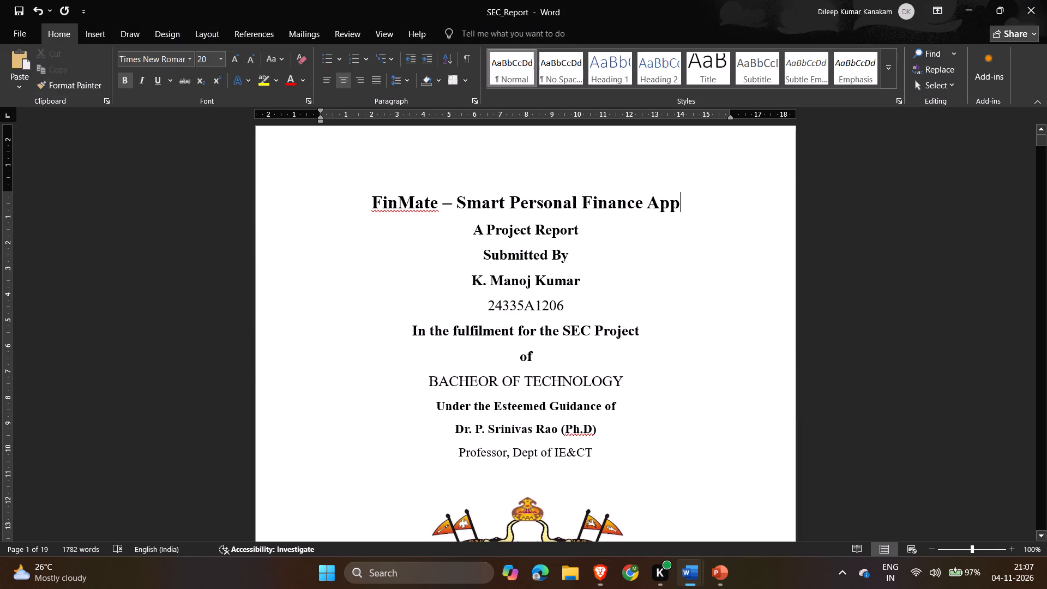
{"action": "key", "text": "alt+Tab"}
{"action": "key", "text": "alt+Tab"}
{"action": "key", "text": "alt+Tab"}
{"action": "key", "text": "alt+Tab"}
{"action": "key", "text": "alt+Tab"}
{"action": "key", "text": "alt+Tab"}
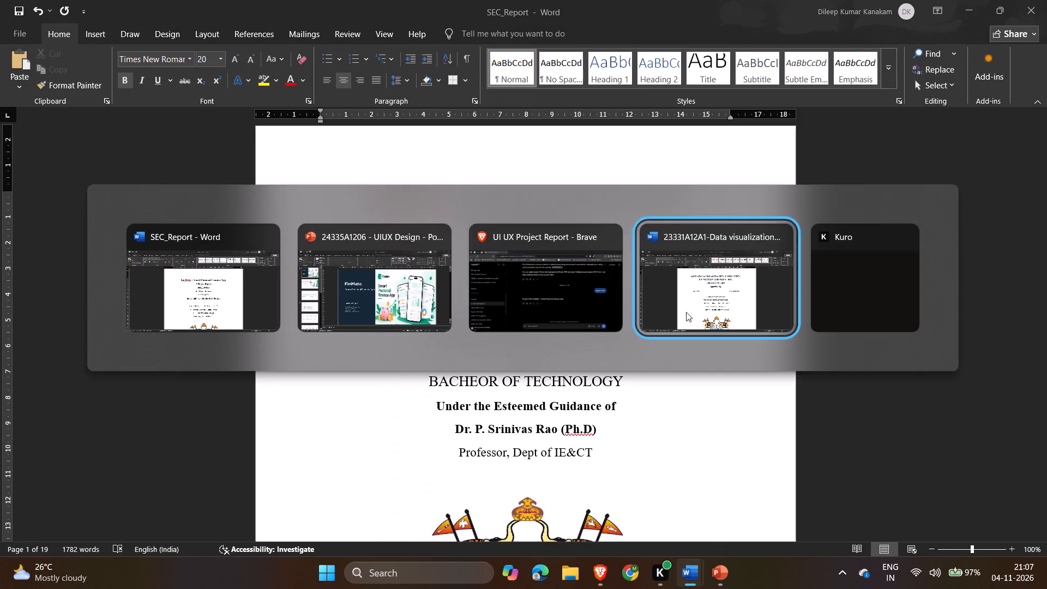
{"action": "key", "text": "alt+Tab"}
{"action": "key", "text": "alt+Tab"}
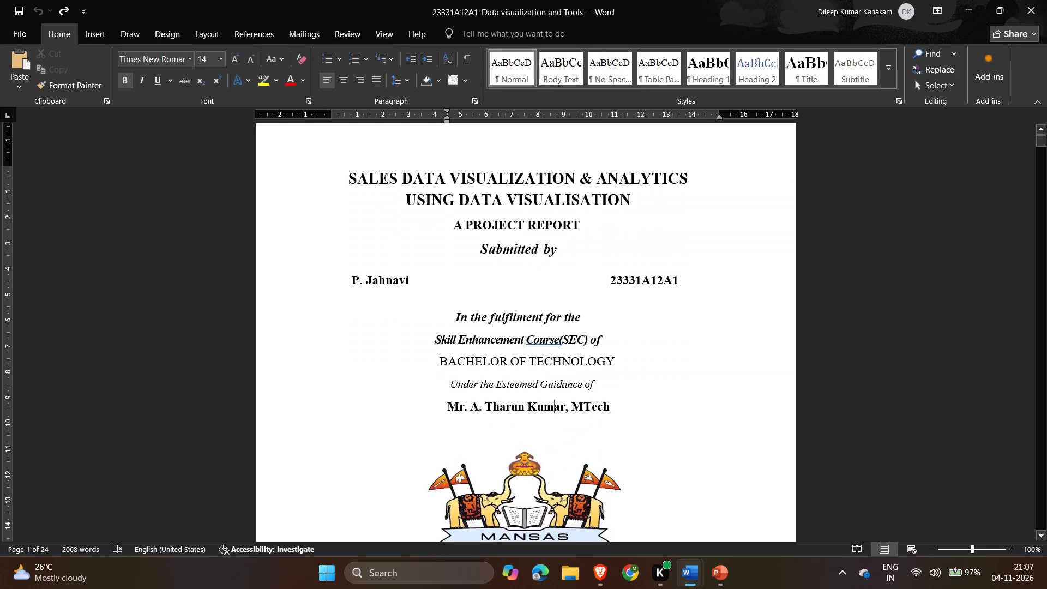
{"action": "key", "text": "alt+Tab"}
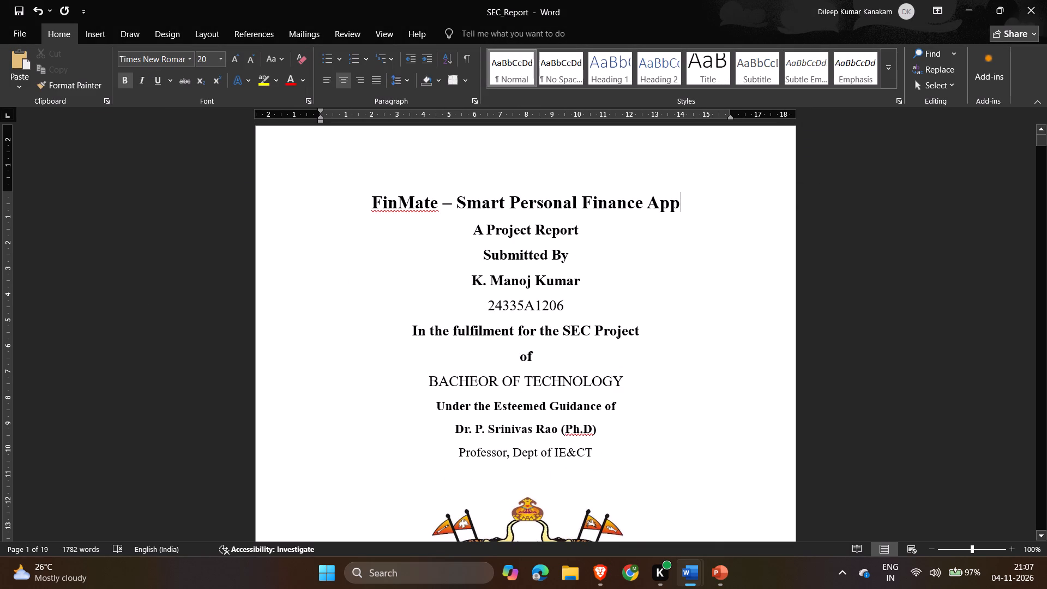
Bring the roll number up onto the student's name line in SEC_Report, separated by four spaces and six tabs.
{"action": "left_click", "coordinate": [603, 275]}
{"action": "key", "text": "Delete"}
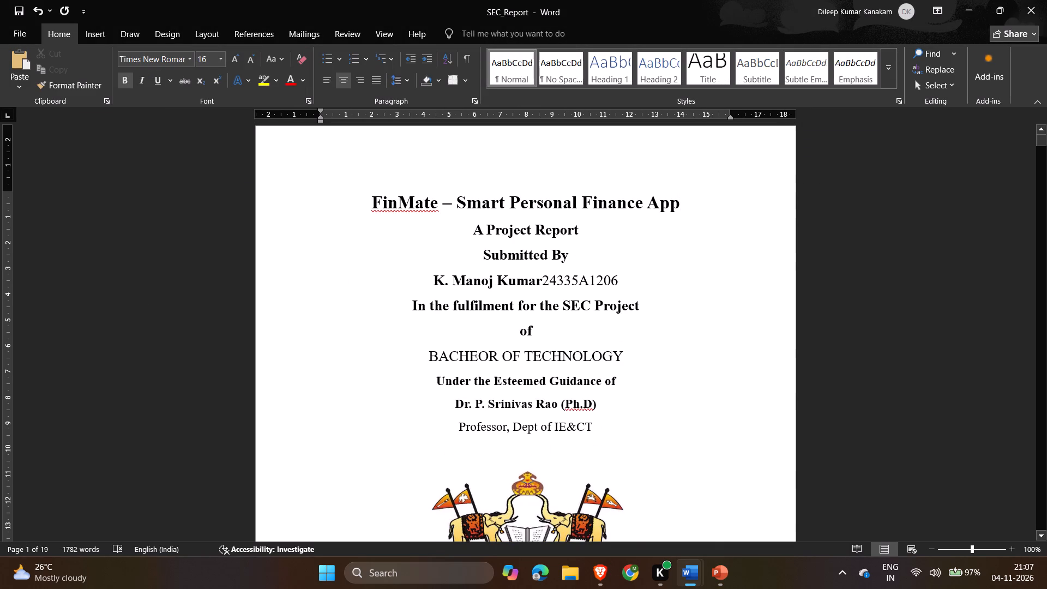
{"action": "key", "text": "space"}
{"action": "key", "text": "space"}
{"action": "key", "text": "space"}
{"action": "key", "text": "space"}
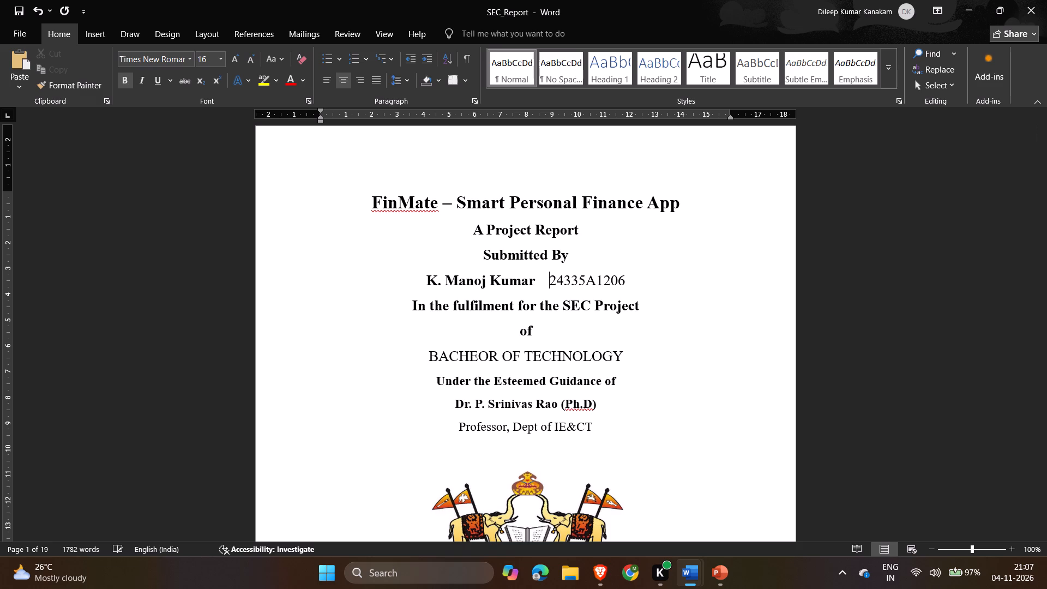
{"action": "key", "text": "Tab"}
{"action": "key", "text": "Tab"}
{"action": "key", "text": "Tab"}
{"action": "key", "text": "Tab"}
{"action": "key", "text": "Tab"}
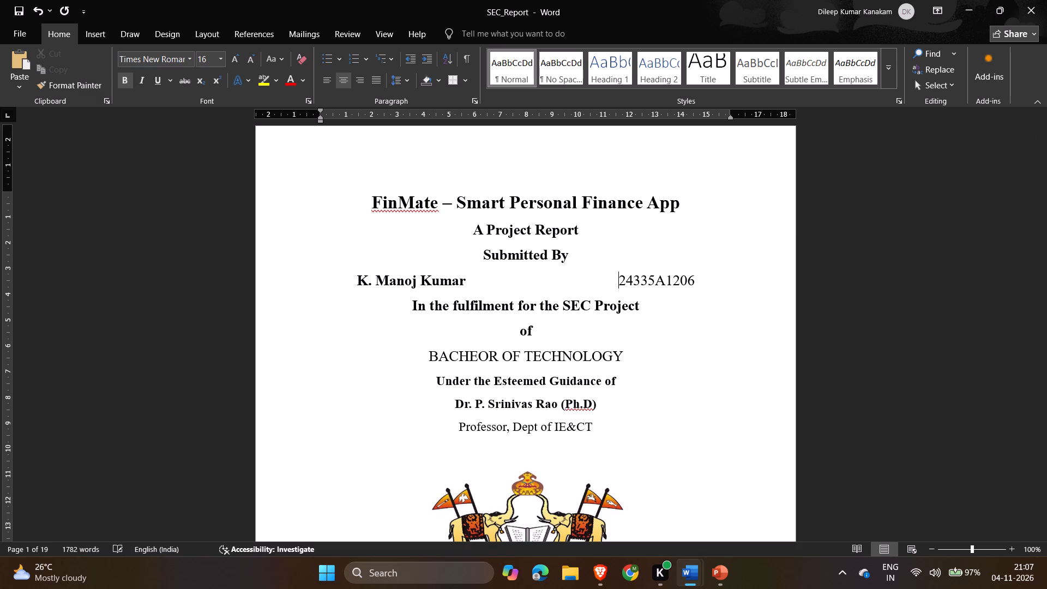
{"action": "key", "text": "Tab"}
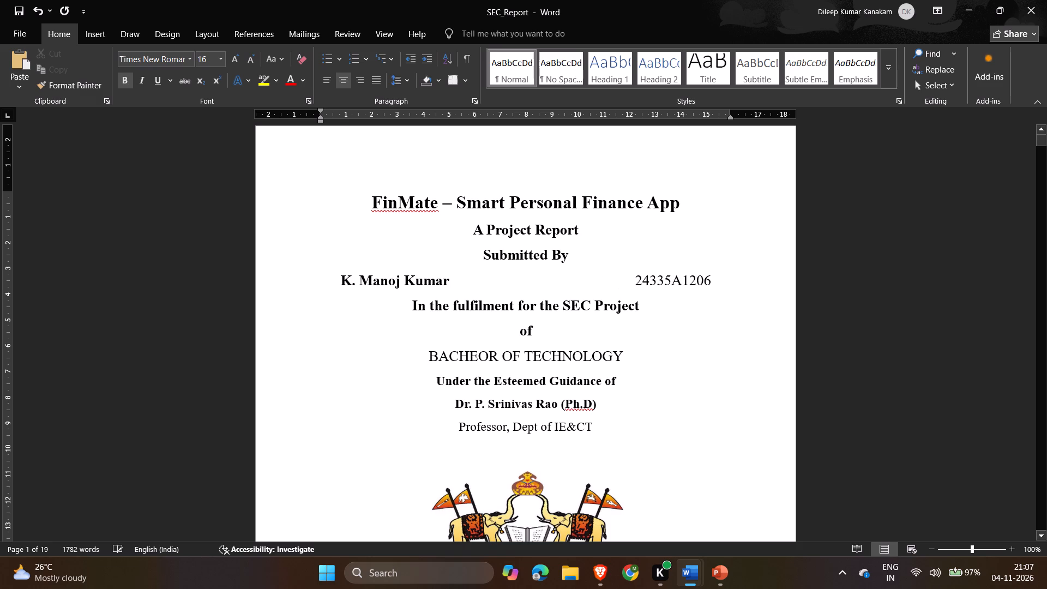
Make the student's roll number on the cover bold.
{"action": "left_click_drag", "start_coordinate": [719, 278], "coordinate": [634, 283]}
{"action": "key", "text": "ctrl+b"}
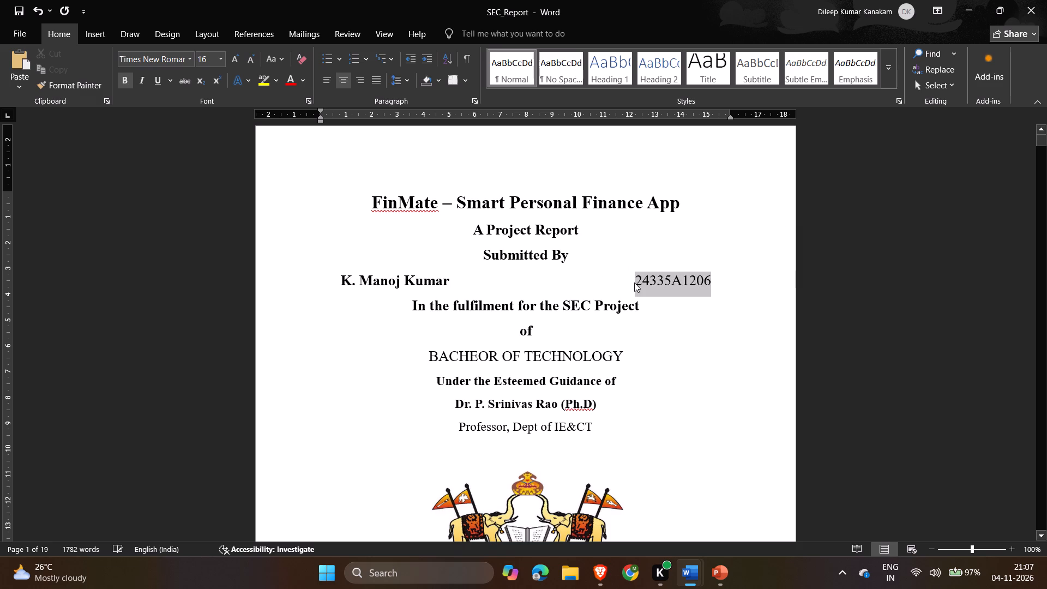
{"action": "left_click", "coordinate": [855, 339]}
Following the reference cover, break the line after "In the fulfilment for the" so "SEC Project" sits on its own line.
{"action": "key", "text": "alt+Tab"}
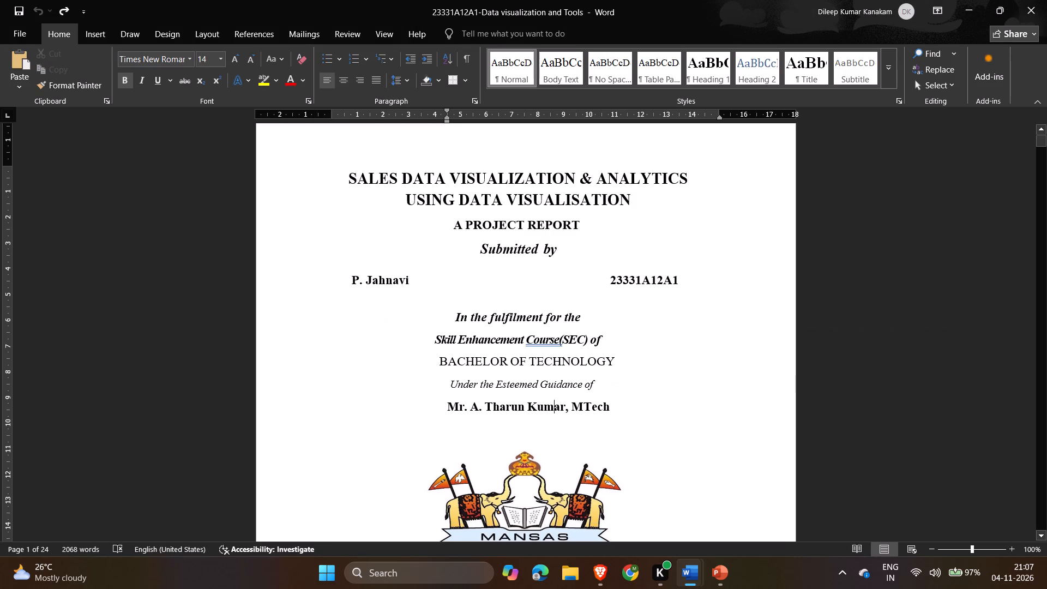
{"action": "key", "text": "alt+Tab"}
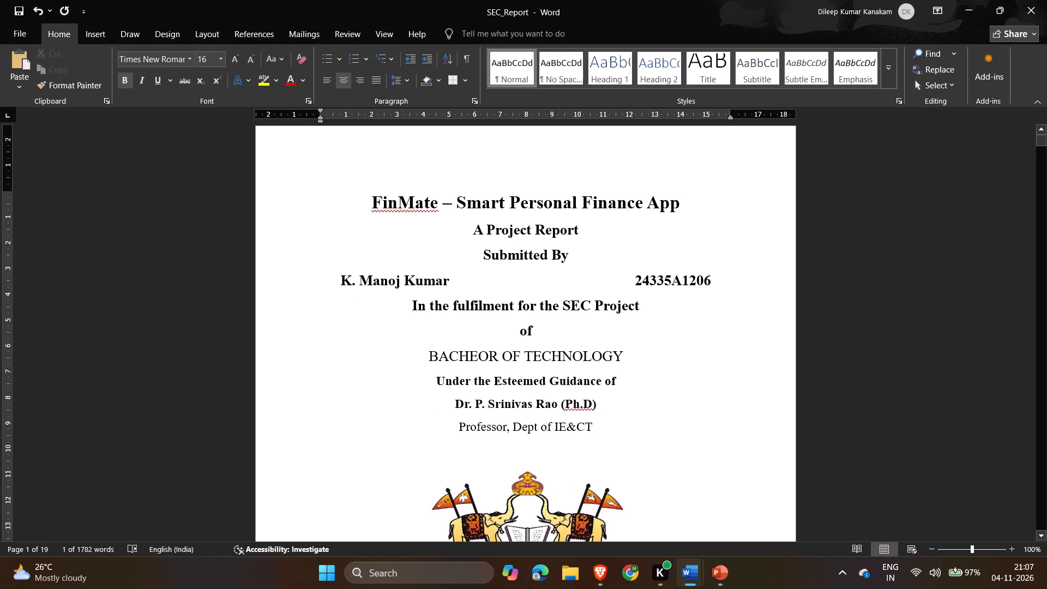
{"action": "key", "text": "alt+Tab"}
{"action": "key", "text": "alt+Tab"}
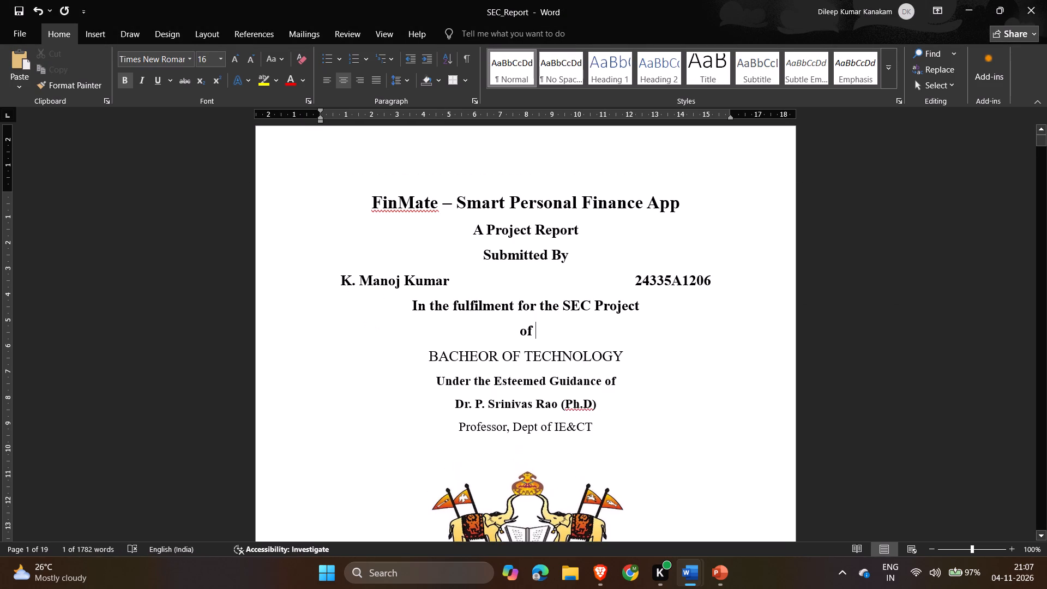
{"action": "left_click", "coordinate": [543, 306]}
{"action": "key", "text": "Right"}
{"action": "key", "text": "Right"}
{"action": "key", "text": "Right"}
{"action": "key", "text": "alt+Tab"}
{"action": "key", "text": "alt+Tab"}
{"action": "key", "text": "Return"}
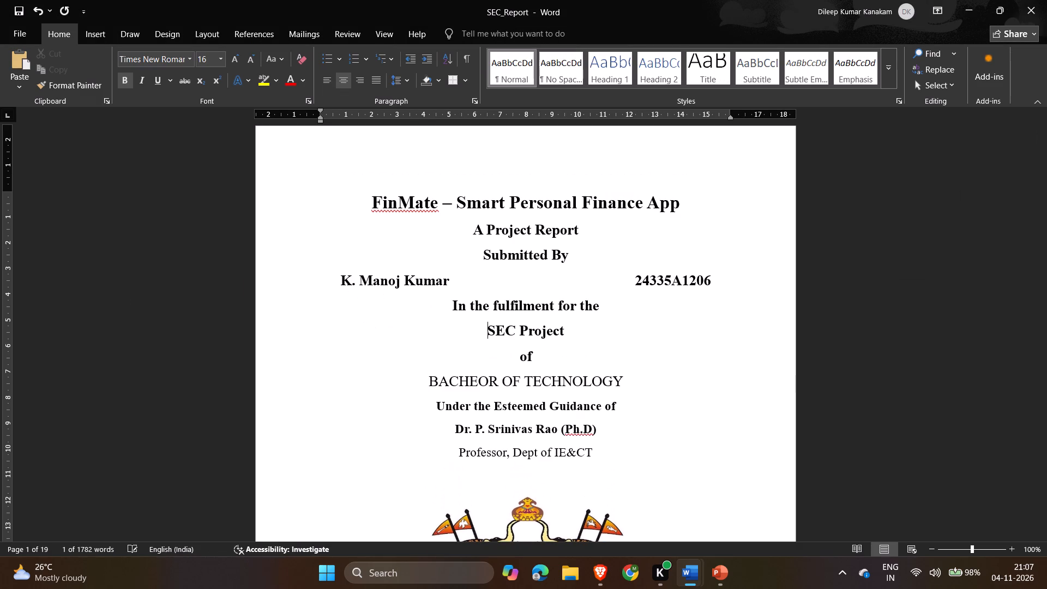
Expand "SEC" before "Project" on the cover to "Skill Enhancement Course (SEC)", following the reference report's wording.
{"action": "key", "text": "Right"}
{"action": "key", "text": "Right"}
{"action": "key", "text": "Right"}
{"action": "key", "text": "Right"}
{"action": "key", "text": "Left"}
{"action": "key", "text": "BackSpace"}
{"action": "key", "text": "BackSpace"}
{"action": "key", "text": "alt+Tab"}
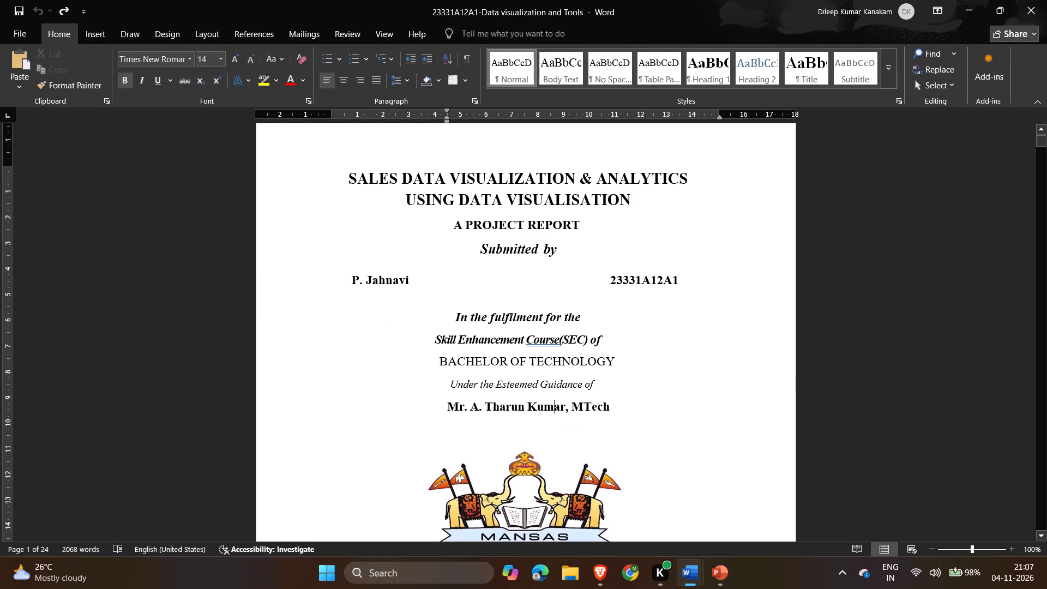
{"action": "key", "text": "alt+Tab"}
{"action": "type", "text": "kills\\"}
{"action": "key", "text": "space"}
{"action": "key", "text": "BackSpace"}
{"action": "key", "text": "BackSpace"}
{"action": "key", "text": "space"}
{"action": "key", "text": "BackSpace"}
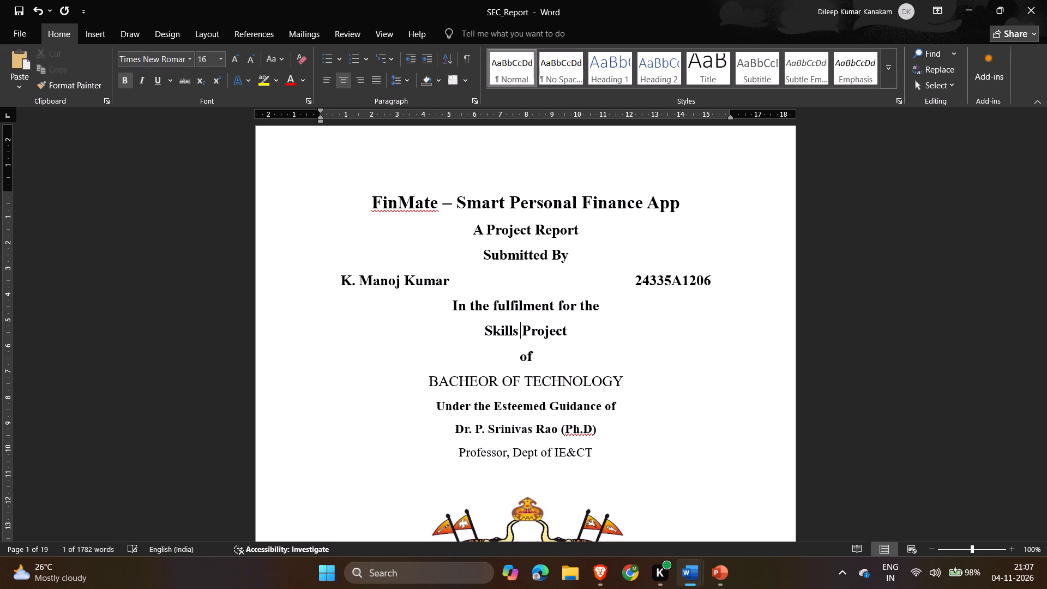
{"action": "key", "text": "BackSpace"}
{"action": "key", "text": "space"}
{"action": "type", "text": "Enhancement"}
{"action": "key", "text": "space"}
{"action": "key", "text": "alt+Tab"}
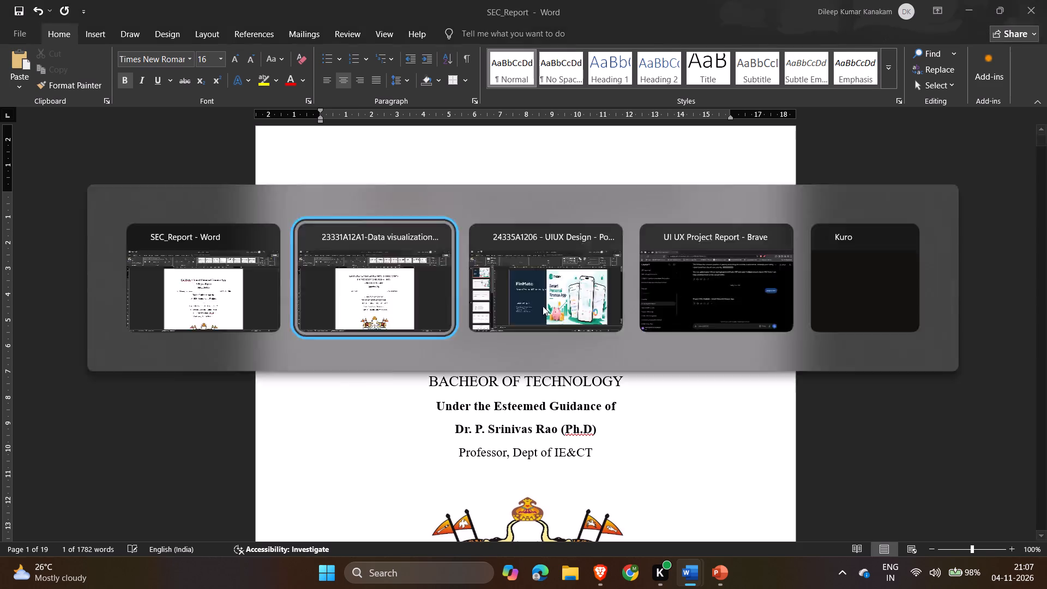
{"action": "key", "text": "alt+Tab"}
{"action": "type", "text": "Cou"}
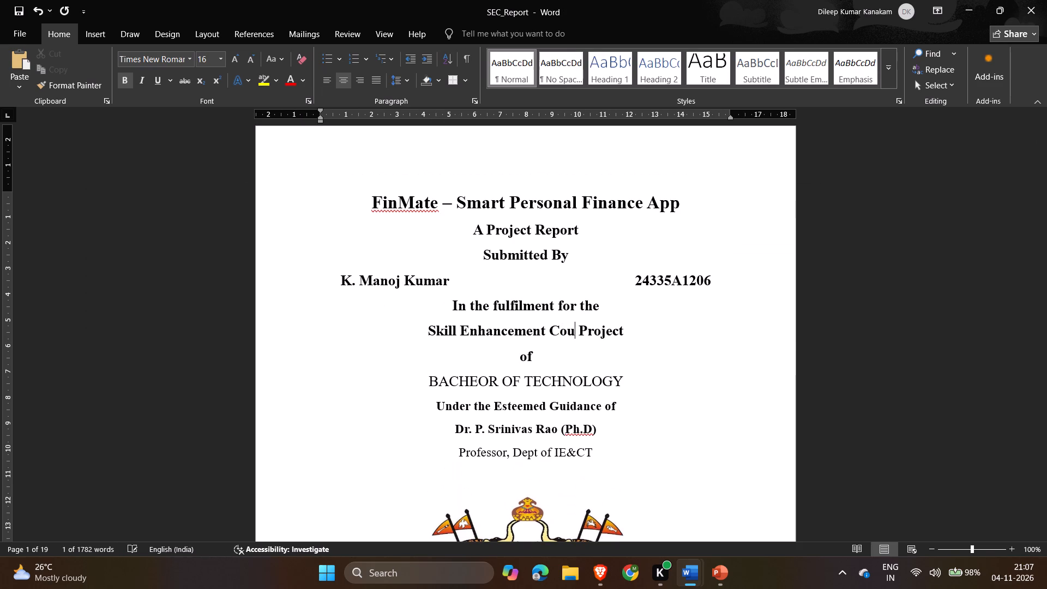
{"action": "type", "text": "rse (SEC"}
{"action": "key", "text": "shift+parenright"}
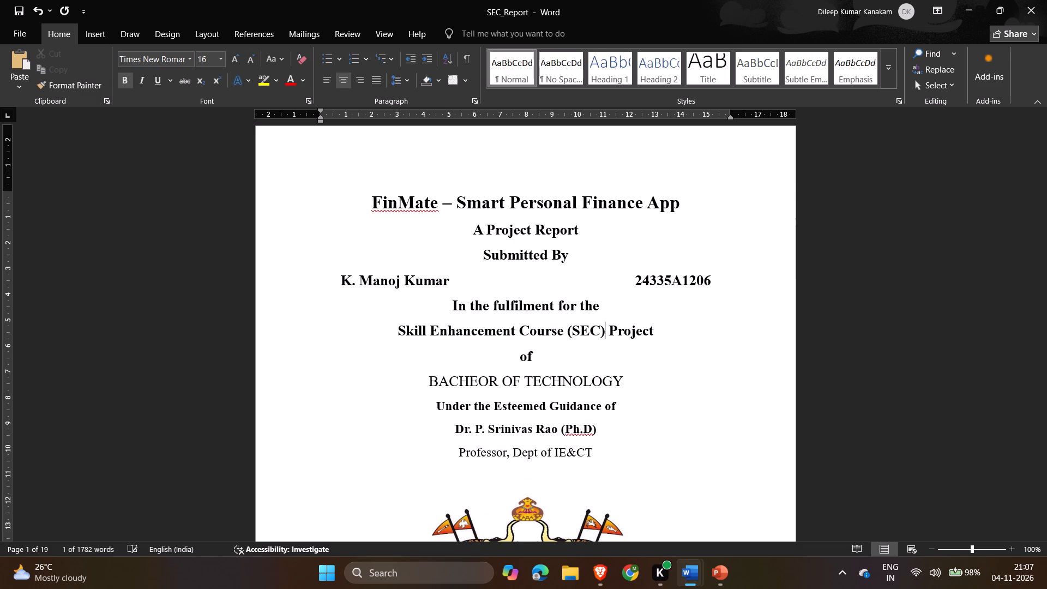
Add "of" after "Skill Enhancement Course (SEC)" on SEC_Report's cover and move "Project" onto its own line below.
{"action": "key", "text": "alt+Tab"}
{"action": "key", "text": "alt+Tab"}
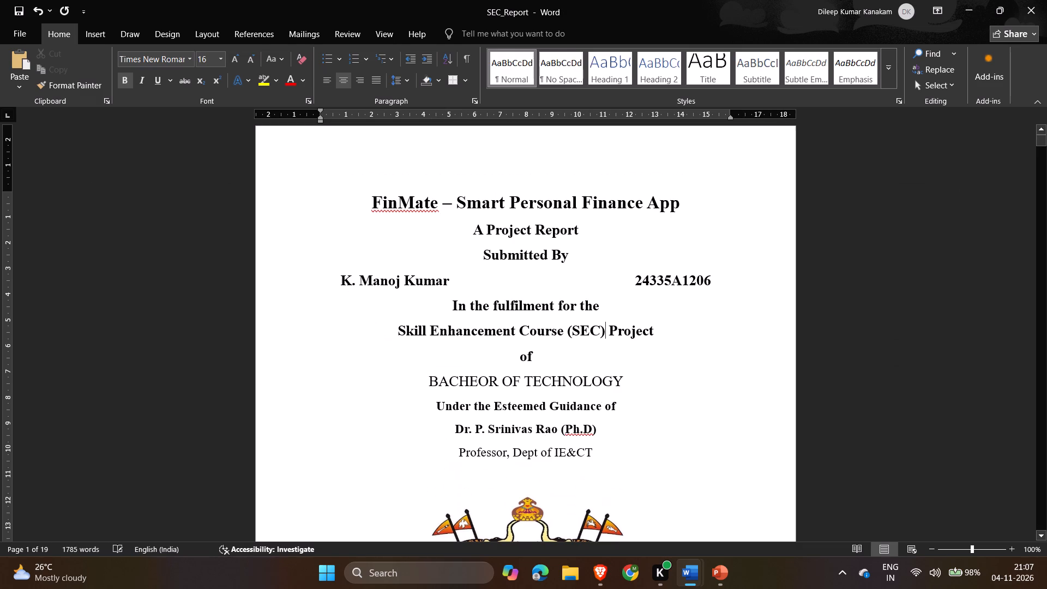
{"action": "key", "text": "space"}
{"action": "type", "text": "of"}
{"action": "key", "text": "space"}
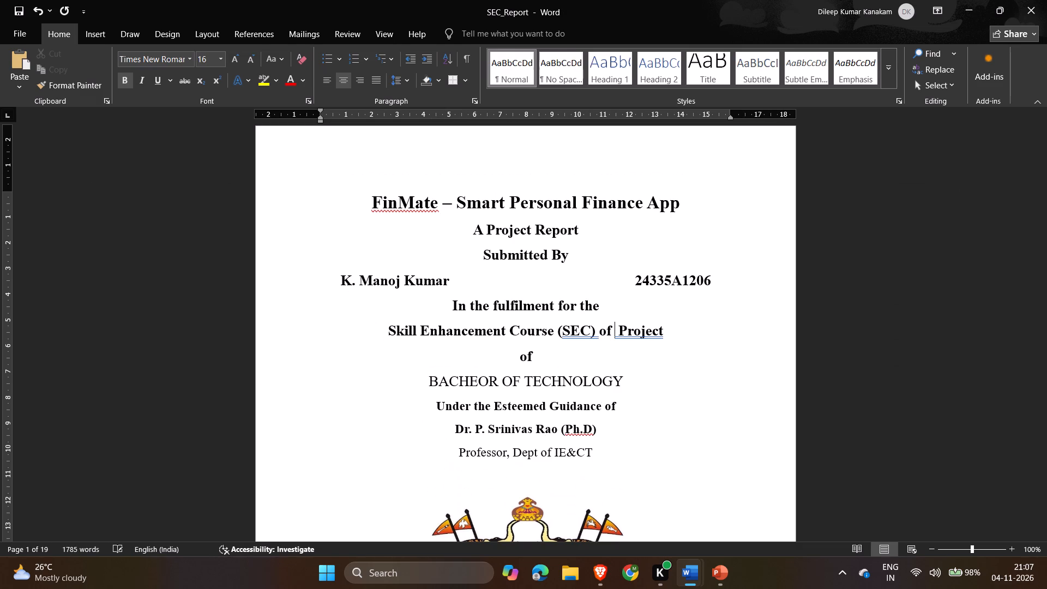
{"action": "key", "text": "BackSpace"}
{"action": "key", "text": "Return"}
Following the reference cover, delete the "Project" and "of" lines so "BACHEOR OF TECHNOLOGY" directly follows "Skill Enhancement Course (SEC) of".
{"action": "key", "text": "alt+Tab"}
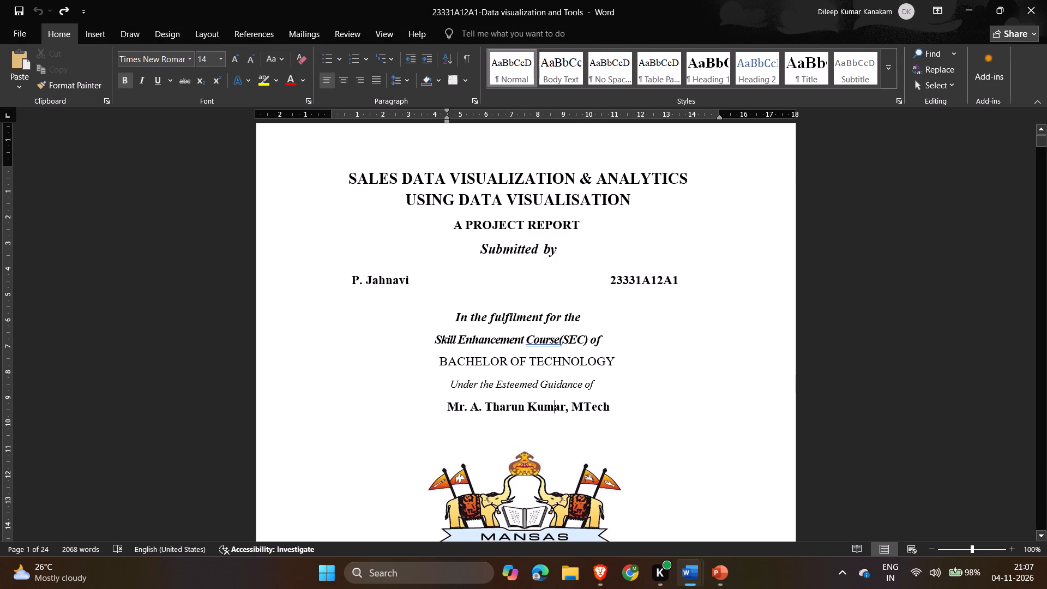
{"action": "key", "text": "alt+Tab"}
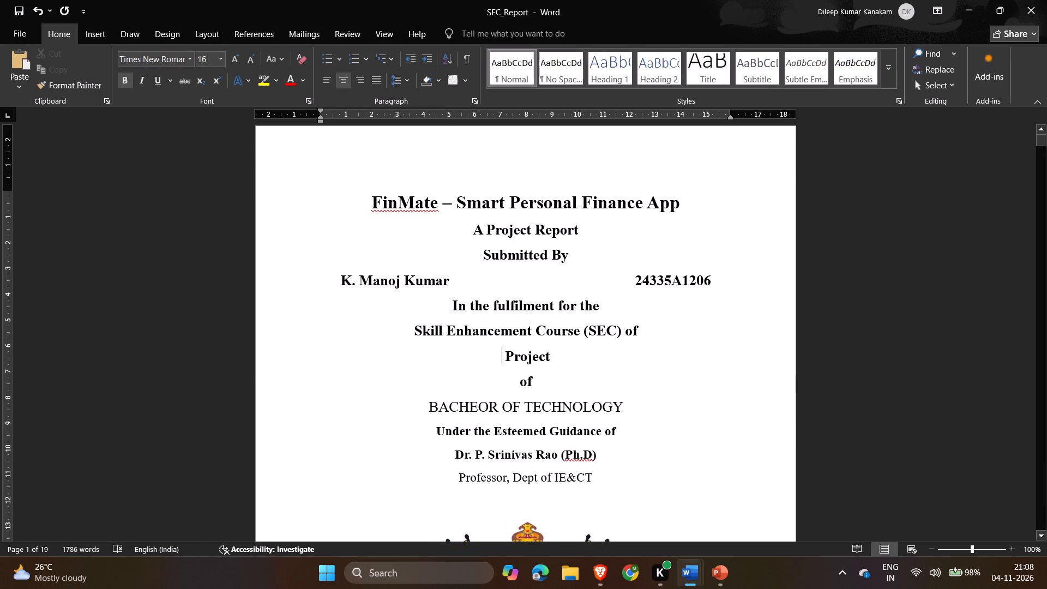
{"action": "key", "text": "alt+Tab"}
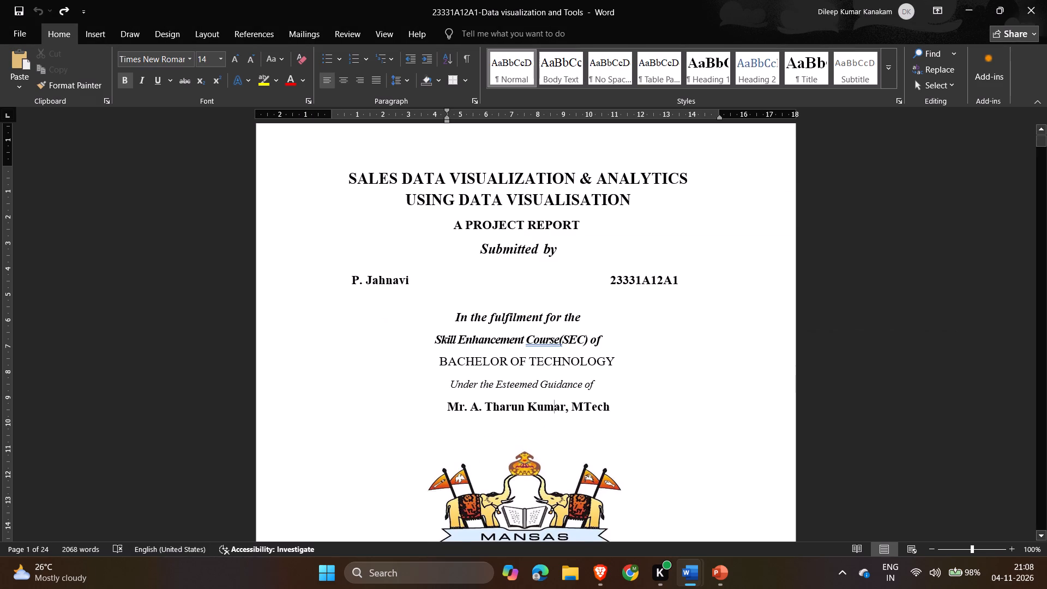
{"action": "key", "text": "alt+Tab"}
{"action": "left_click", "coordinate": [560, 354]}
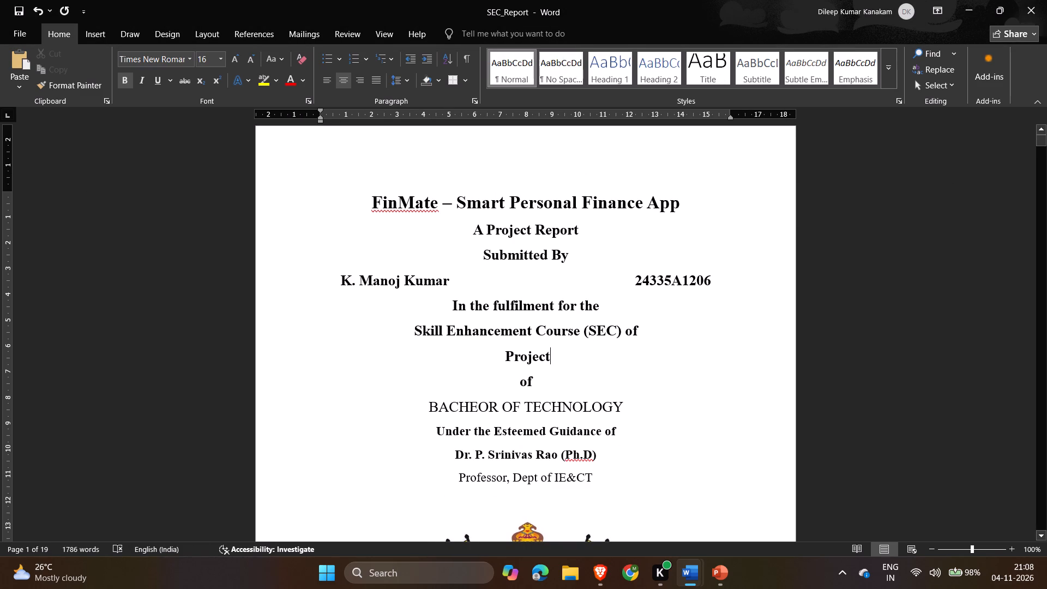
{"action": "left_click", "coordinate": [564, 351]}
{"action": "left_click_drag", "start_coordinate": [555, 389], "coordinate": [506, 367]}
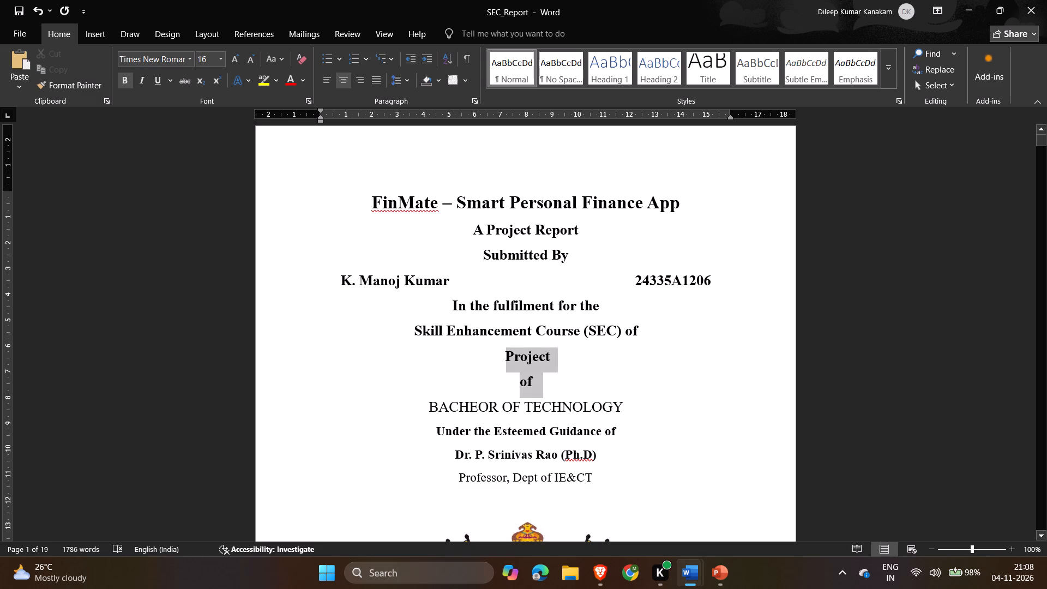
{"action": "left_click_drag", "start_coordinate": [506, 367], "coordinate": [504, 363]}
{"action": "key", "text": "BackSpace"}
{"action": "key", "text": "BackSpace"}
{"action": "key", "text": "BackSpace"}
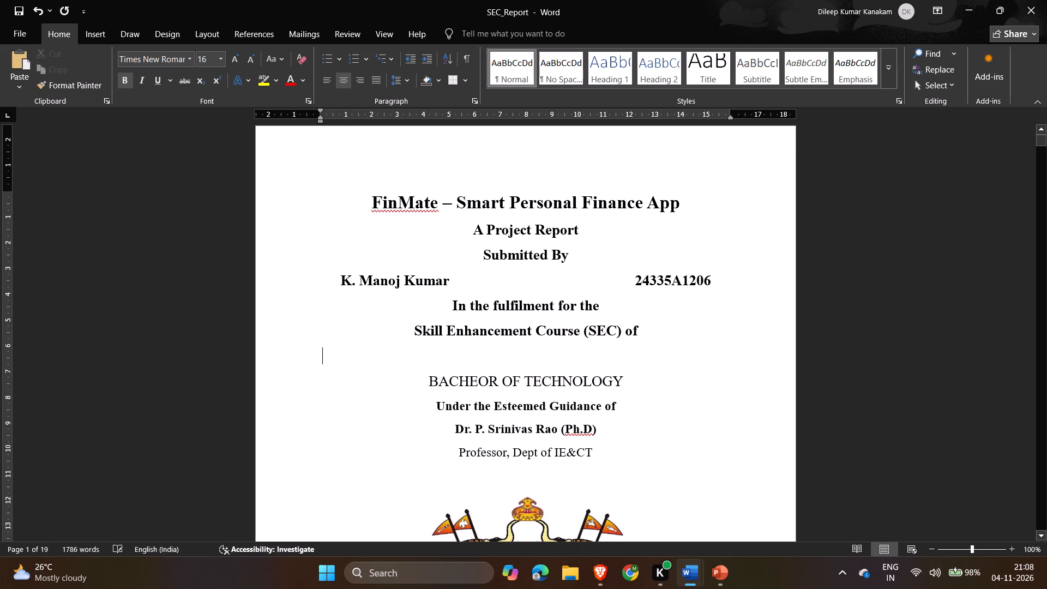
{"action": "key", "text": "Delete"}
Compare the rest of SEC_Report's cover, from the guide's details down to the college address, with the reference cover.
{"action": "key", "text": "alt+Tab"}
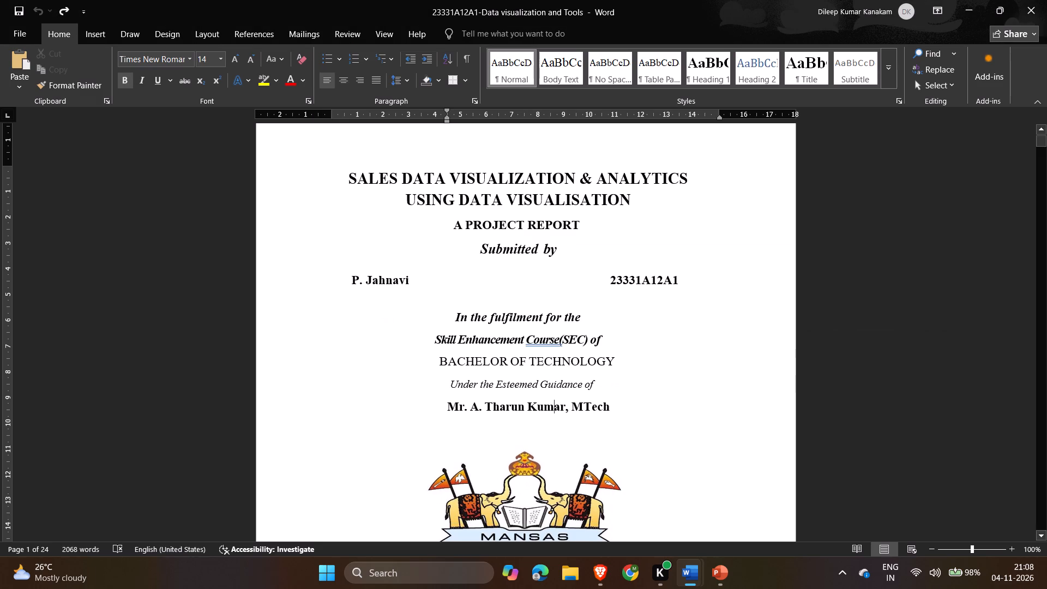
{"action": "key", "text": "alt+Tab"}
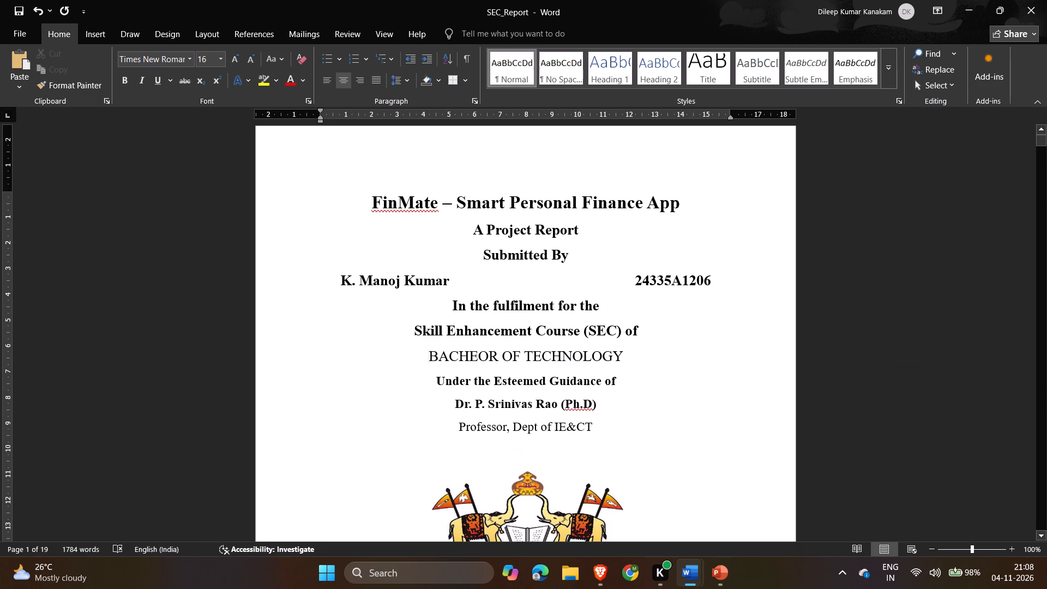
{"action": "key", "text": "alt+Tab"}
{"action": "scroll", "coordinate": [522, 365], "scroll_direction": "down", "scroll_amount": 1}
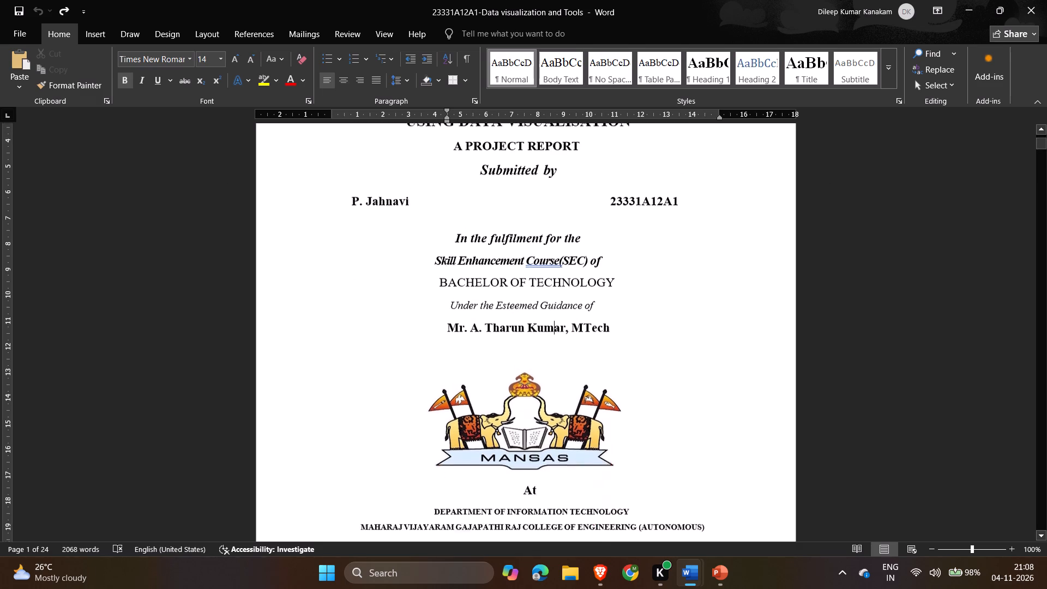
{"action": "scroll", "coordinate": [522, 365], "scroll_direction": "down", "scroll_amount": 1}
{"action": "key", "text": "alt+Tab"}
{"action": "scroll", "coordinate": [522, 365], "scroll_direction": "down", "scroll_amount": 1}
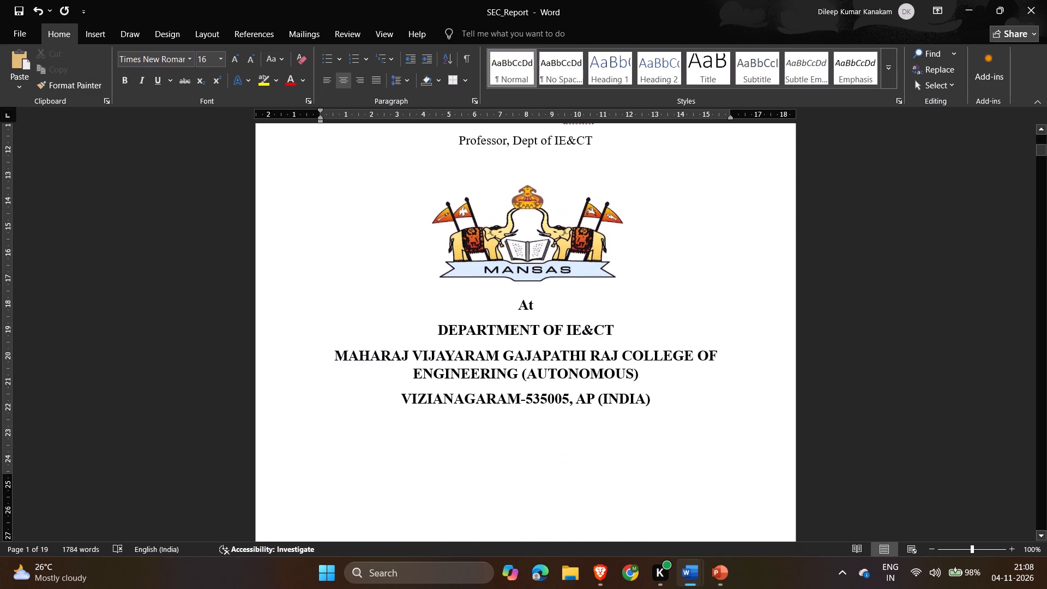
Examine SEC_Report's declaration and certificate pages, comparing the declaration's wording with the reference report's declaration.
{"action": "scroll", "coordinate": [522, 365], "scroll_direction": "down", "scroll_amount": 2}
{"action": "left_click", "coordinate": [522, 365]}
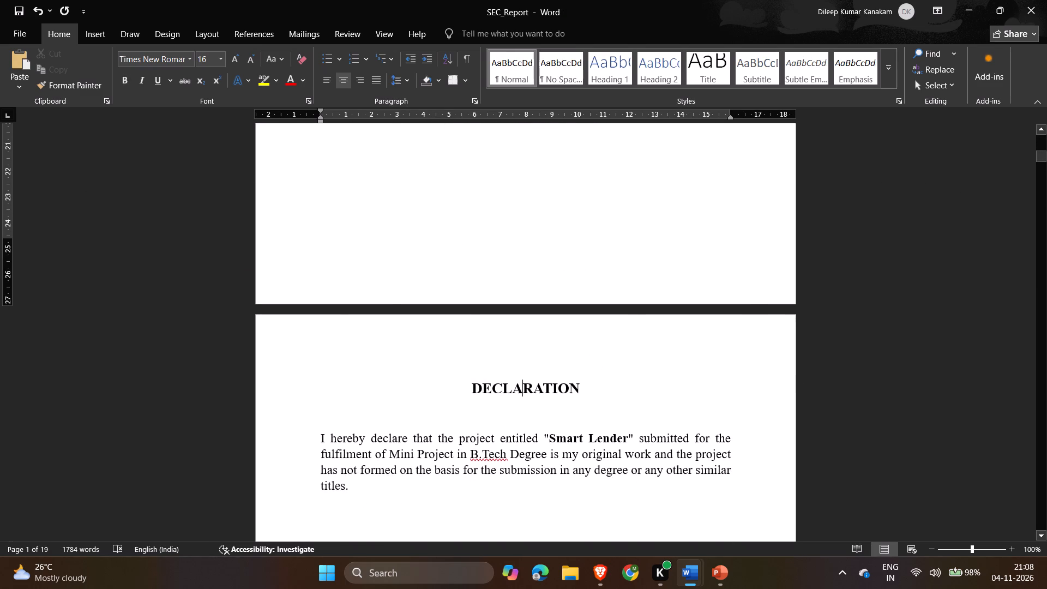
{"action": "key", "text": "alt+Tab"}
{"action": "scroll", "coordinate": [522, 365], "scroll_direction": "down", "scroll_amount": 5}
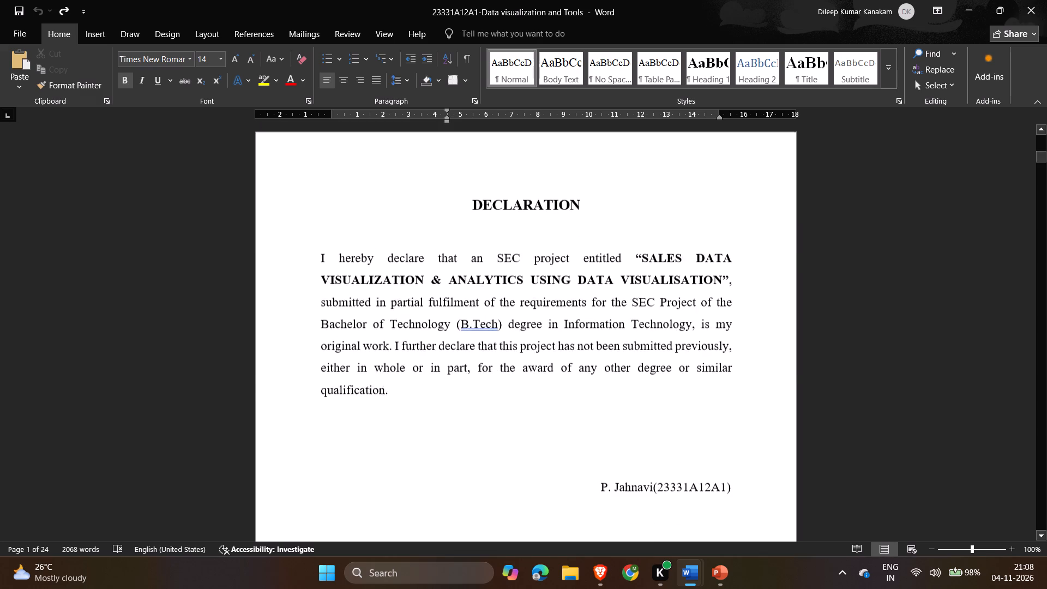
{"action": "key", "text": "alt+Tab"}
{"action": "scroll", "coordinate": [519, 414], "scroll_direction": "down", "scroll_amount": 1}
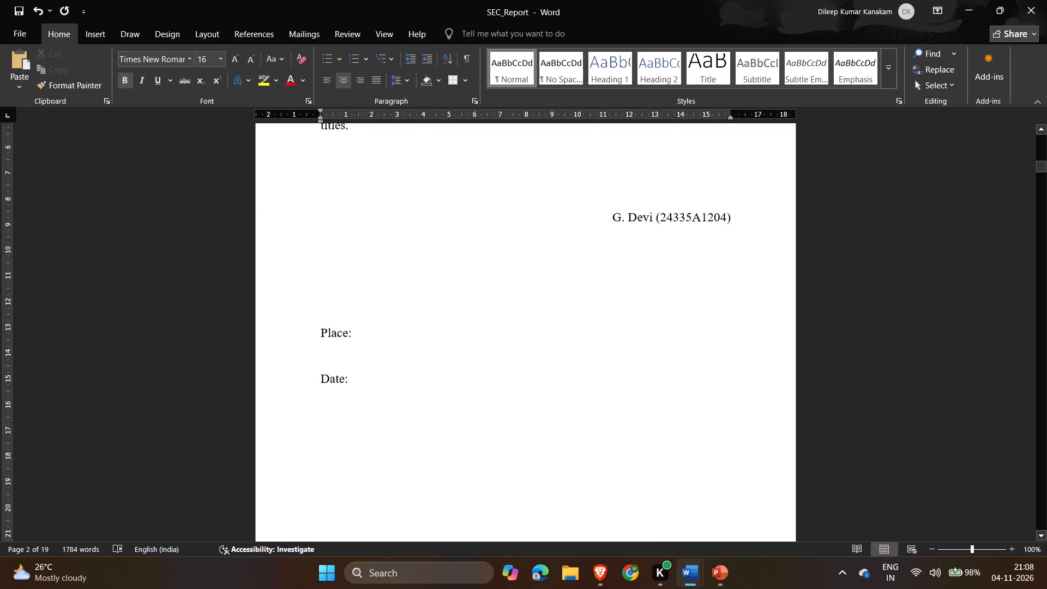
{"action": "scroll", "coordinate": [519, 414], "scroll_direction": "up", "scroll_amount": 1}
{"action": "scroll", "coordinate": [519, 414], "scroll_direction": "down", "scroll_amount": 3}
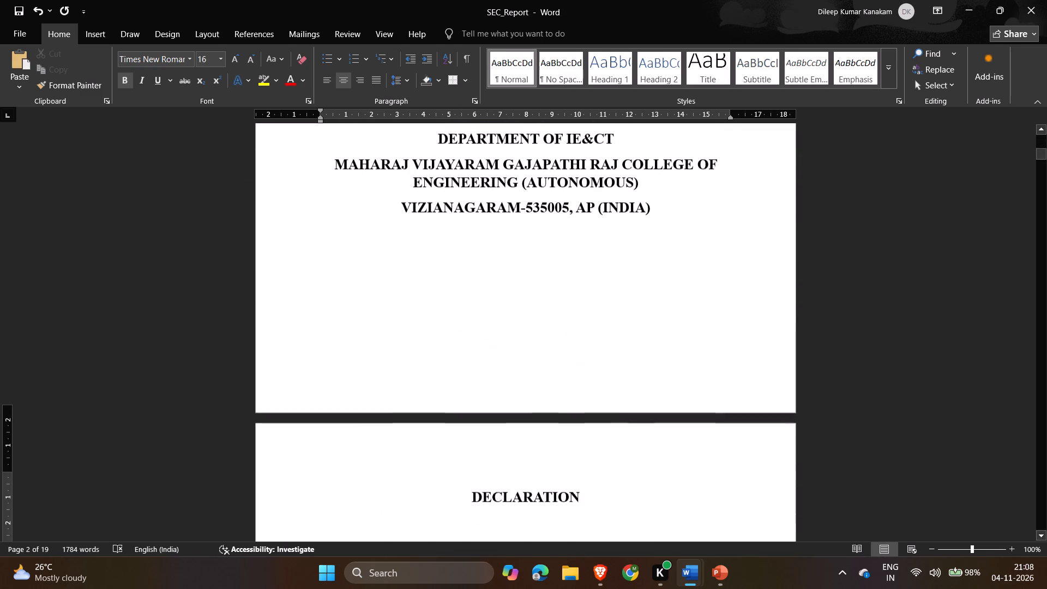
{"action": "scroll", "coordinate": [519, 414], "scroll_direction": "down", "scroll_amount": 8}
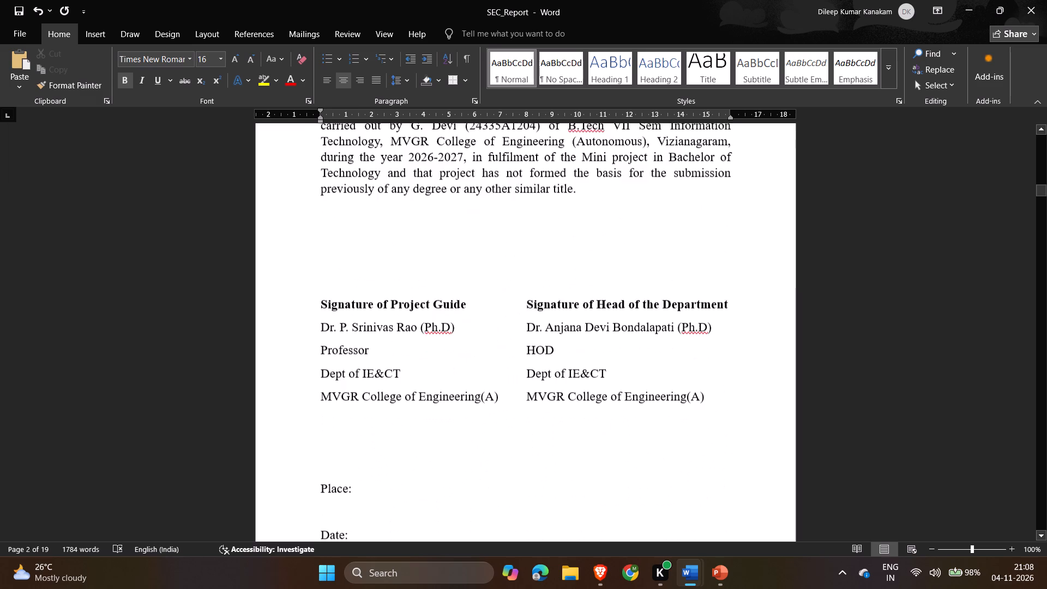
{"action": "scroll", "coordinate": [519, 414], "scroll_direction": "down", "scroll_amount": 1}
{"action": "scroll", "coordinate": [519, 414], "scroll_direction": "up", "scroll_amount": 5}
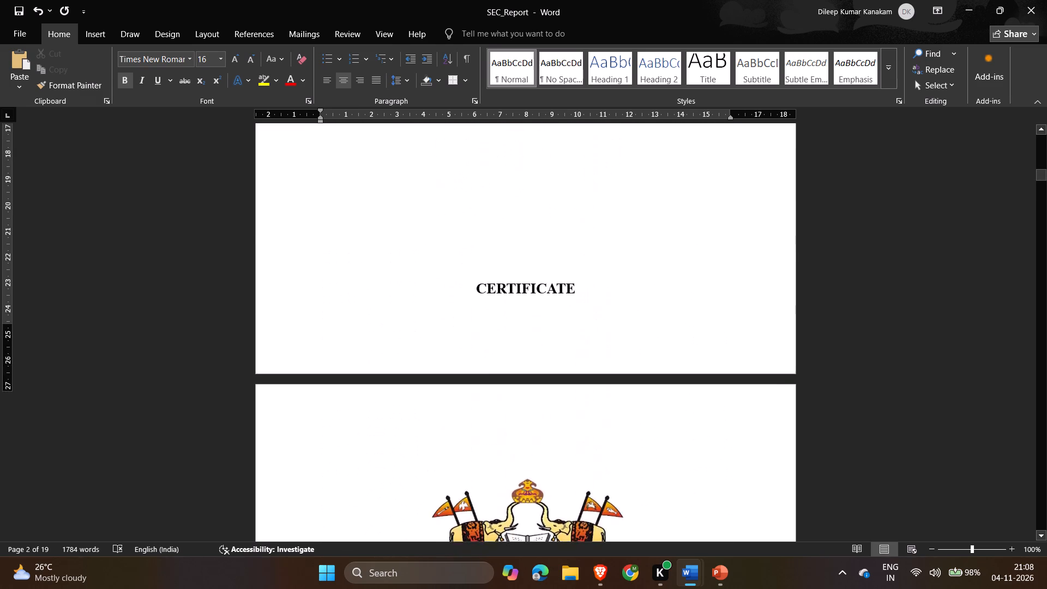
{"action": "scroll", "coordinate": [519, 414], "scroll_direction": "up", "scroll_amount": 4}
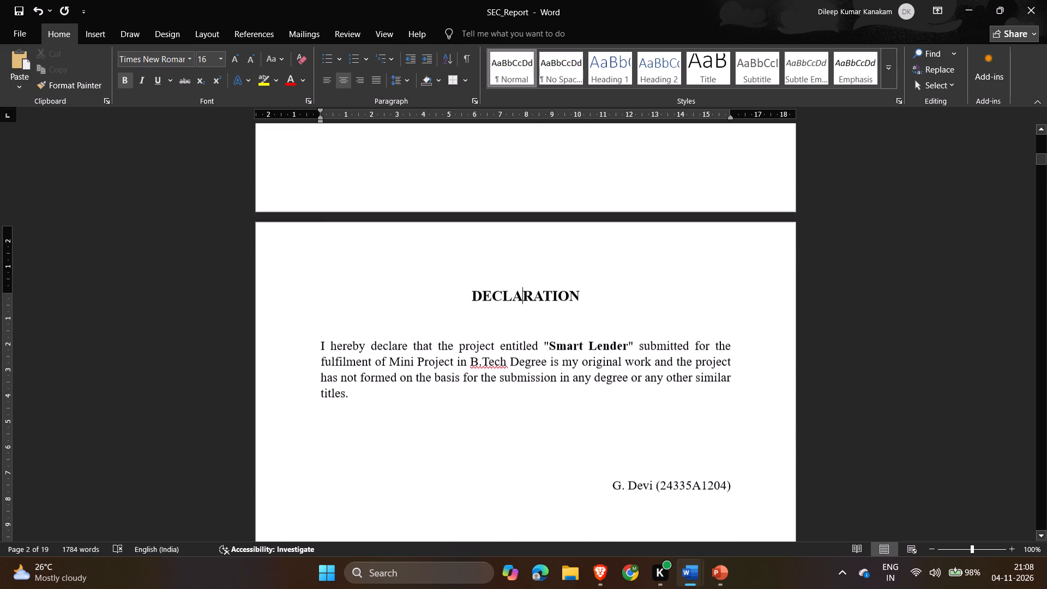
{"action": "scroll", "coordinate": [519, 414], "scroll_direction": "up", "scroll_amount": 1}
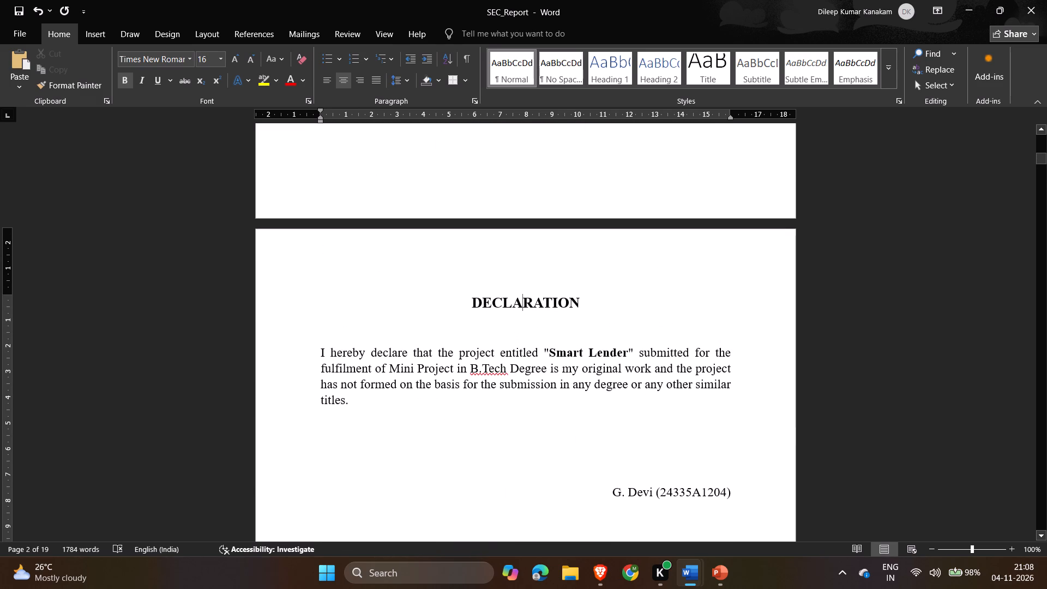
{"action": "key", "text": "alt+Tab"}
{"action": "scroll", "coordinate": [545, 352], "scroll_direction": "down", "scroll_amount": 1}
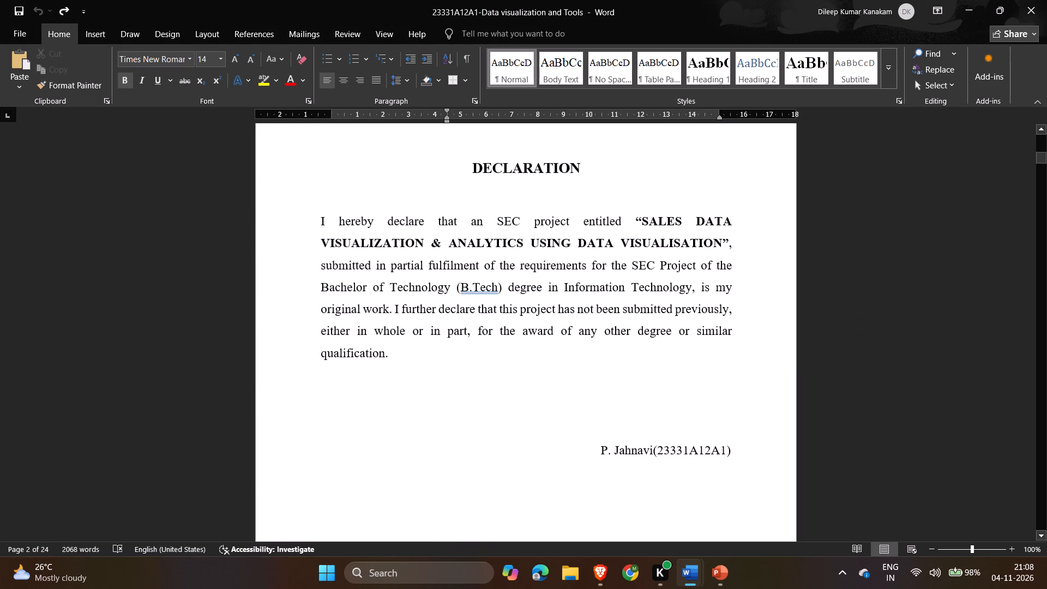
{"action": "scroll", "coordinate": [545, 352], "scroll_direction": "down", "scroll_amount": 1}
{"action": "key", "text": "alt+Tab"}
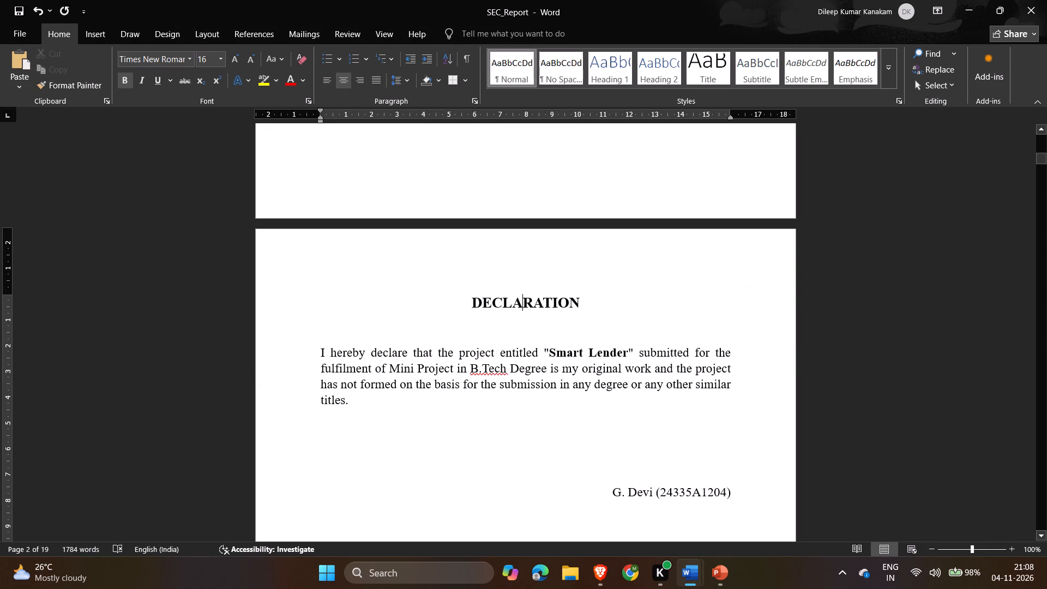
{"action": "key", "text": "alt+Tab"}
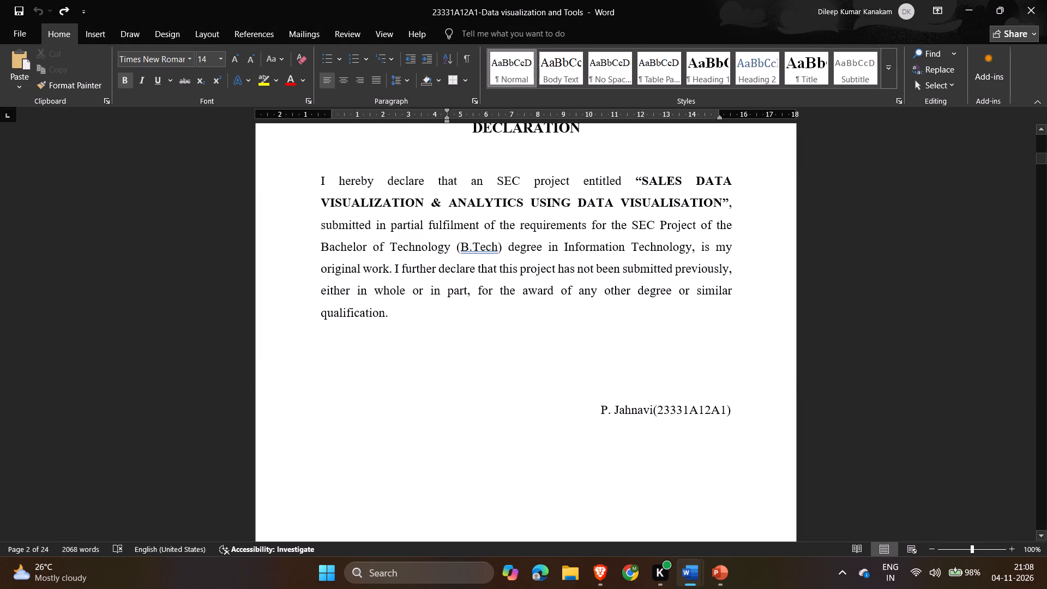
{"action": "key", "text": "alt+Tab"}
{"action": "key", "text": "alt+Tab"}
{"action": "key", "text": "alt+Tab"}
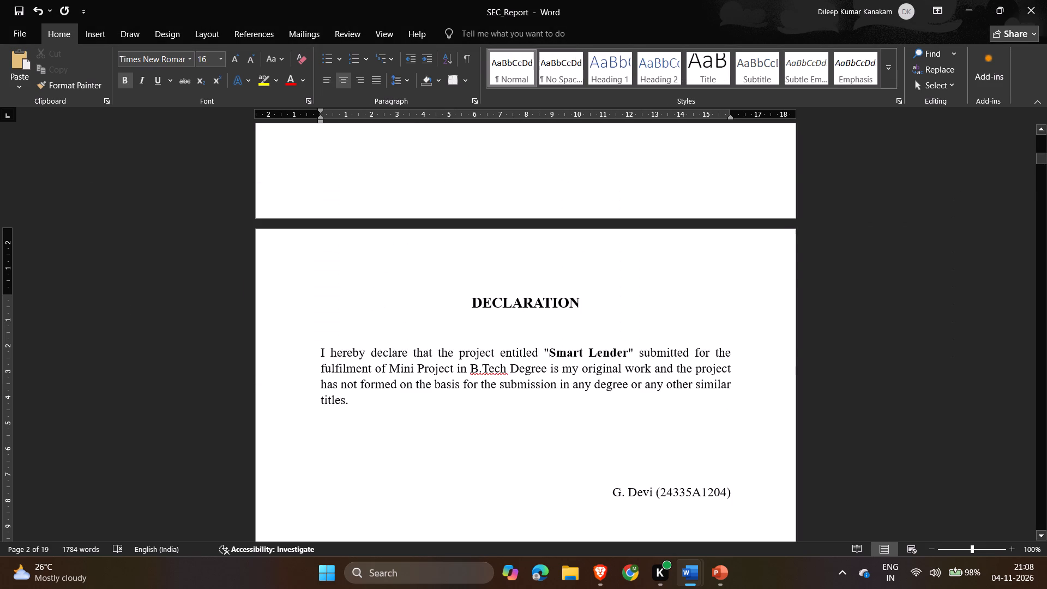
{"action": "key", "text": "alt+Tab"}
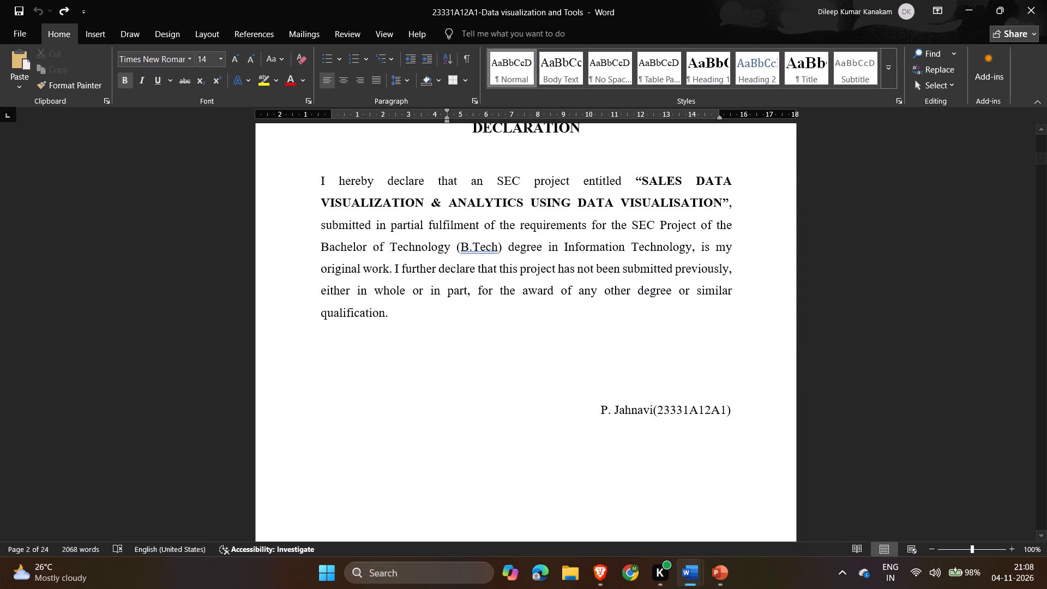
{"action": "left_click_drag", "start_coordinate": [437, 320], "coordinate": [395, 267]}
{"action": "left_click_drag", "start_coordinate": [395, 267], "coordinate": [321, 183]}
{"action": "key", "text": "ctrl+c"}
{"action": "key", "text": "alt+Tab"}
{"action": "key", "text": "alt+Tab"}
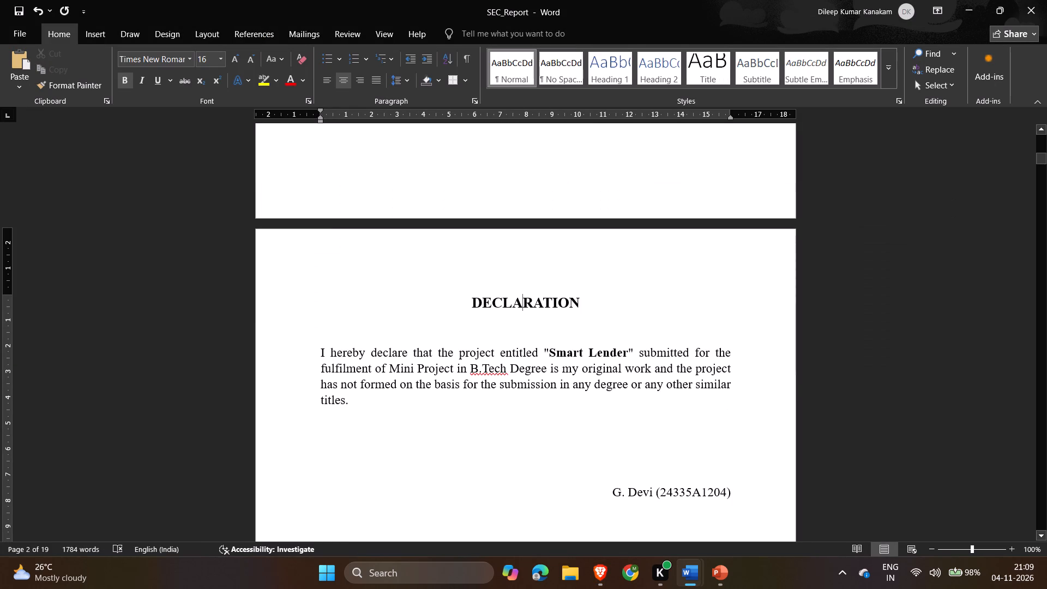
{"action": "left_click", "coordinate": [402, 398]}
{"action": "left_click_drag", "start_coordinate": [402, 398], "coordinate": [317, 356]}
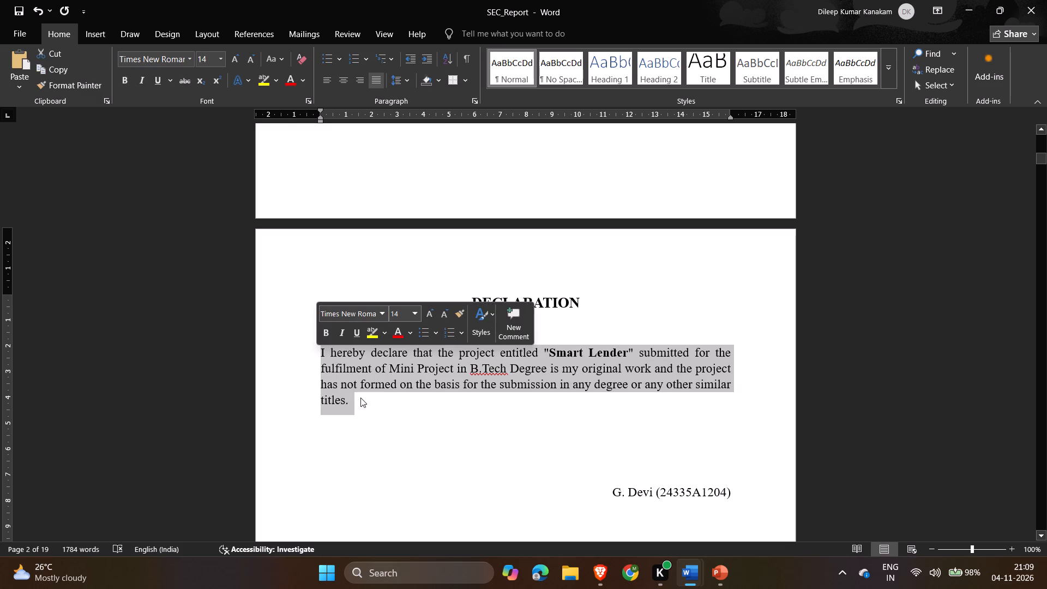
{"action": "left_click", "coordinate": [367, 405]}
{"action": "key", "text": "Return"}
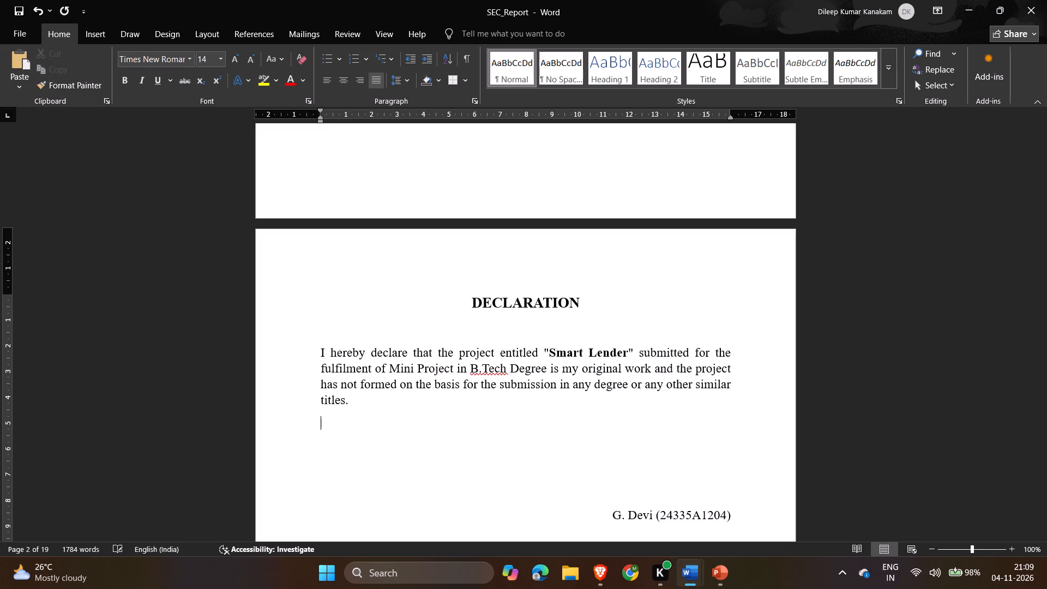
{"action": "key", "text": "ctrl+v"}
Copy the Smart Lender declaration paragraph's formatting onto the pasted FinMate declaration with Format Painter.
{"action": "left_click_drag", "start_coordinate": [365, 405], "coordinate": [300, 371]}
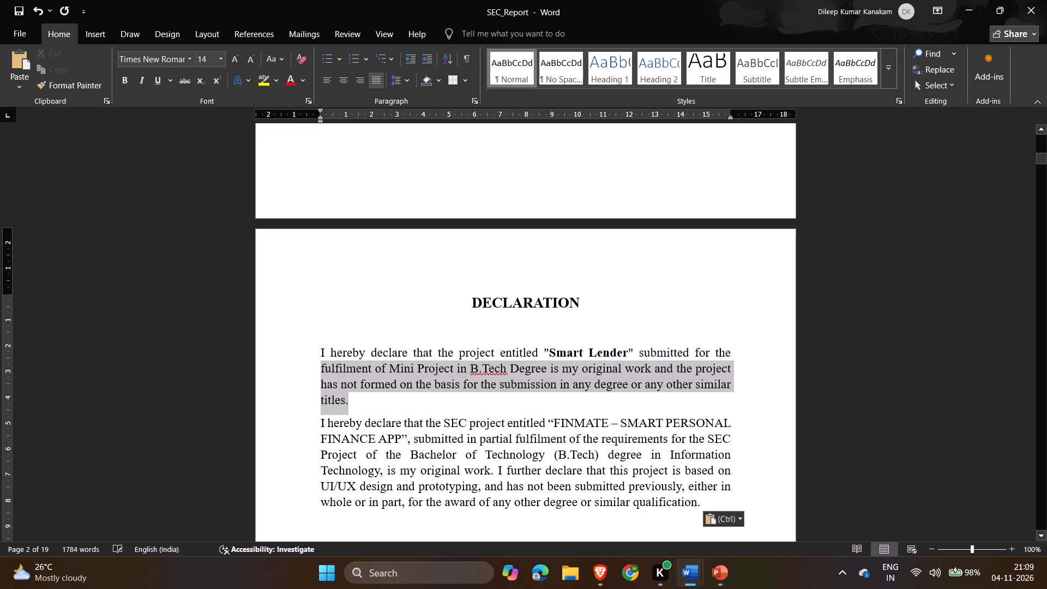
{"action": "left_click_drag", "start_coordinate": [300, 371], "coordinate": [319, 352]}
{"action": "left_click", "coordinate": [67, 87]}
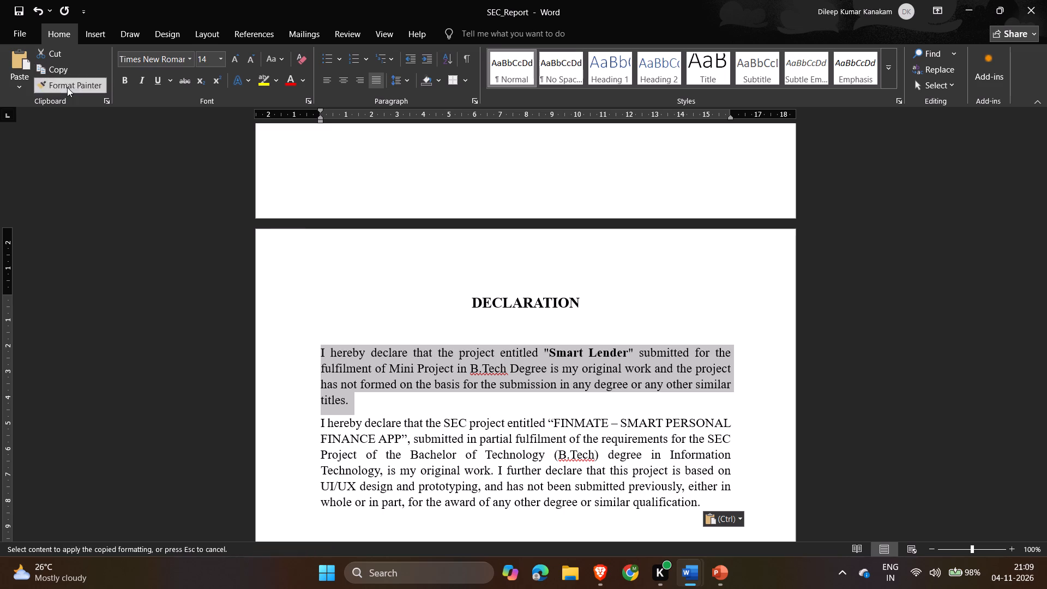
{"action": "scroll", "coordinate": [383, 375], "scroll_direction": "down", "scroll_amount": 1}
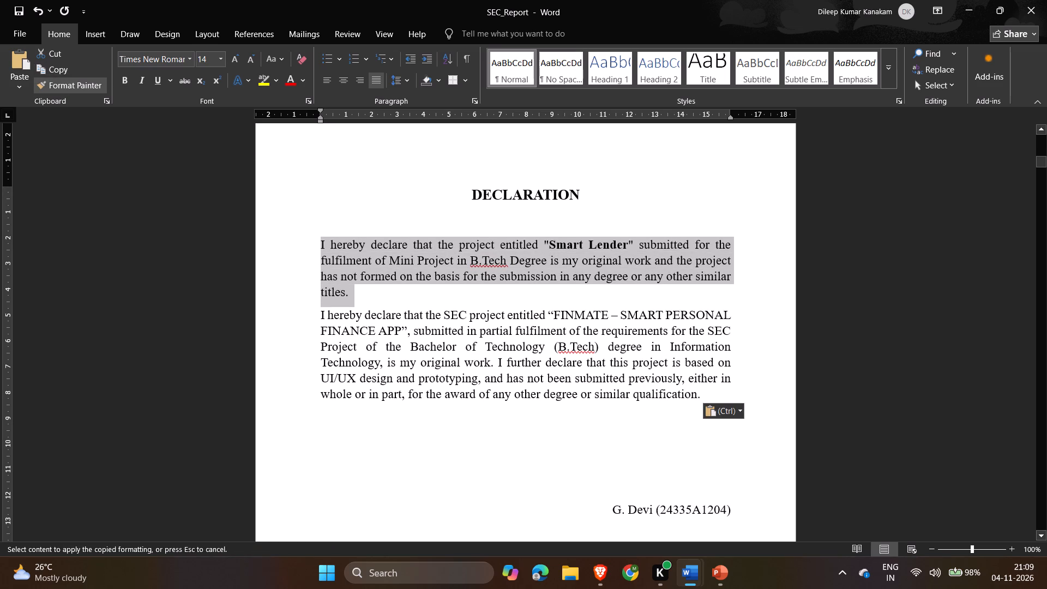
{"action": "left_click_drag", "start_coordinate": [707, 393], "coordinate": [311, 312]}
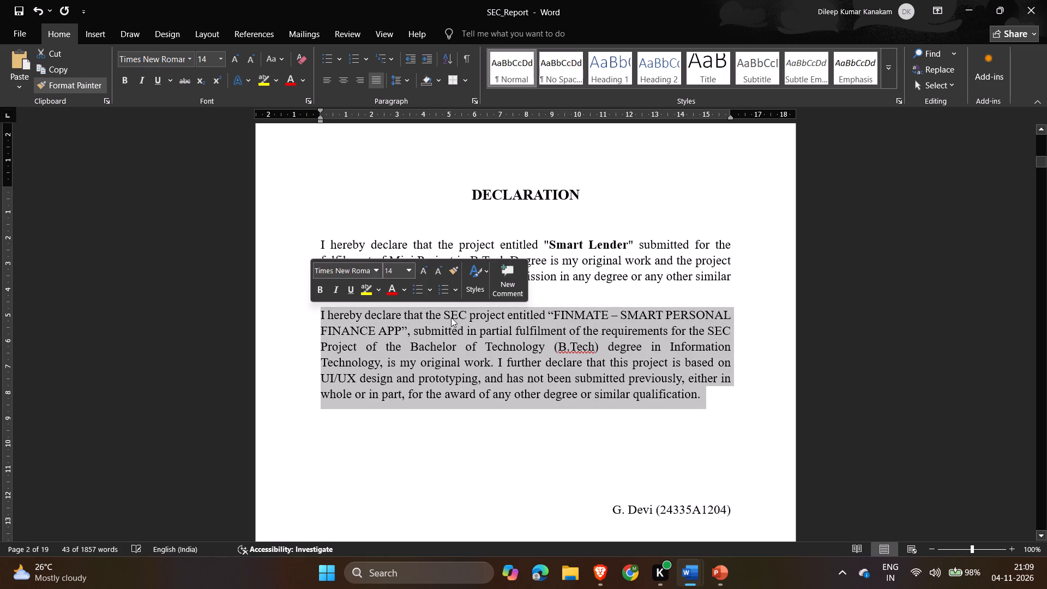
{"action": "left_click", "coordinate": [451, 317]}
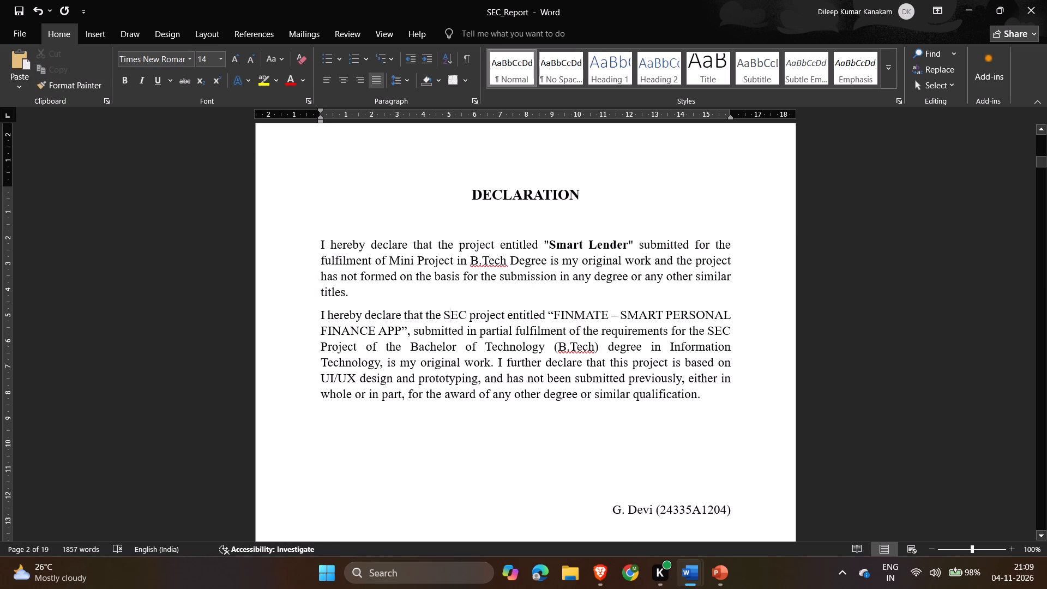
Change "FINMATE" in the new declaration's project title to "Finmate".
{"action": "left_click", "coordinate": [607, 314]}
{"action": "key", "text": "BackSpace"}
{"action": "key", "text": "BackSpace"}
{"action": "key", "text": "BackSpace"}
{"action": "key", "text": "BackSpace"}
{"action": "key", "text": "BackSpace"}
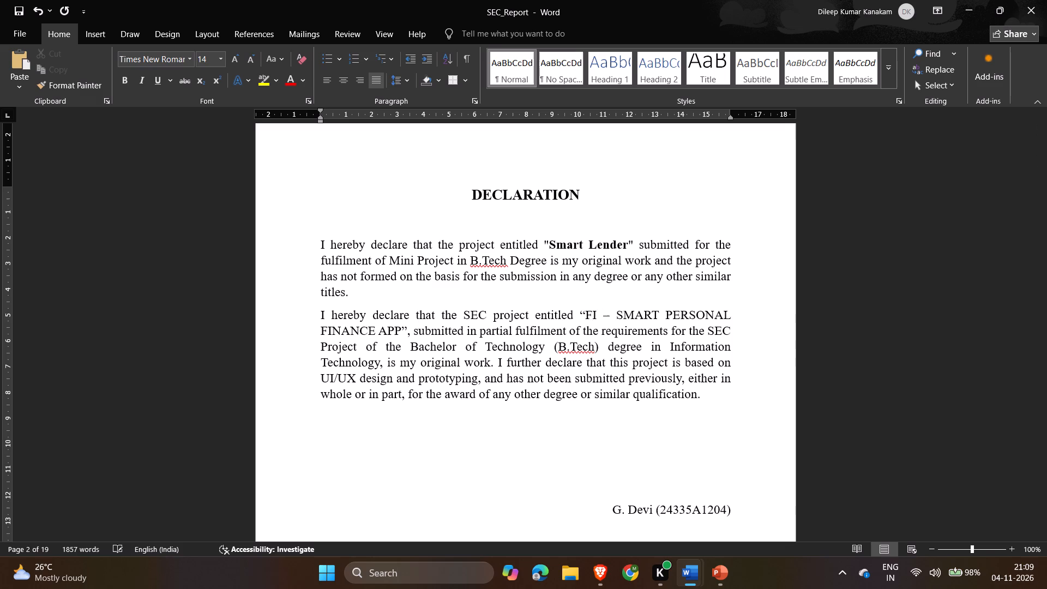
{"action": "key", "text": "BackSpace"}
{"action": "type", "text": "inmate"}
Change the word "SMART" in the declaration's project title to "Smart".
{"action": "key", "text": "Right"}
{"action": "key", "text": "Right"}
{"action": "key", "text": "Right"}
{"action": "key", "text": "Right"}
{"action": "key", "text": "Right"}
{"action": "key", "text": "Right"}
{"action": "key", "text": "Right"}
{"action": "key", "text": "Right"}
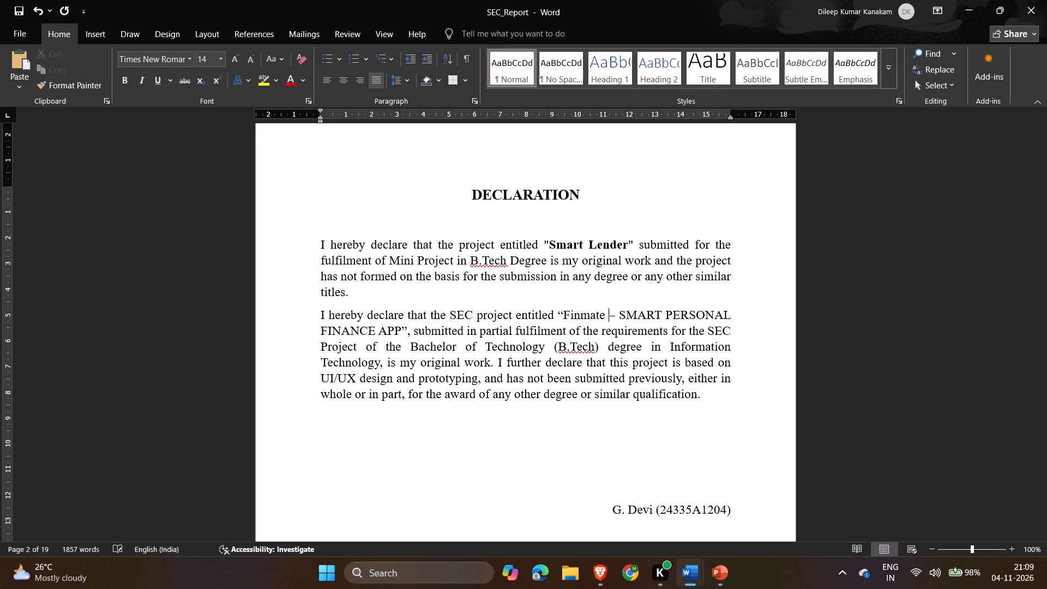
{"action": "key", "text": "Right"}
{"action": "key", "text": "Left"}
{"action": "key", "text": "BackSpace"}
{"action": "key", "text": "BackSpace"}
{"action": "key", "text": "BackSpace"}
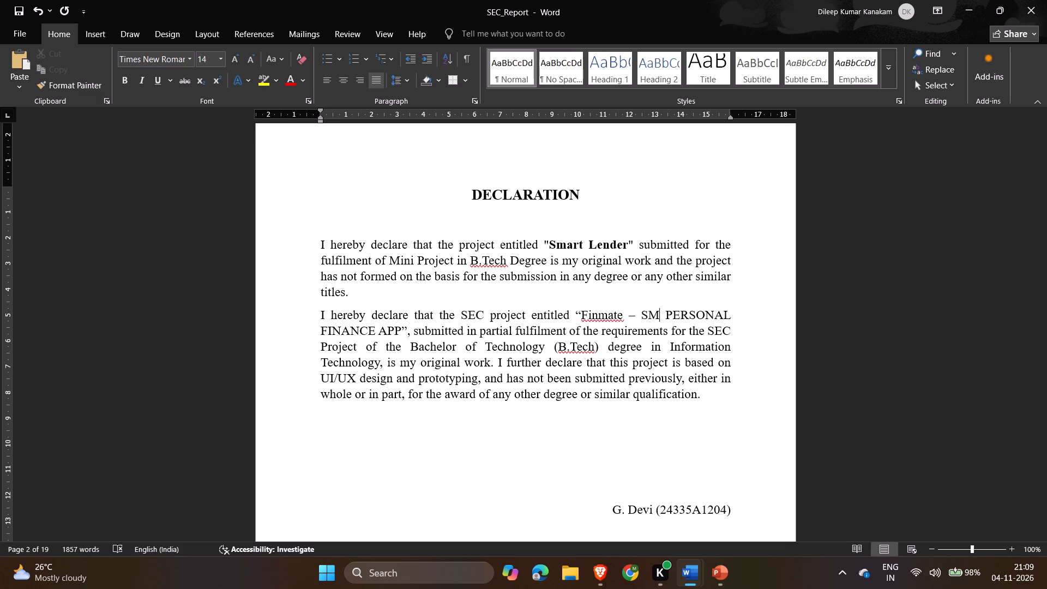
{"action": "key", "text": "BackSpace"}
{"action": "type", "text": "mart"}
Change the word "PERSONAL" in the declaration's project title to "Personal".
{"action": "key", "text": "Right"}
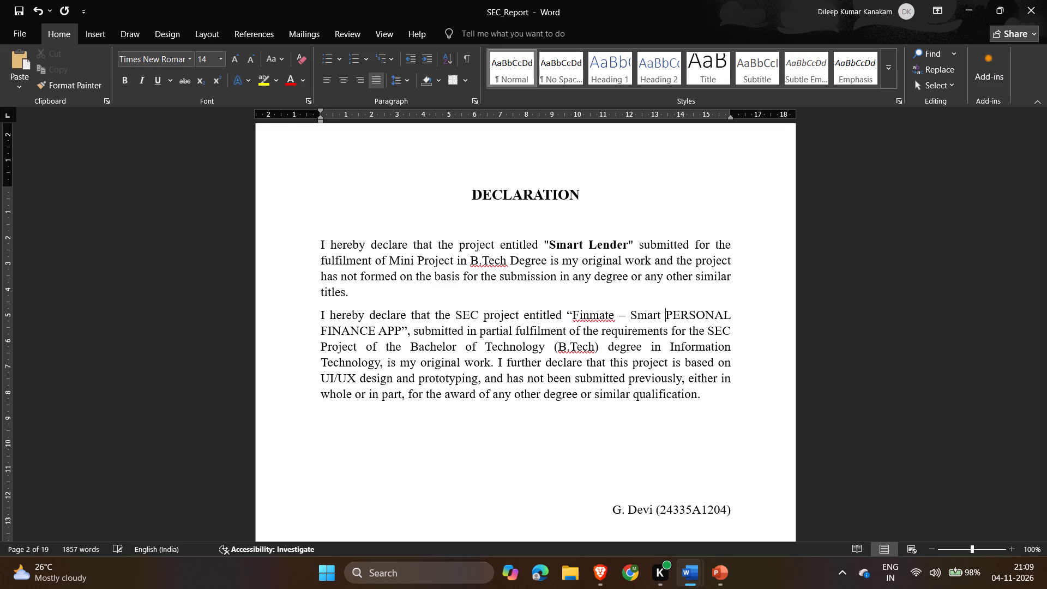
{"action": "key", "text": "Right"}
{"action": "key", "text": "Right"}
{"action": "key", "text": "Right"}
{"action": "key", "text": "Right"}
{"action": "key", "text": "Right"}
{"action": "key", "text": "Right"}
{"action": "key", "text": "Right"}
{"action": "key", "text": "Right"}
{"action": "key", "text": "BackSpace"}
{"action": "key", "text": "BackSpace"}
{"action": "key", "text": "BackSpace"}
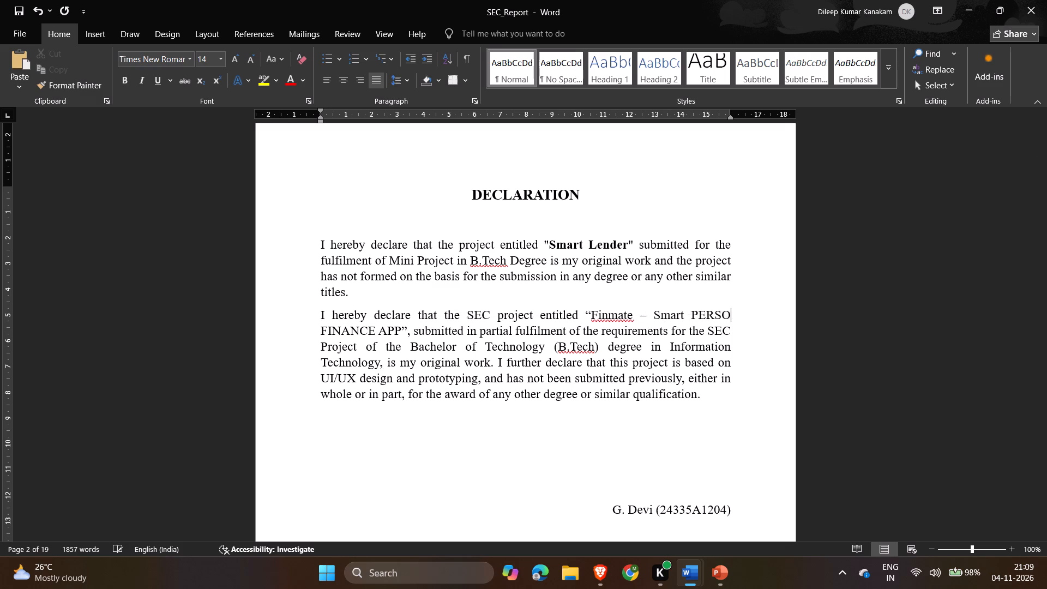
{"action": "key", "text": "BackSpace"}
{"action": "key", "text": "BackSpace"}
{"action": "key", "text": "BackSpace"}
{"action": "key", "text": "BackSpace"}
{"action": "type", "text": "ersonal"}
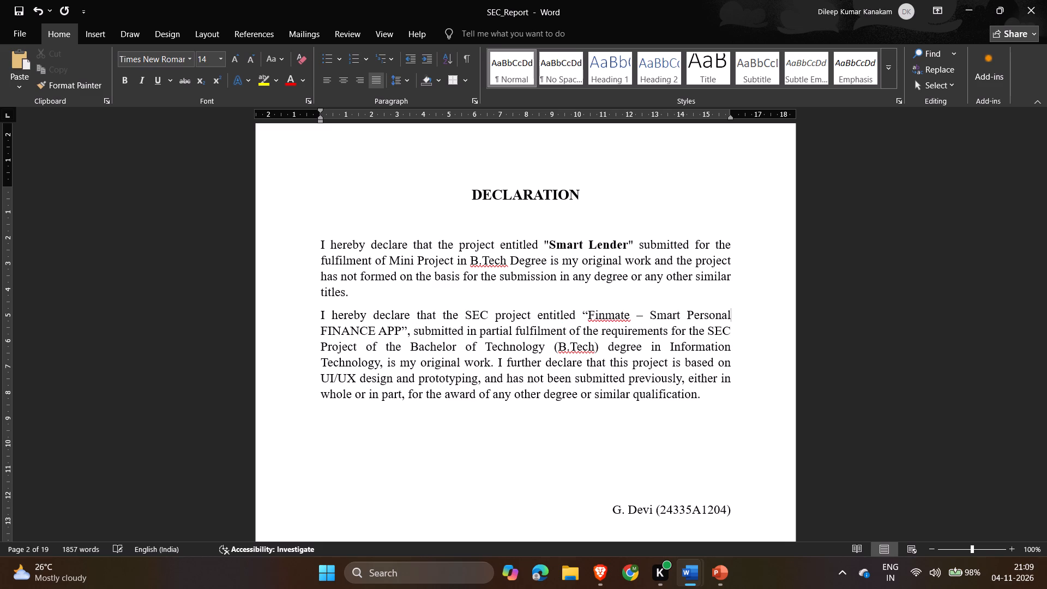
Change the word "APP" at the end of the declaration's project title to "App".
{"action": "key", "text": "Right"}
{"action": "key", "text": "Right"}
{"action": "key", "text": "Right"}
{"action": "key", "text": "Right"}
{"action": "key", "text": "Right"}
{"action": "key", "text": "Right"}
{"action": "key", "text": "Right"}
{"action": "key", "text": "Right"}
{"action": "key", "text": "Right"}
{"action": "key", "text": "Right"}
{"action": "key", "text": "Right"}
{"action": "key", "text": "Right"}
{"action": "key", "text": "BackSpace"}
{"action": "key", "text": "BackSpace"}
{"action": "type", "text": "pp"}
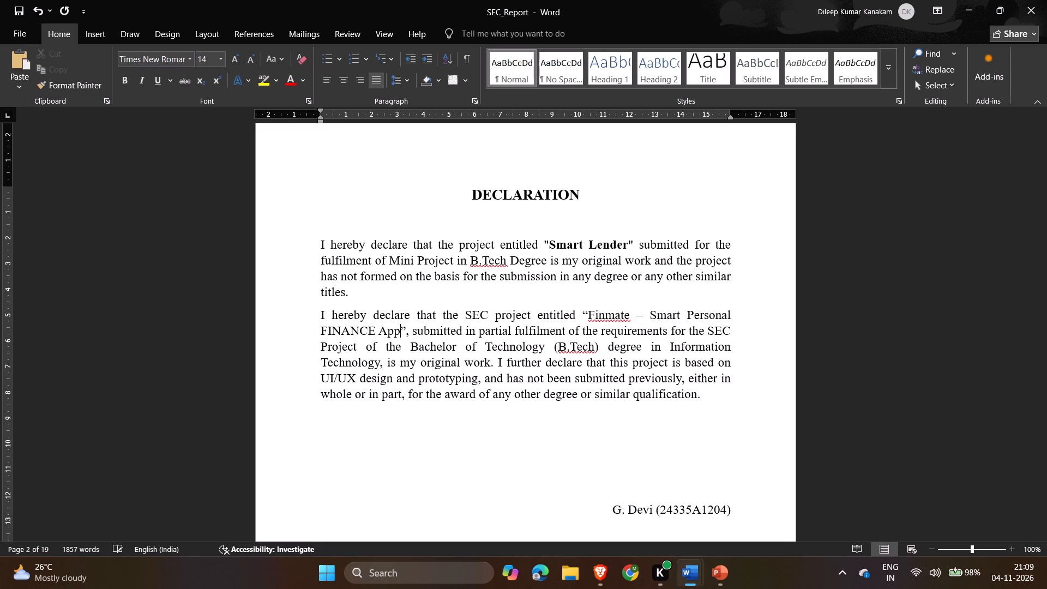
Change the word "FINANCE" in the declaration's project title to "Finance".
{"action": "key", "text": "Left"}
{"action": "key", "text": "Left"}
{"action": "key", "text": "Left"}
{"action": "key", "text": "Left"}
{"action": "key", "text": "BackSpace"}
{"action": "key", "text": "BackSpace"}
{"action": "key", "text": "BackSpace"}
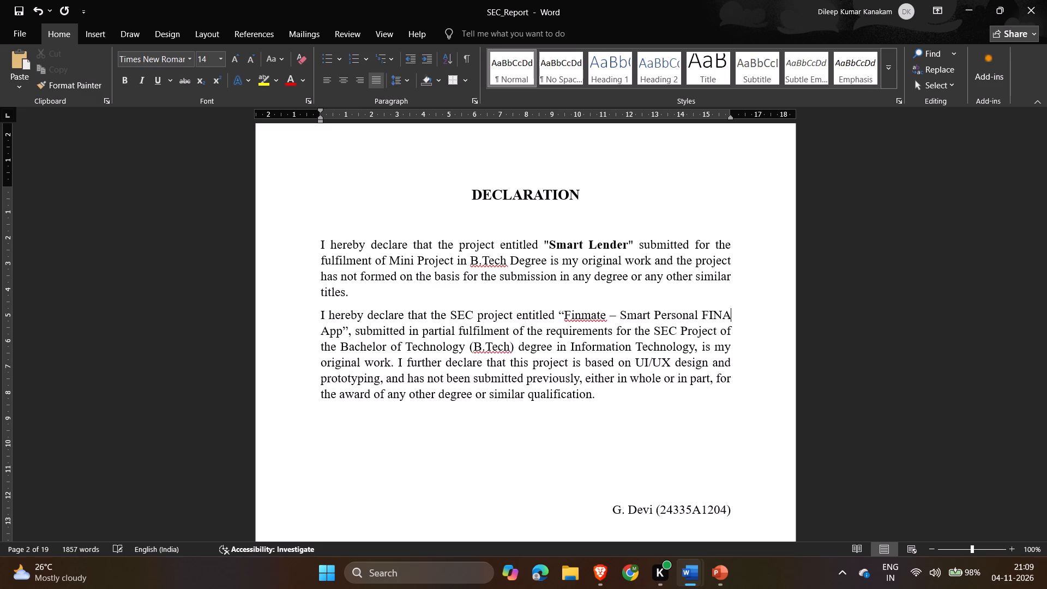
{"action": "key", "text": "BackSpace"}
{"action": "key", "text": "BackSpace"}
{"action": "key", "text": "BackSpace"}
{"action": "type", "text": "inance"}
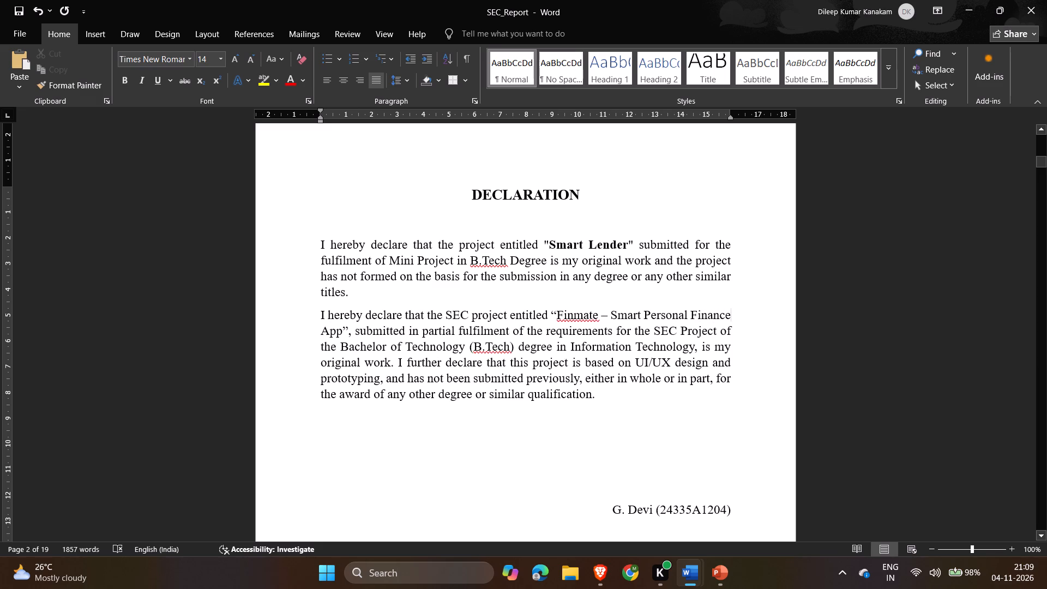
Capitalize the M in the declaration's project title so the app name reads "FinMate".
{"action": "left_click", "coordinate": [580, 316]}
{"action": "key", "text": "BackSpace"}
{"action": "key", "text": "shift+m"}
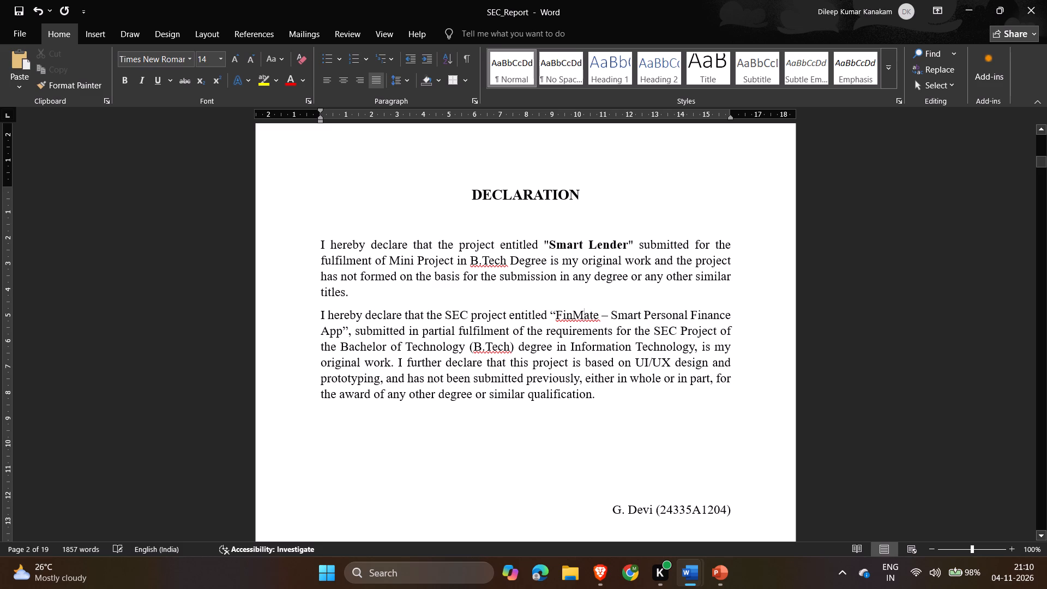
Delete the old Smart Lender declaration paragraph above the FinMate one.
{"action": "left_click_drag", "start_coordinate": [376, 292], "coordinate": [293, 230]}
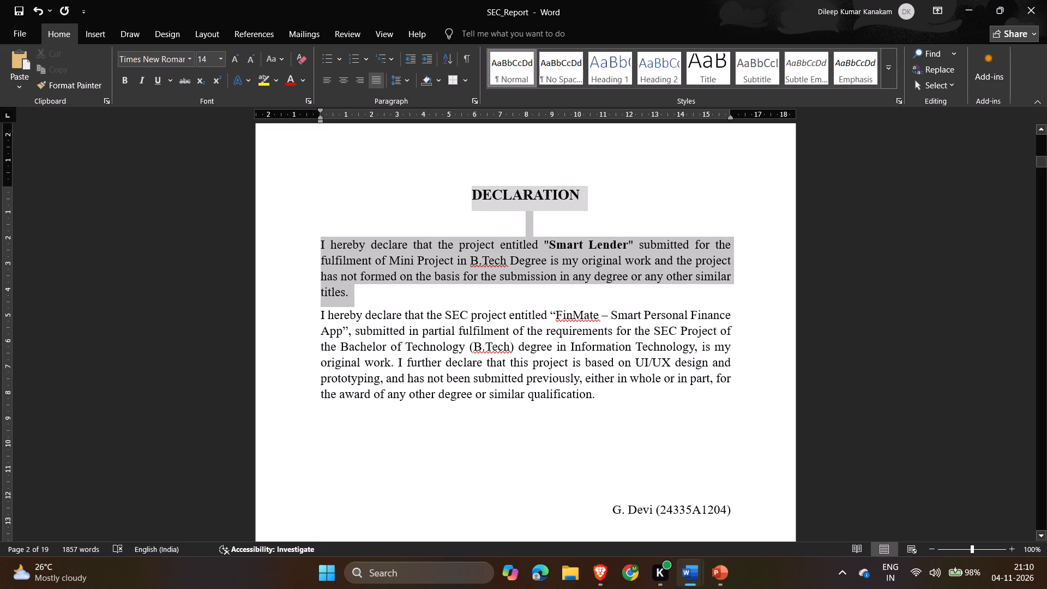
{"action": "left_click_drag", "start_coordinate": [293, 230], "coordinate": [300, 244]}
{"action": "key", "text": "BackSpace"}
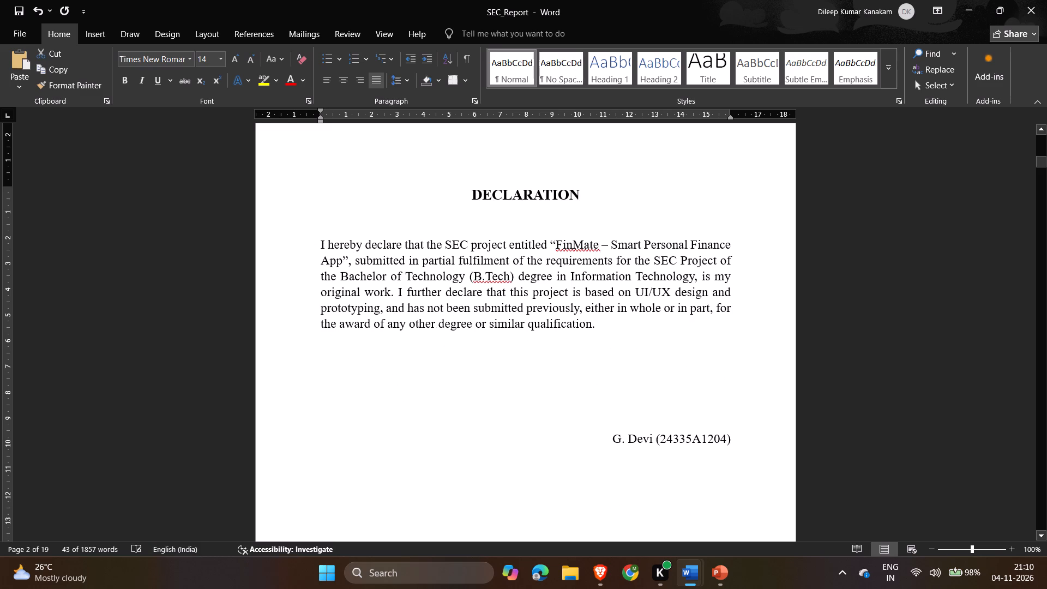
Replace the name on the declaration's signature line with the report author's initial and name.
{"action": "scroll", "coordinate": [628, 363], "scroll_direction": "down", "scroll_amount": 1}
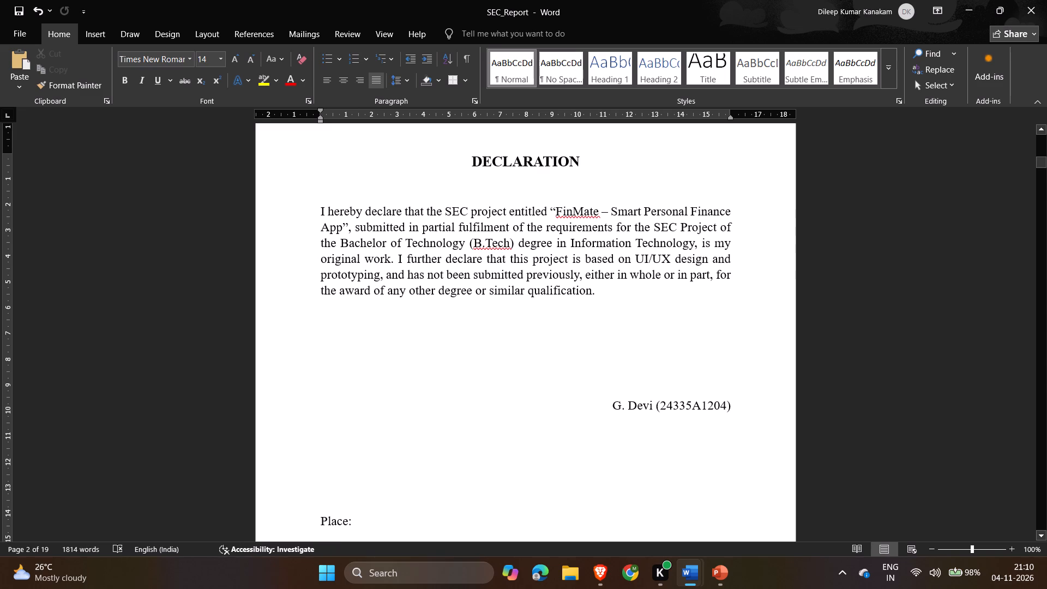
{"action": "scroll", "coordinate": [511, 332], "scroll_direction": "down", "scroll_amount": 1}
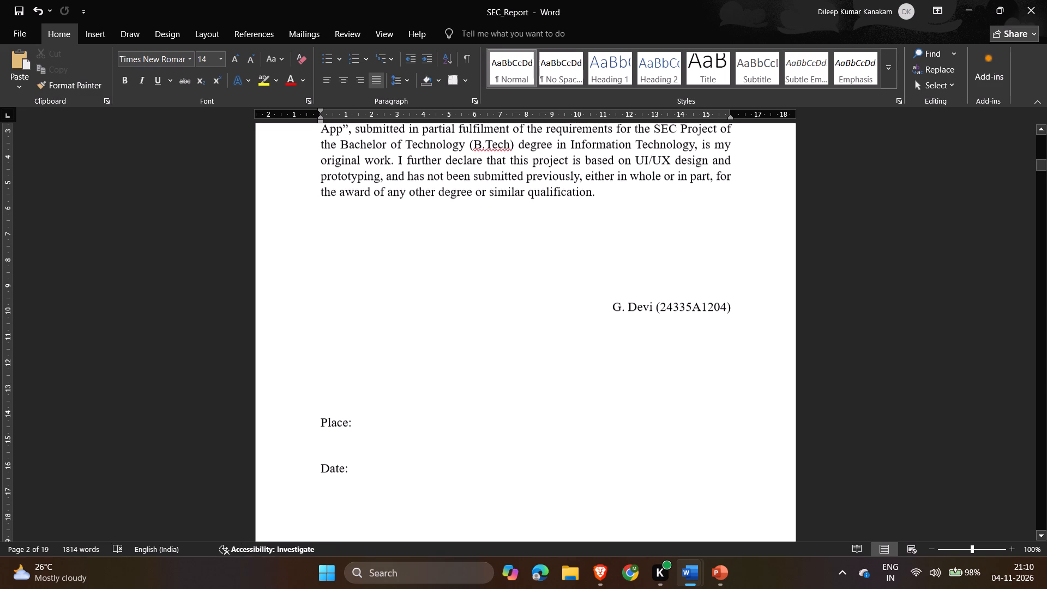
{"action": "left_click", "coordinate": [649, 310]}
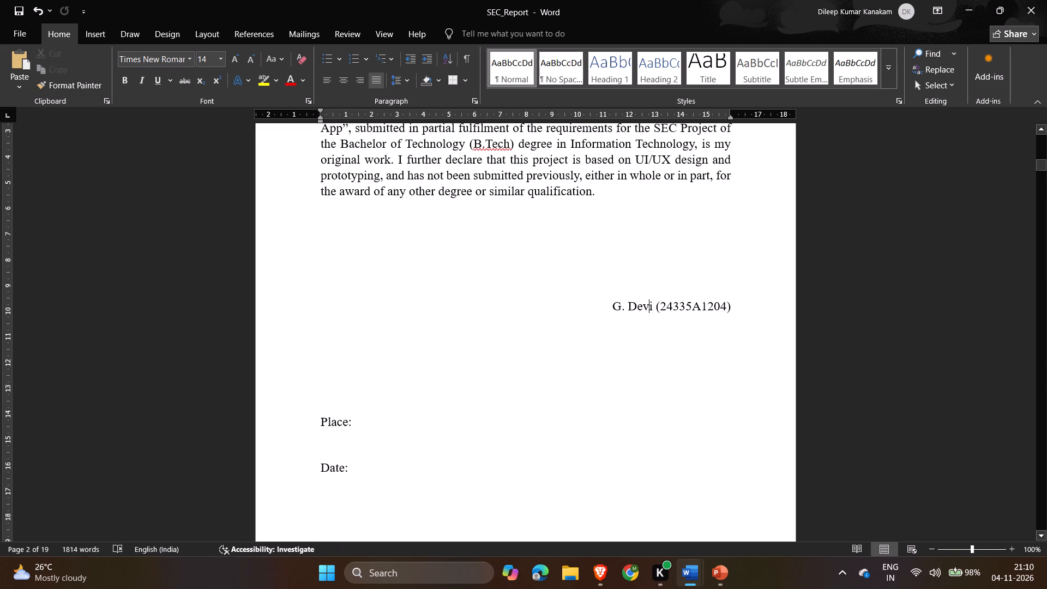
{"action": "key", "text": "Right"}
{"action": "key", "text": "BackSpace"}
{"action": "key", "text": "BackSpace"}
{"action": "key", "text": "BackSpace"}
{"action": "key", "text": "BackSpace"}
{"action": "key", "text": "BackSpace"}
{"action": "key", "text": "BackSpace"}
{"action": "key", "text": "BackSpace"}
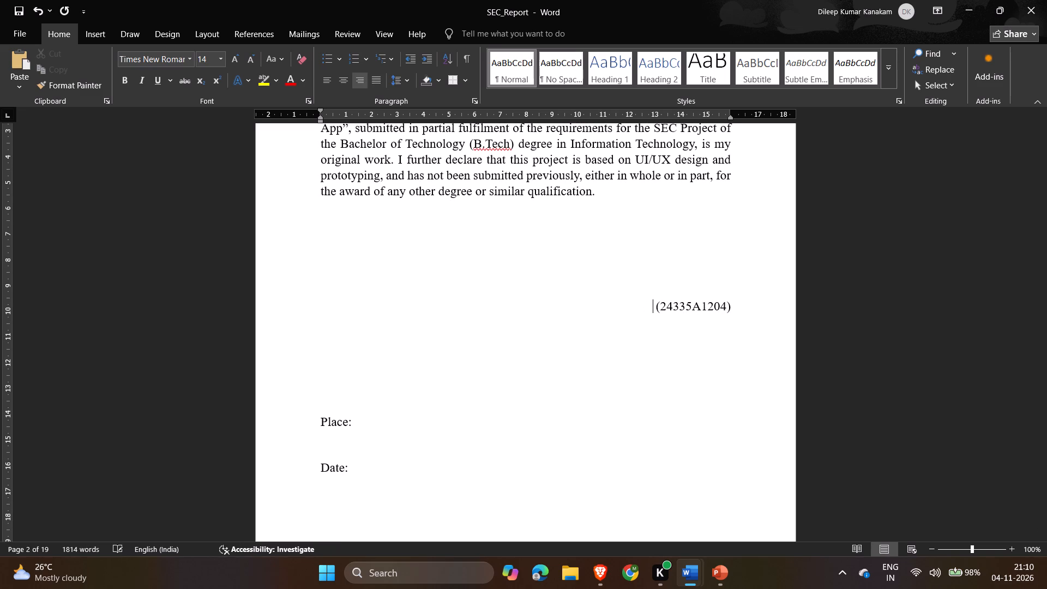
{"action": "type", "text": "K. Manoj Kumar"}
Change the last digit of the roll number on the declaration's signature line to 6.
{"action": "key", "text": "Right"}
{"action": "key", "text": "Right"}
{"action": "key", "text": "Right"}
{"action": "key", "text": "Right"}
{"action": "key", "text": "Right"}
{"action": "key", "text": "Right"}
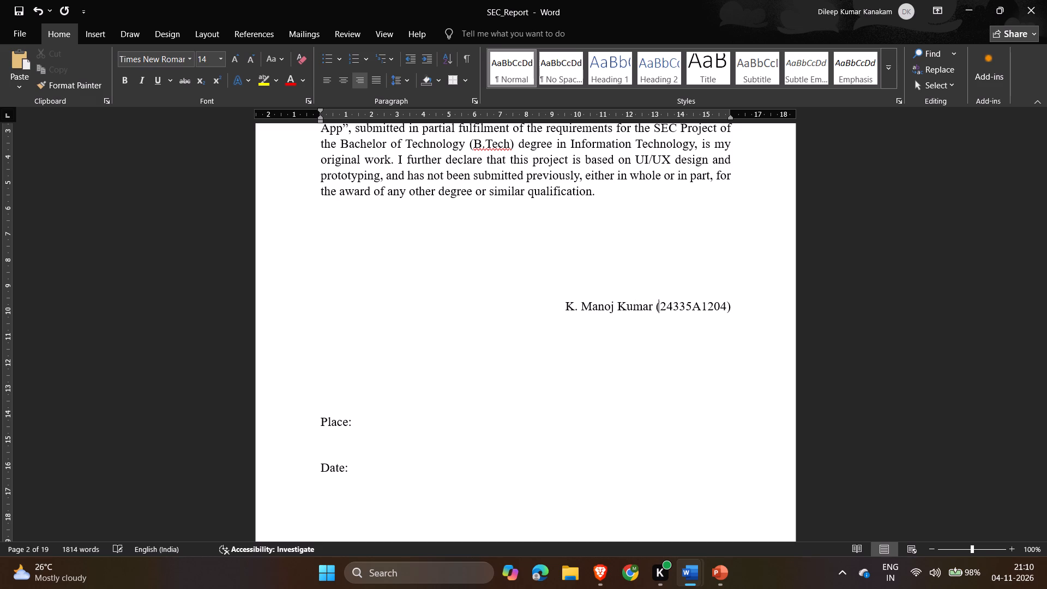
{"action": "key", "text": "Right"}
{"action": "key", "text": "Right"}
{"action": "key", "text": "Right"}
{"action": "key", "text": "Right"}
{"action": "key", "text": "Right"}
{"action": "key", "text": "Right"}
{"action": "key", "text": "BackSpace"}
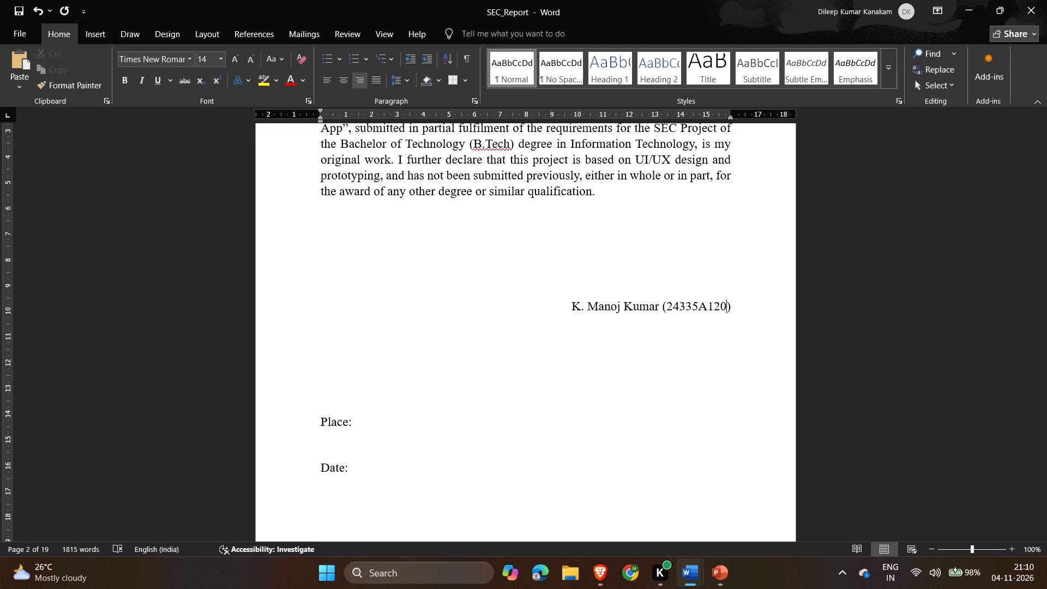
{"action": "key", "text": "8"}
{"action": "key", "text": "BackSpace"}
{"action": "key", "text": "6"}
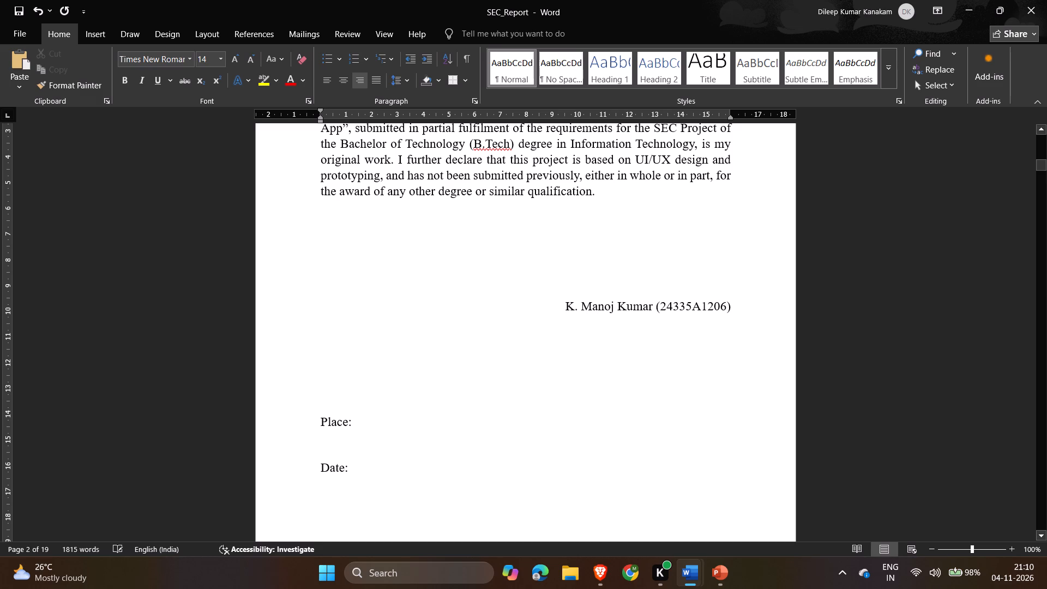
Delete the empty line above the CERTIFICATE heading in SEC_Report.
{"action": "scroll", "coordinate": [660, 412], "scroll_direction": "down", "scroll_amount": 4}
{"action": "left_click", "coordinate": [568, 417]}
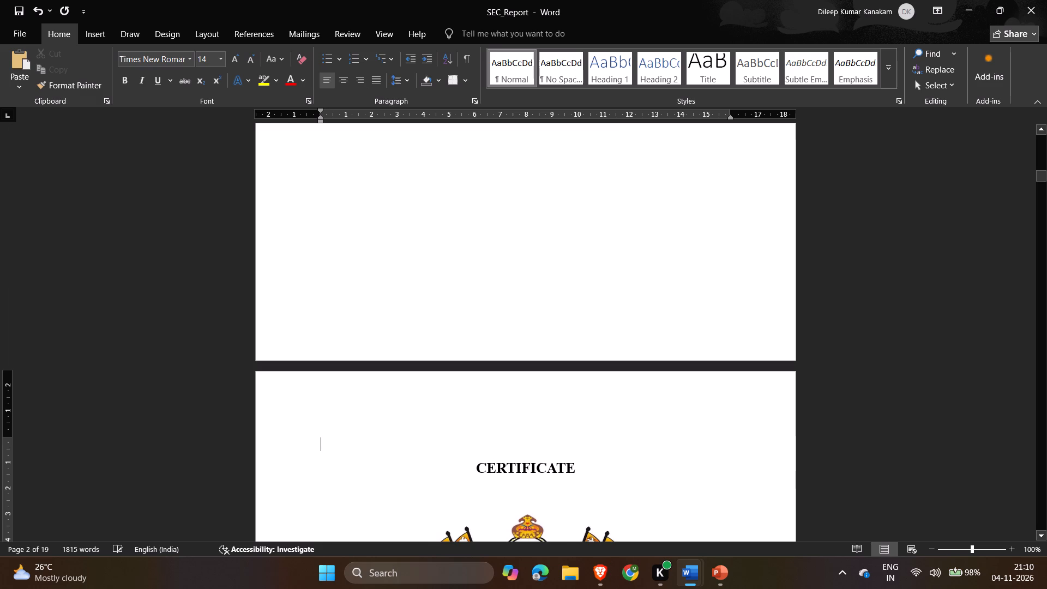
{"action": "key", "text": "Delete"}
{"action": "scroll", "coordinate": [568, 417], "scroll_direction": "down", "scroll_amount": 4}
{"action": "scroll", "coordinate": [568, 417], "scroll_direction": "up", "scroll_amount": 1}
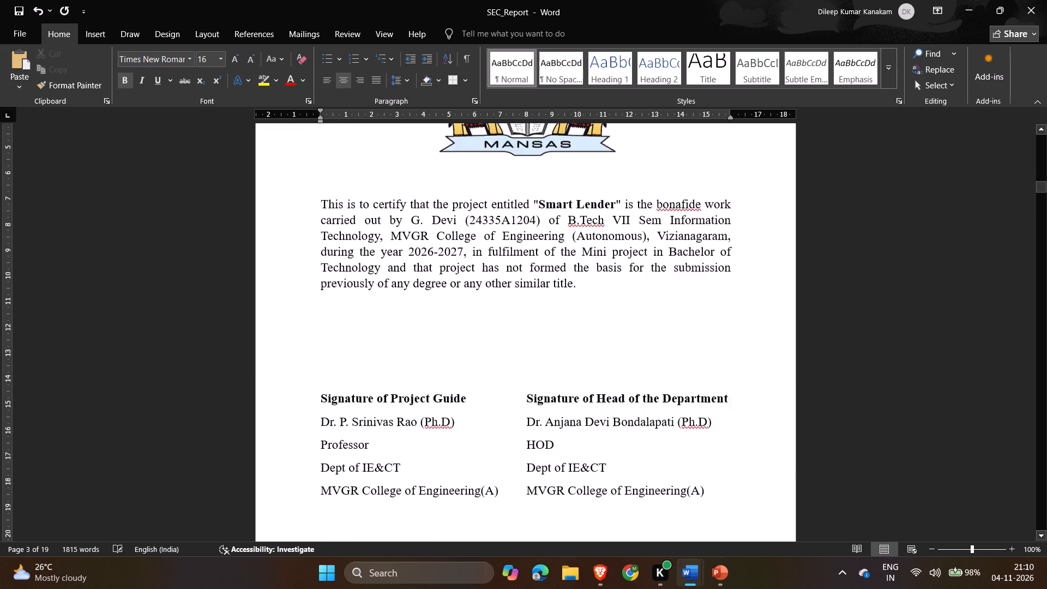
{"action": "key", "text": "alt+Tab"}
{"action": "scroll", "coordinate": [568, 417], "scroll_direction": "down", "scroll_amount": 5}
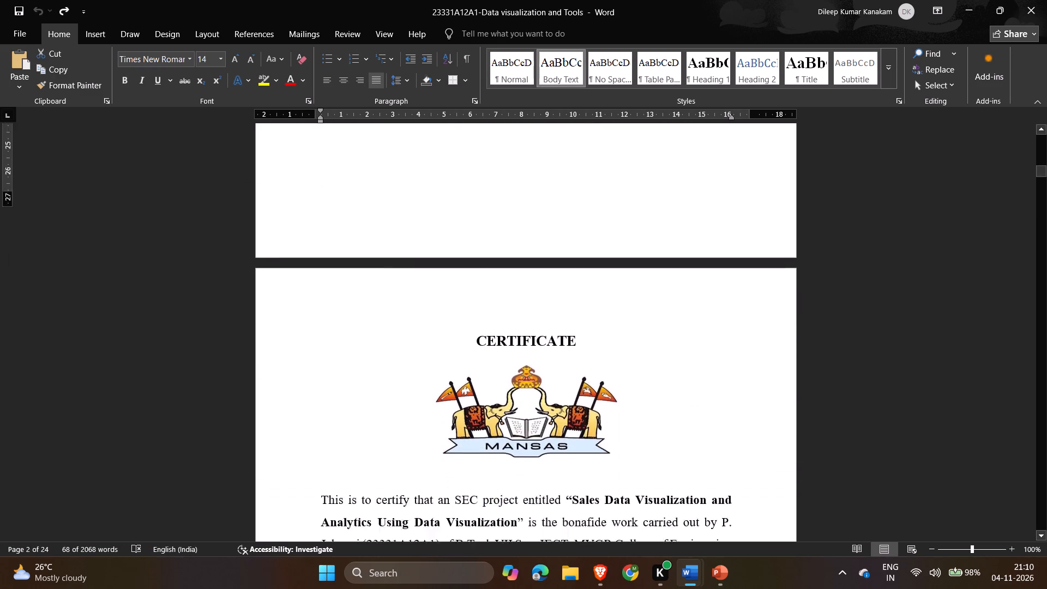
{"action": "scroll", "coordinate": [568, 417], "scroll_direction": "down", "scroll_amount": 1}
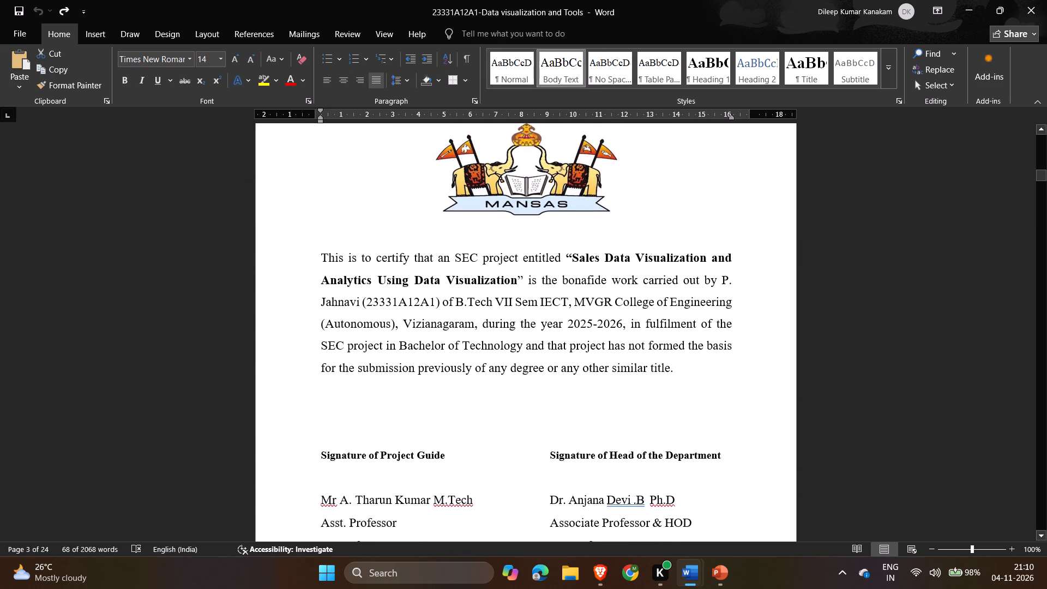
{"action": "left_click_drag", "start_coordinate": [690, 374], "coordinate": [309, 261]}
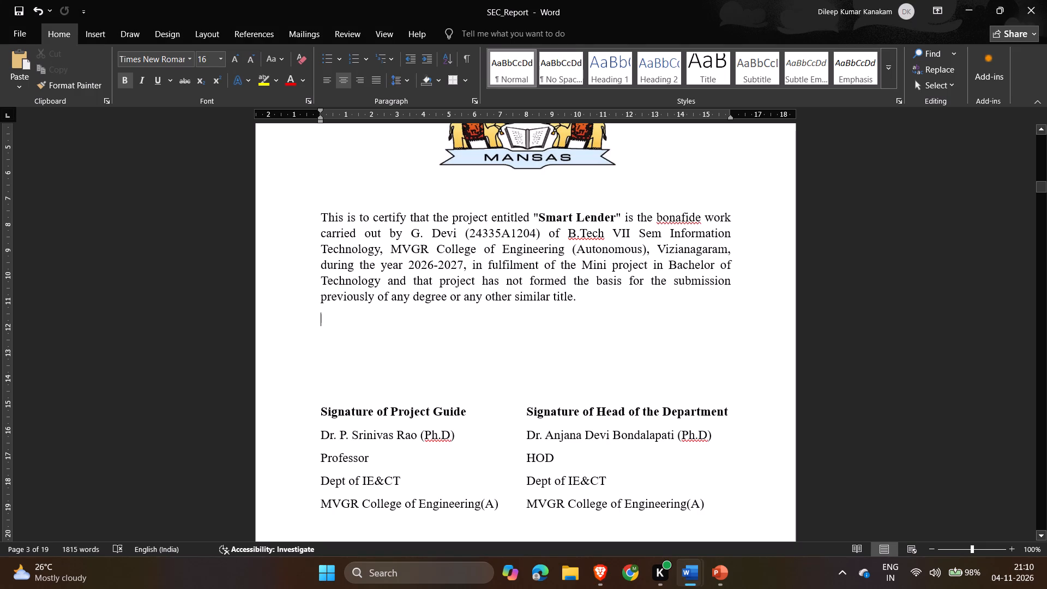
{"action": "key", "text": "ctrl+v"}
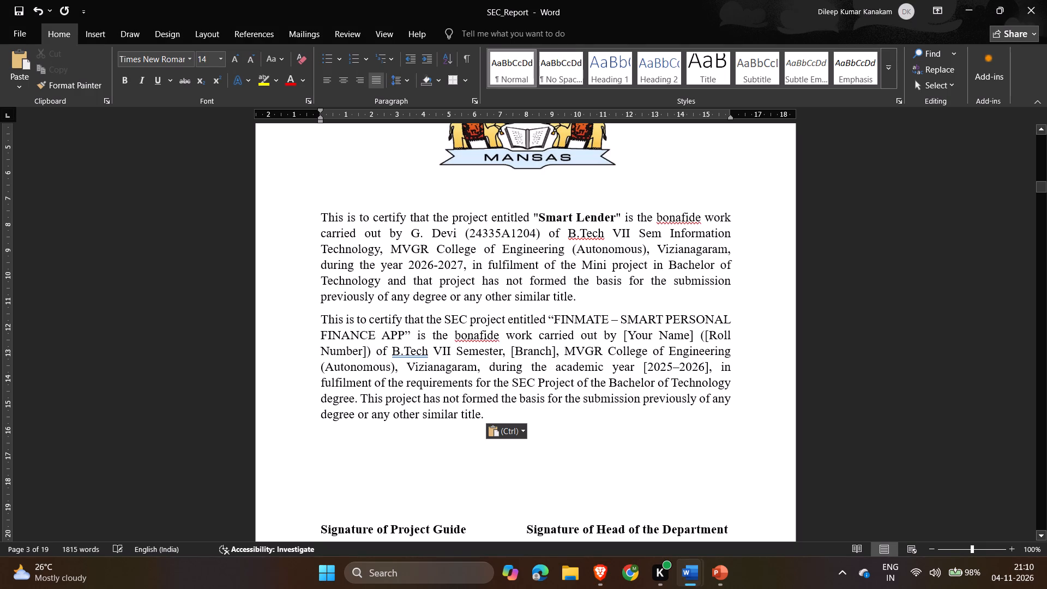
Change FINMATE to "FinMate" in the pasted certificate paragraph's project title.
{"action": "left_click_drag", "start_coordinate": [587, 296], "coordinate": [316, 216]}
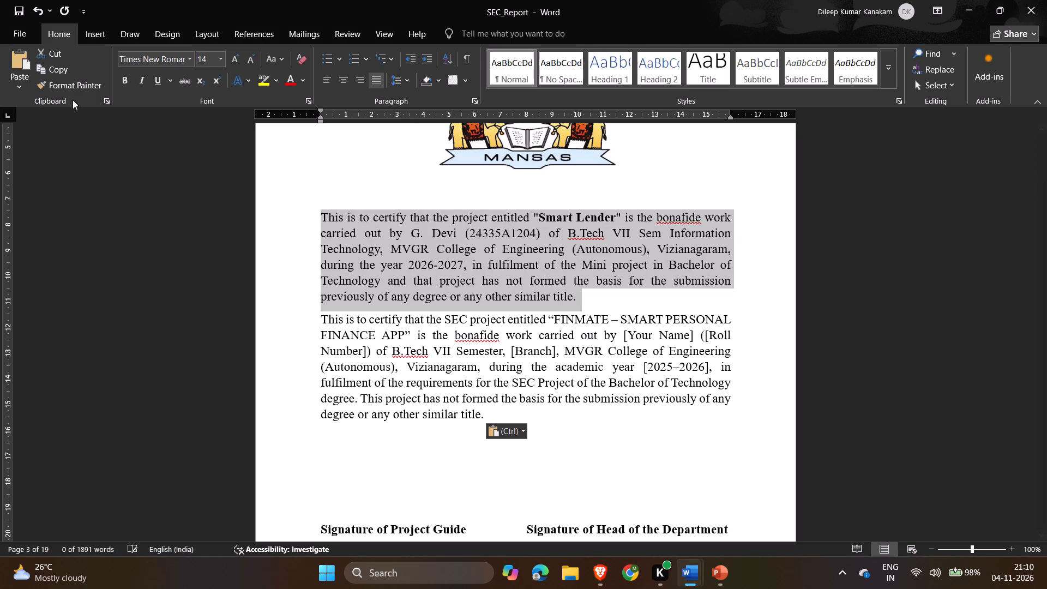
{"action": "left_click", "coordinate": [577, 320]}
{"action": "key", "text": "BackSpace"}
{"action": "key", "text": "BackSpace"}
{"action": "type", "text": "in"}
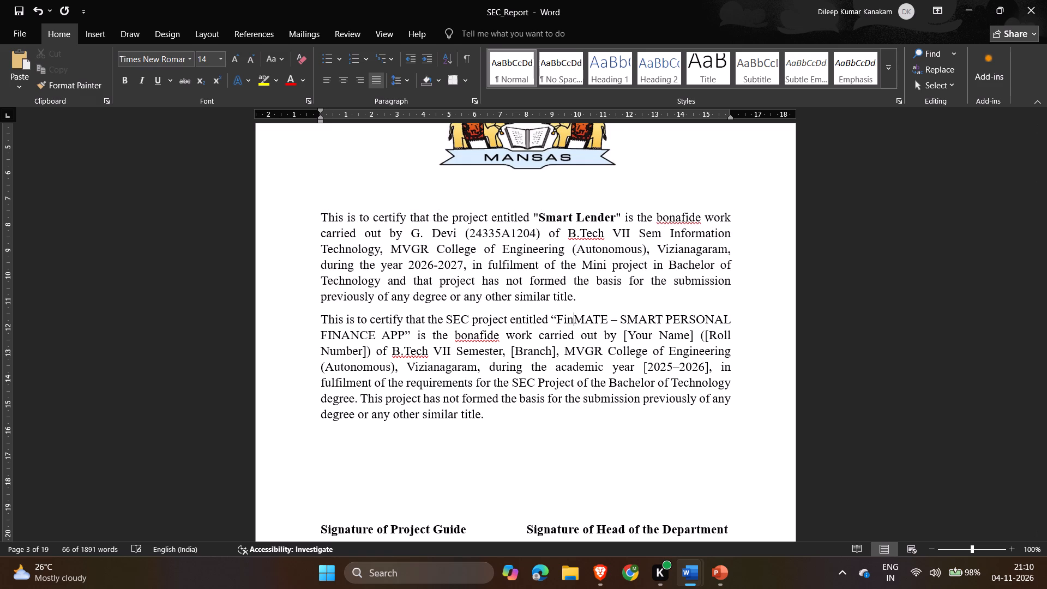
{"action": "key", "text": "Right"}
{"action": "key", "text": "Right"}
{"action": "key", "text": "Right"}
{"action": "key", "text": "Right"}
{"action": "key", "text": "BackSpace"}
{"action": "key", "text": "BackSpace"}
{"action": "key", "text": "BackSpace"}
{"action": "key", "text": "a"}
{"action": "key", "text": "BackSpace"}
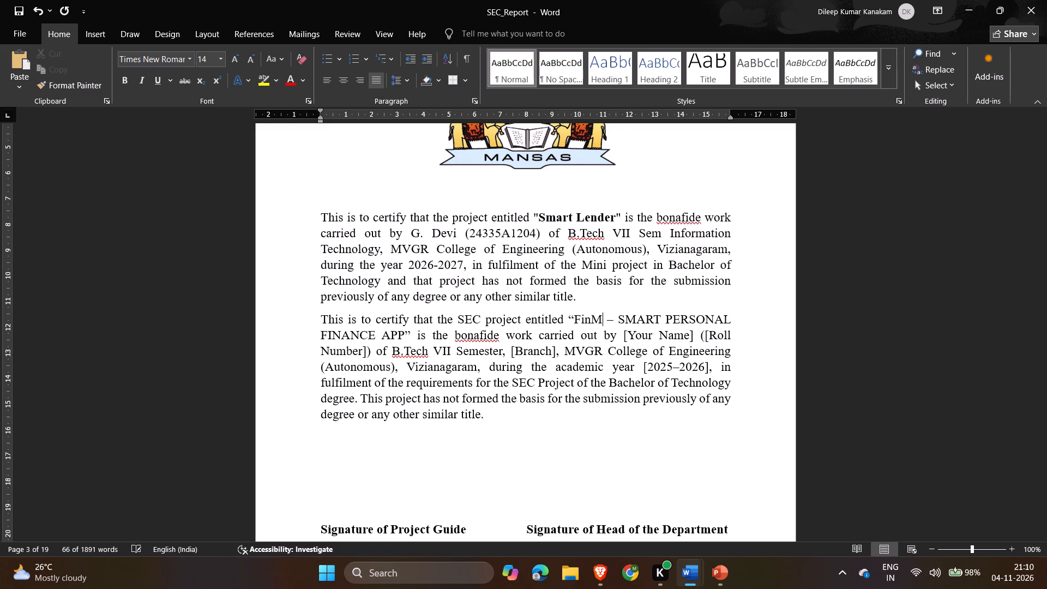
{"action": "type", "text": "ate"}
Change SMART PERSONAL to "Smart Personal" in the certificate paragraph's project title.
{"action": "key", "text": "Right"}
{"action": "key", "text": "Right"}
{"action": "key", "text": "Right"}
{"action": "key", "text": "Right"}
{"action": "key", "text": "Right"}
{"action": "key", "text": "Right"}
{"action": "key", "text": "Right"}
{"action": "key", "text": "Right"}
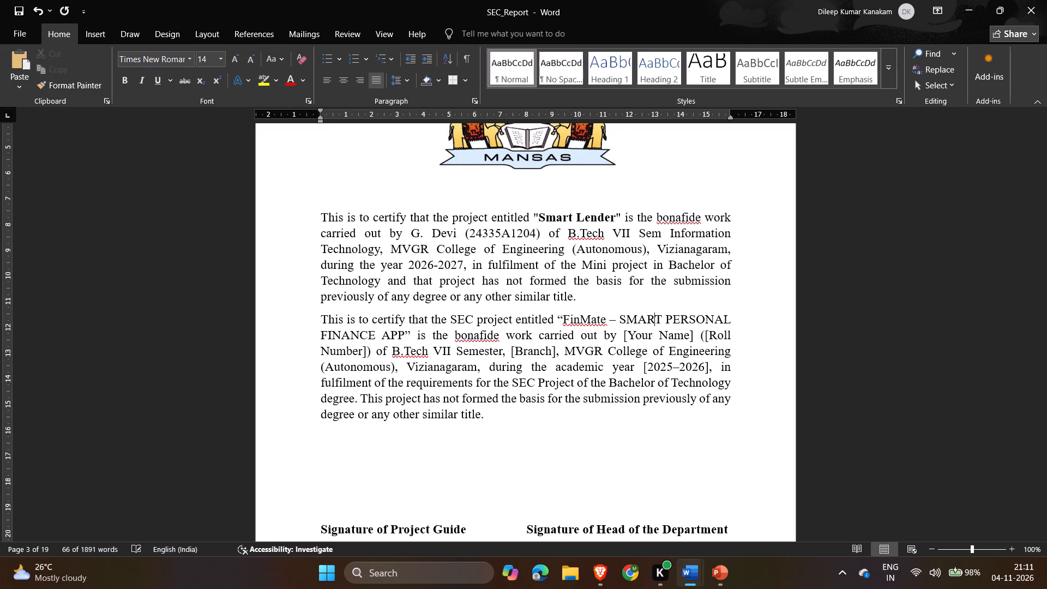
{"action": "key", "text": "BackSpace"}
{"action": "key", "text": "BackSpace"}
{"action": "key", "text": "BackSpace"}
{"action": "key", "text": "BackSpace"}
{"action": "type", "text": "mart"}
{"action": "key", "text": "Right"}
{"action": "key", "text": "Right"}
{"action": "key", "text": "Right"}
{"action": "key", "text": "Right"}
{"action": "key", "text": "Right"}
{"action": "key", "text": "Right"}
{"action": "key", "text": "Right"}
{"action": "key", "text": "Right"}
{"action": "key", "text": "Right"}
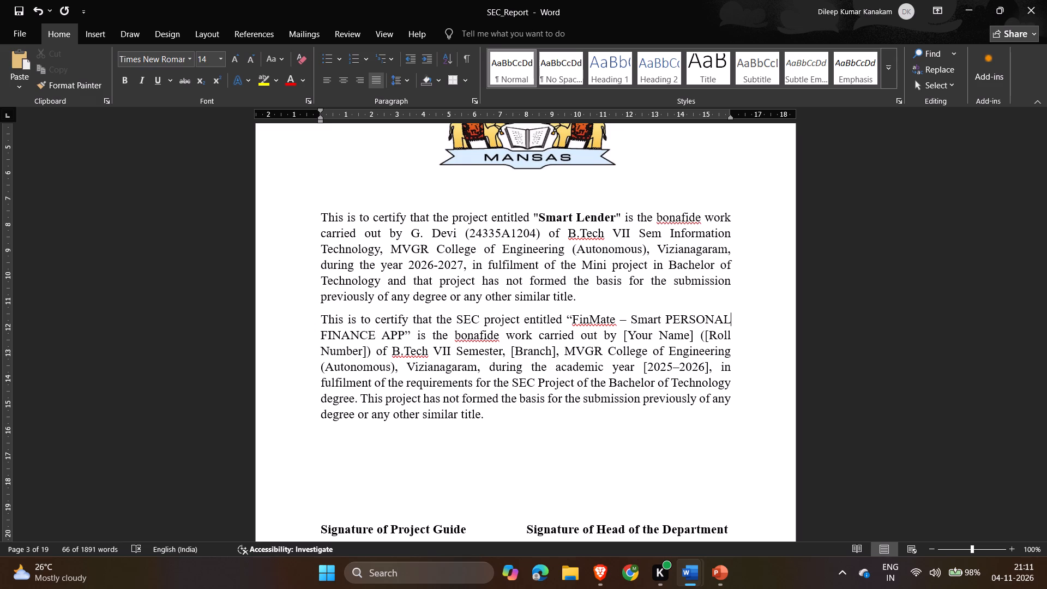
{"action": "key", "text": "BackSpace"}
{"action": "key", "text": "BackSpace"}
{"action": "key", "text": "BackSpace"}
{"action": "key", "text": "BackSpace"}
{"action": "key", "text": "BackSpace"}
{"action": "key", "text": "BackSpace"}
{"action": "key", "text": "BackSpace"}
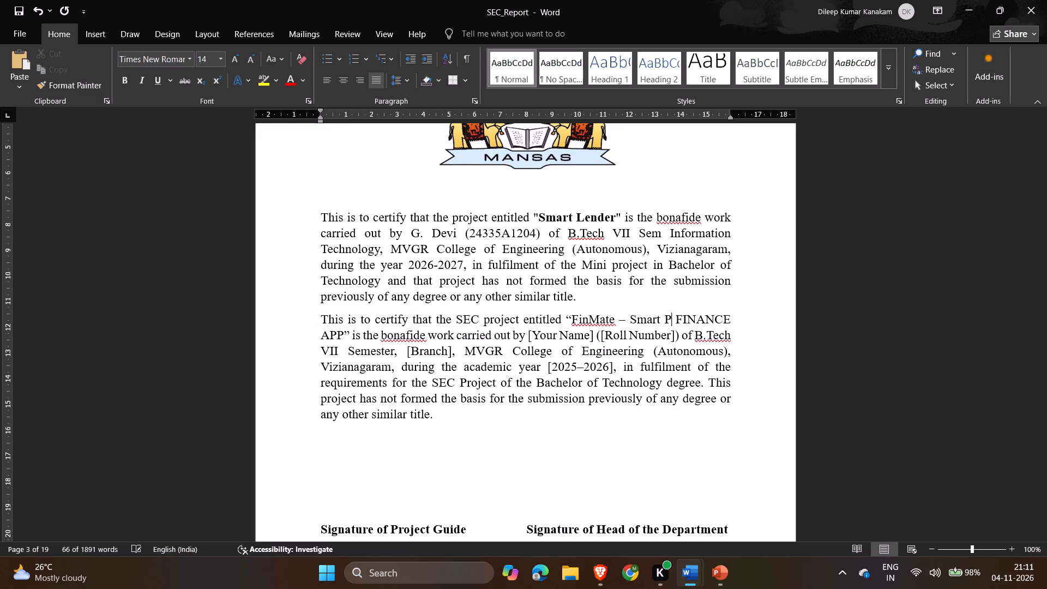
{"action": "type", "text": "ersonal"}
Change FINANCE APP to "Finance App" in the certificate paragraph's project title.
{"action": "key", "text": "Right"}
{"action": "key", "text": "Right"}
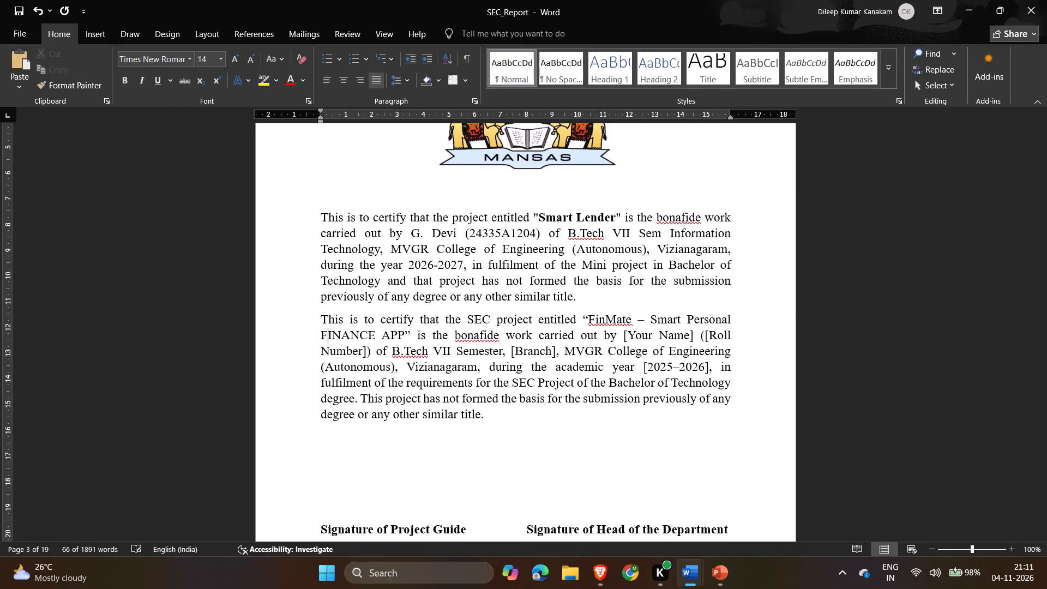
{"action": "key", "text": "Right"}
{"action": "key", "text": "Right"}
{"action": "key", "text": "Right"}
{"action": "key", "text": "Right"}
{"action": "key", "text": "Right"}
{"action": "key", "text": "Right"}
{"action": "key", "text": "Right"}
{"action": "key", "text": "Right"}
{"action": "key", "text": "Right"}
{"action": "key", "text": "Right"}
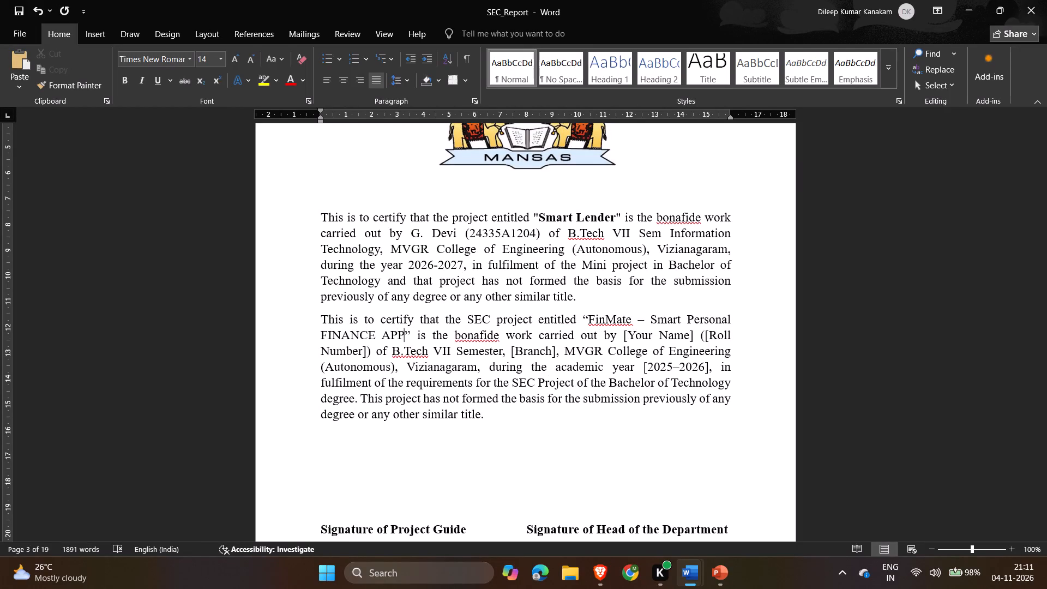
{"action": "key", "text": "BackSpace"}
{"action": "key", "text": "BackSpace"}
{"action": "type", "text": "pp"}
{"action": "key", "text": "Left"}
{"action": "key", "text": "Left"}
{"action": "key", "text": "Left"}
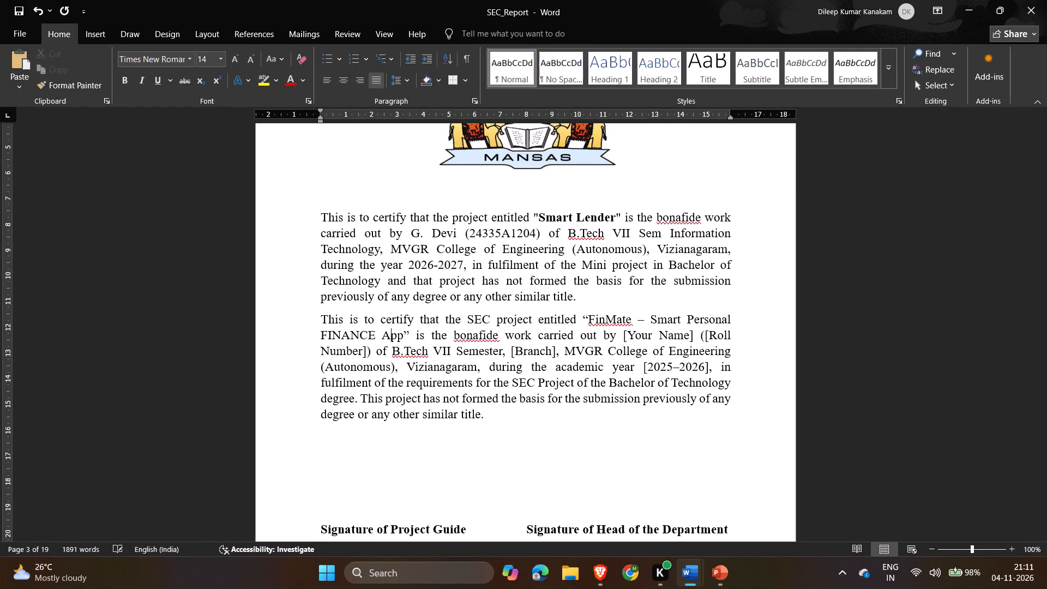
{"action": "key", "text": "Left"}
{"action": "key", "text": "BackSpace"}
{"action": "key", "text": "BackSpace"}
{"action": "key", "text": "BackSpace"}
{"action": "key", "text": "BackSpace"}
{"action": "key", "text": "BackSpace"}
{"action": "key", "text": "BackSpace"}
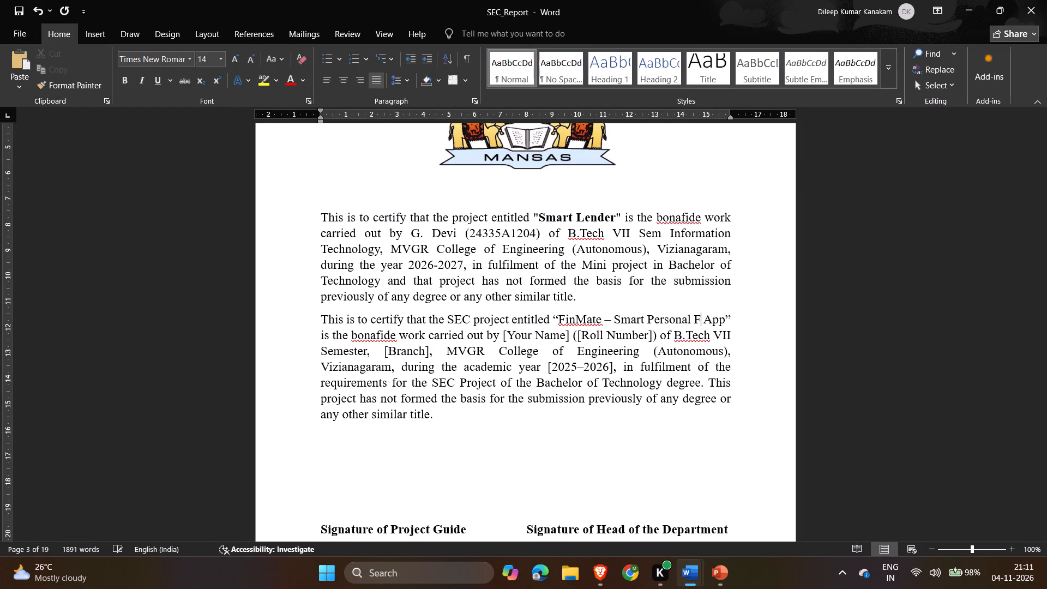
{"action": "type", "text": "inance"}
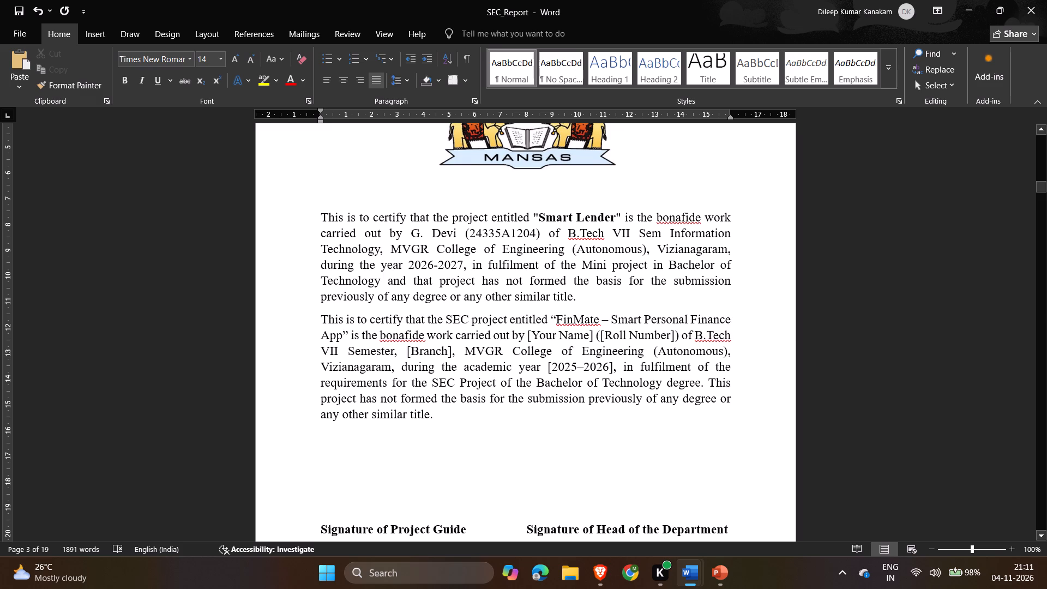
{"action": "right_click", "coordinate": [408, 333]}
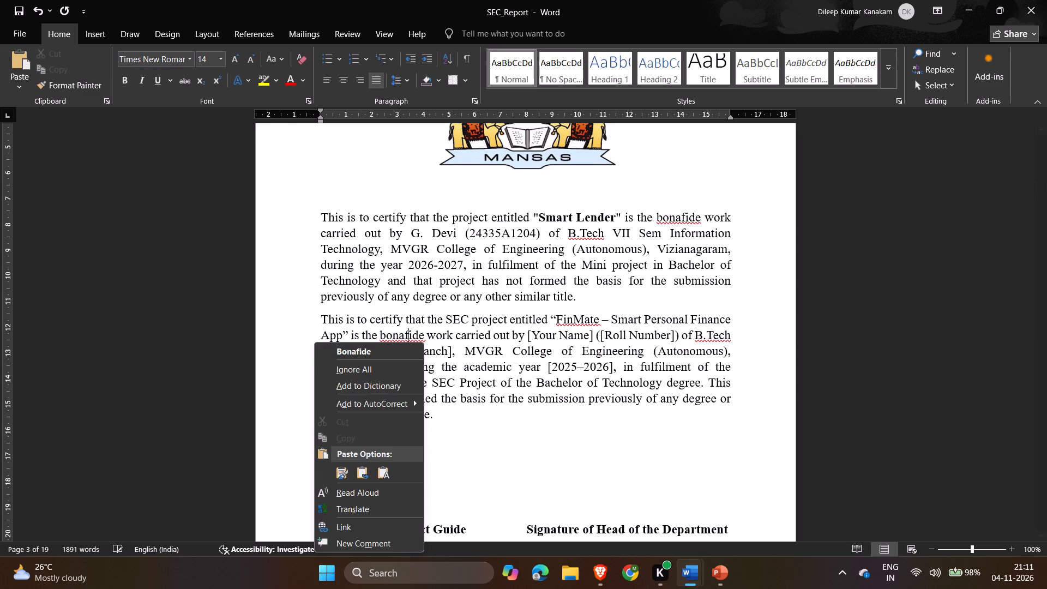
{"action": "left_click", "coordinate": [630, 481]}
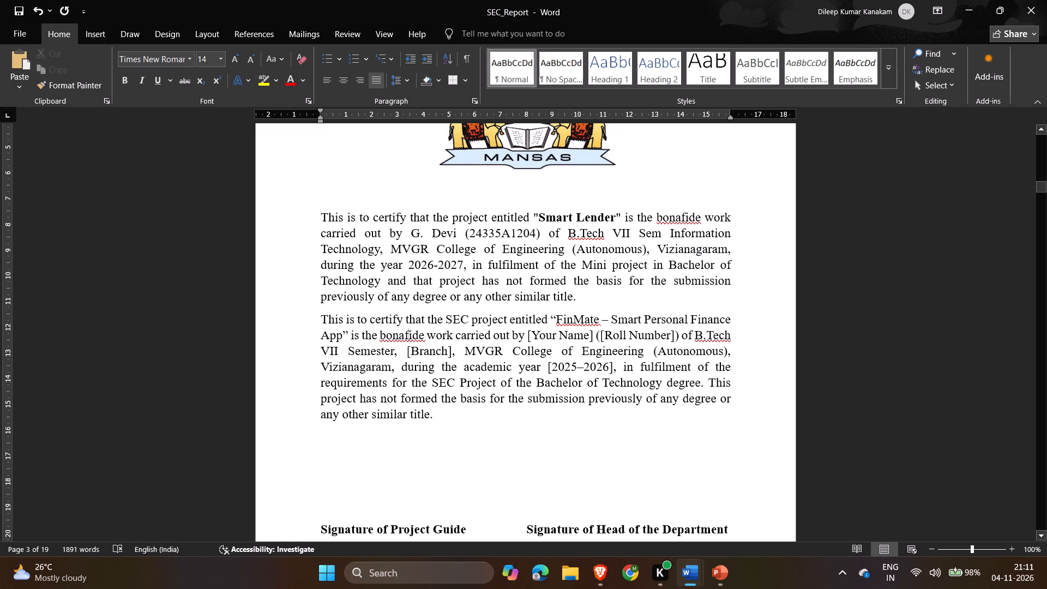
Delete the old Smart Lender certificate paragraph above the FinMate one.
{"action": "left_click_drag", "start_coordinate": [578, 294], "coordinate": [329, 217]}
{"action": "key", "text": "BackSpace"}
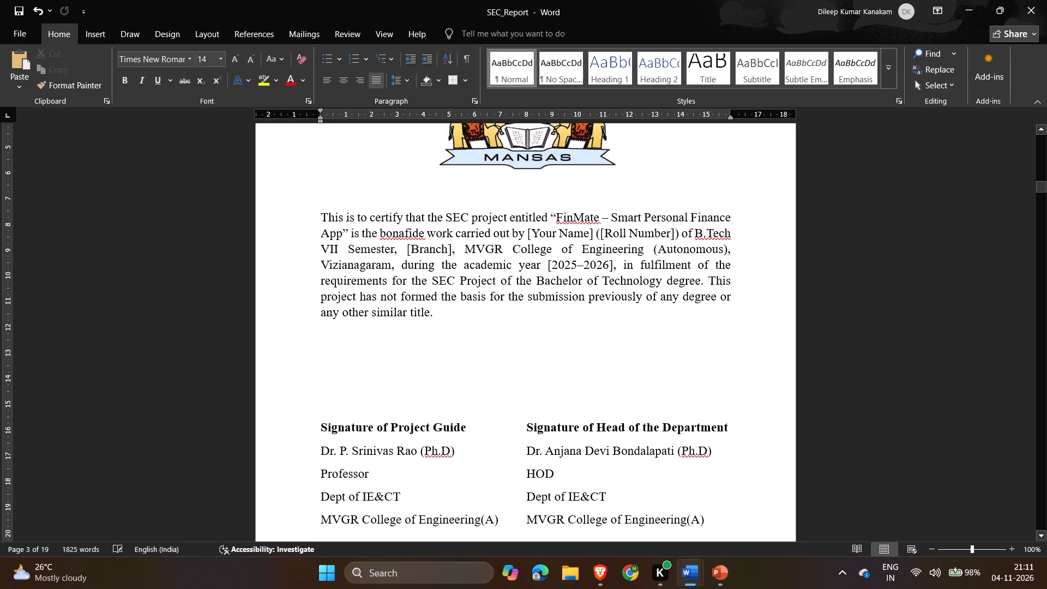
Replace the [Your Name] placeholder in the certificate paragraph with the report author's initial and name.
{"action": "double_click", "coordinate": [556, 236]}
{"action": "key", "text": "Right"}
{"action": "key", "text": "Right"}
{"action": "key", "text": "Right"}
{"action": "key", "text": "Right"}
{"action": "key", "text": "Right"}
{"action": "key", "text": "Right"}
{"action": "key", "text": "Right"}
{"action": "key", "text": "Left"}
{"action": "key", "text": "BackSpace"}
{"action": "key", "text": "BackSpace"}
{"action": "key", "text": "BackSpace"}
{"action": "key", "text": "BackSpace"}
{"action": "key", "text": "BackSpace"}
{"action": "key", "text": "BackSpace"}
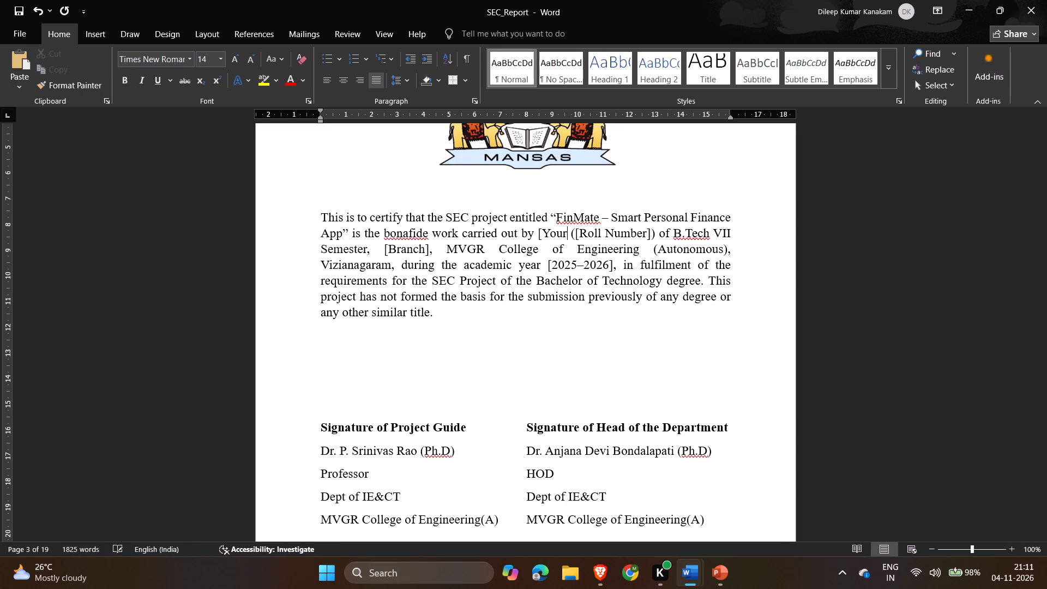
{"action": "key", "text": "BackSpace"}
{"action": "key", "text": "BackSpace"}
{"action": "key", "text": "BackSpace"}
{"action": "key", "text": "BackSpace"}
{"action": "key", "text": "BackSpace"}
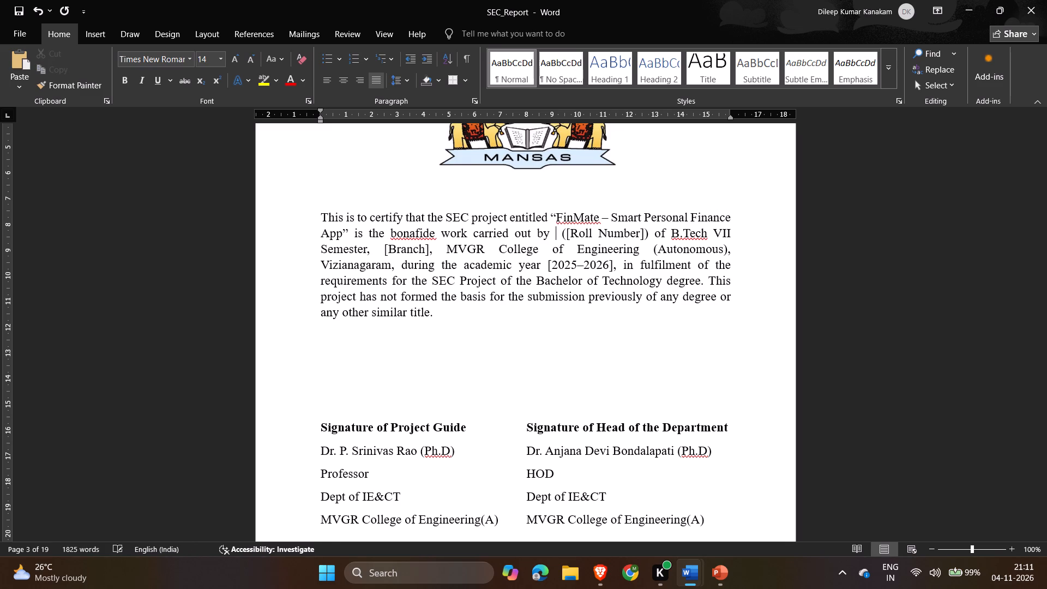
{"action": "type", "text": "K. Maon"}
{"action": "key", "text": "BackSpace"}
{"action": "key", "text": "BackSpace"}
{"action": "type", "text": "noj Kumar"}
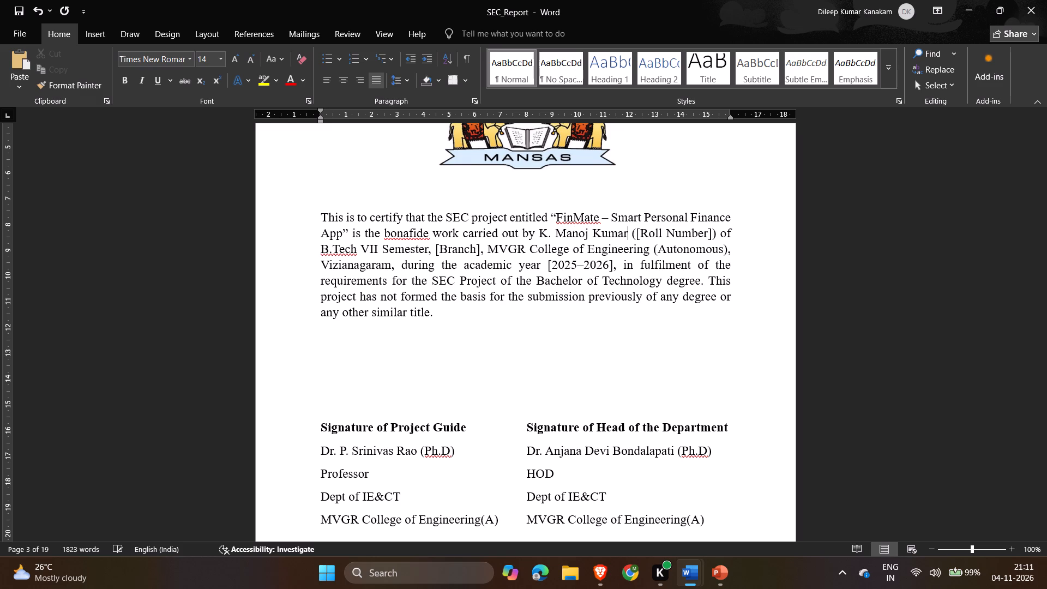
Replace the [Roll Number] placeholder in the certificate paragraph with the author's roll number, keeping the parentheses.
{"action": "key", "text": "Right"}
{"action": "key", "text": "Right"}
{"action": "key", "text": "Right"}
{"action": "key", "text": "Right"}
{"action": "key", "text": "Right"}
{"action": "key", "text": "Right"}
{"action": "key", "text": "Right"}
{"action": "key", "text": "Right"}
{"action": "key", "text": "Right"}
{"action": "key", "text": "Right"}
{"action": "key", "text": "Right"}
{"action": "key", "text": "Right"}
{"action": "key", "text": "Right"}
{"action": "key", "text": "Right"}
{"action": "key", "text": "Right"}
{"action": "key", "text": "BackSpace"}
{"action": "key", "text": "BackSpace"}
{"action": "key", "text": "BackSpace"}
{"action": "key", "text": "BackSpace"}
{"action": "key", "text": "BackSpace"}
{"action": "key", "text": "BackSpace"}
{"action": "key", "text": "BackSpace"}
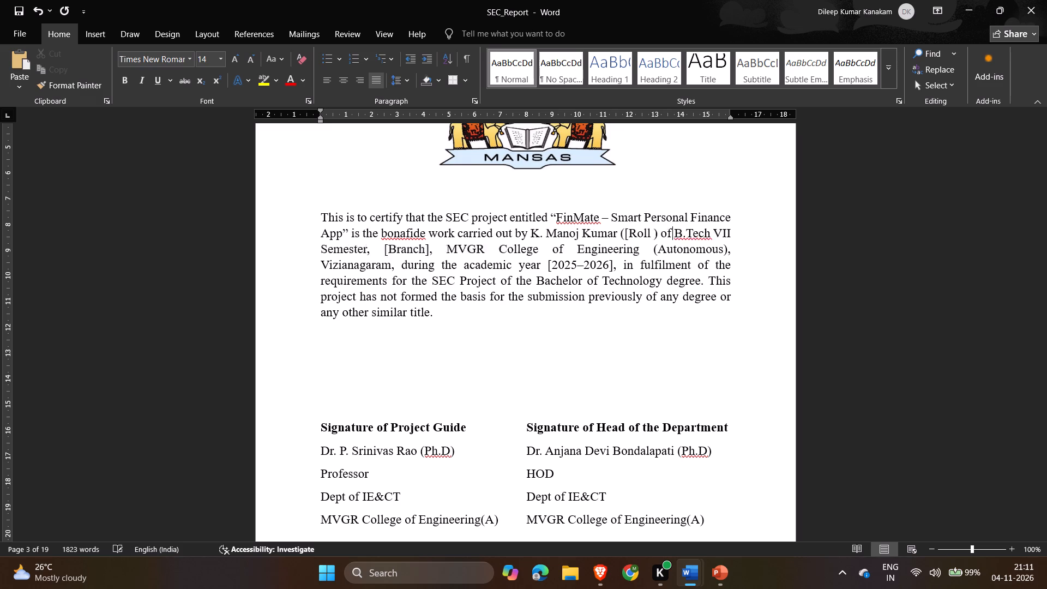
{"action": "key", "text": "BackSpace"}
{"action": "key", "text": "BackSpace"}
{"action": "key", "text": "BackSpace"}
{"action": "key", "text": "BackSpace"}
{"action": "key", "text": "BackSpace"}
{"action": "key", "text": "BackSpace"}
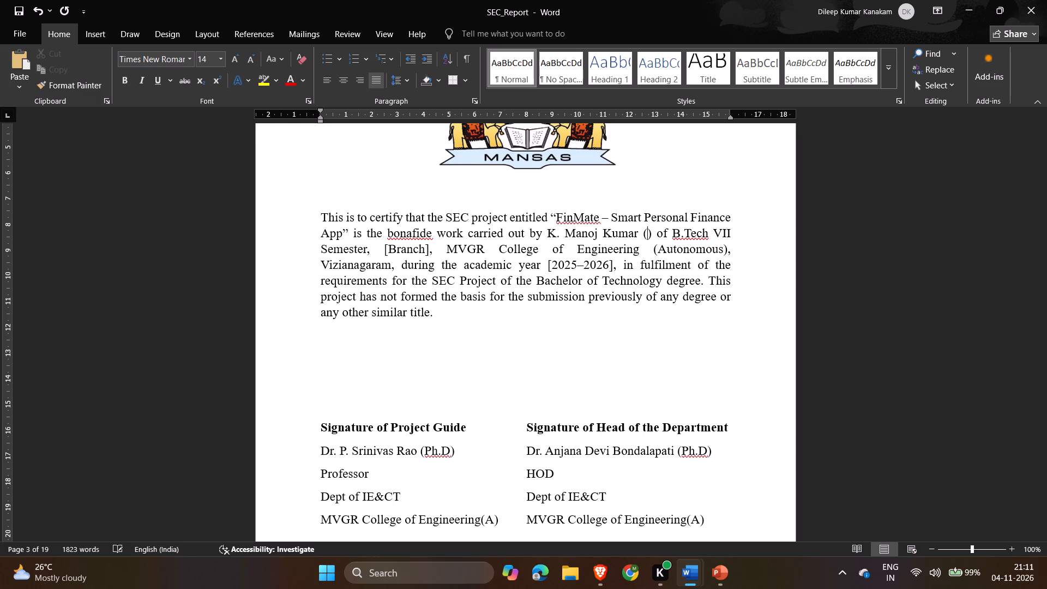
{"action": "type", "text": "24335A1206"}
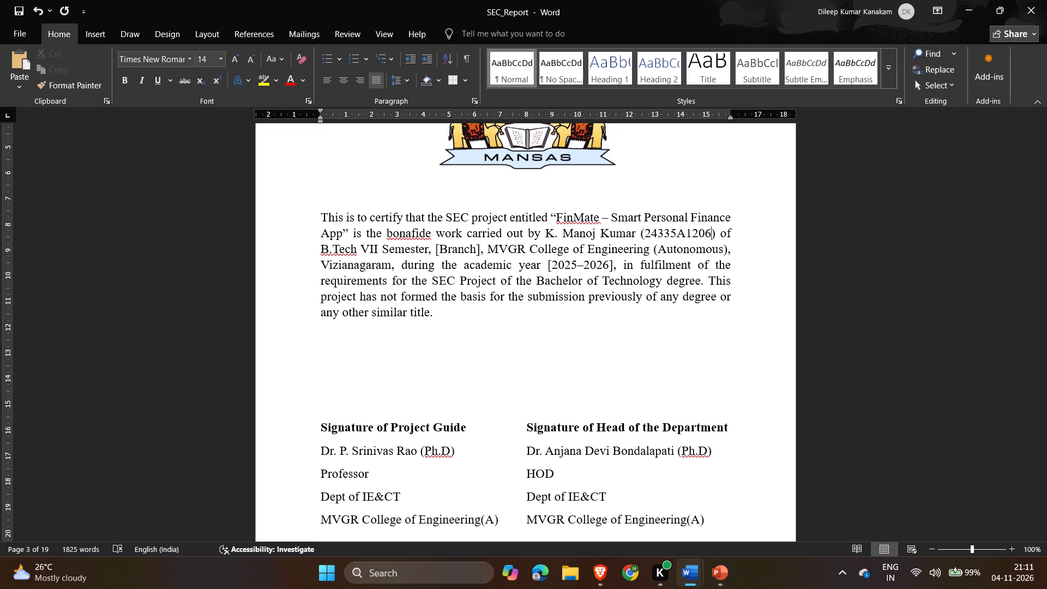
Replace the [Branch] placeholder in the certificate paragraph with IECT, matching the branch wording in the reference report.
{"action": "left_click", "coordinate": [479, 250]}
{"action": "key", "text": "BackSpace"}
{"action": "key", "text": "BackSpace"}
{"action": "key", "text": "BackSpace"}
{"action": "key", "text": "BackSpace"}
{"action": "key", "text": "BackSpace"}
{"action": "key", "text": "BackSpace"}
{"action": "key", "text": "BackSpace"}
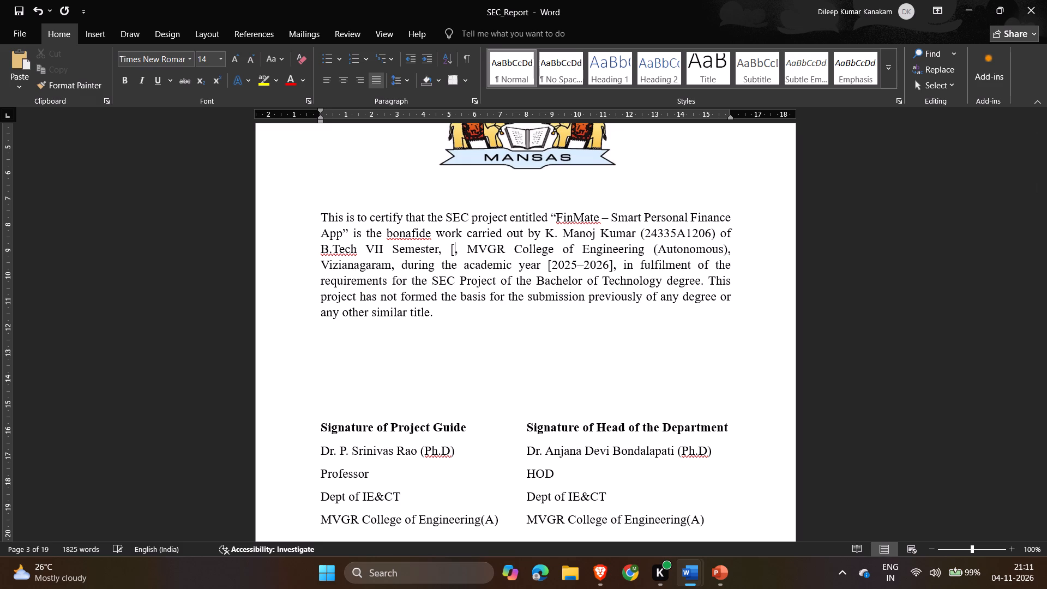
{"action": "key", "text": "BackSpace"}
{"action": "key", "text": "alt+Tab"}
{"action": "key", "text": "alt+Tab"}
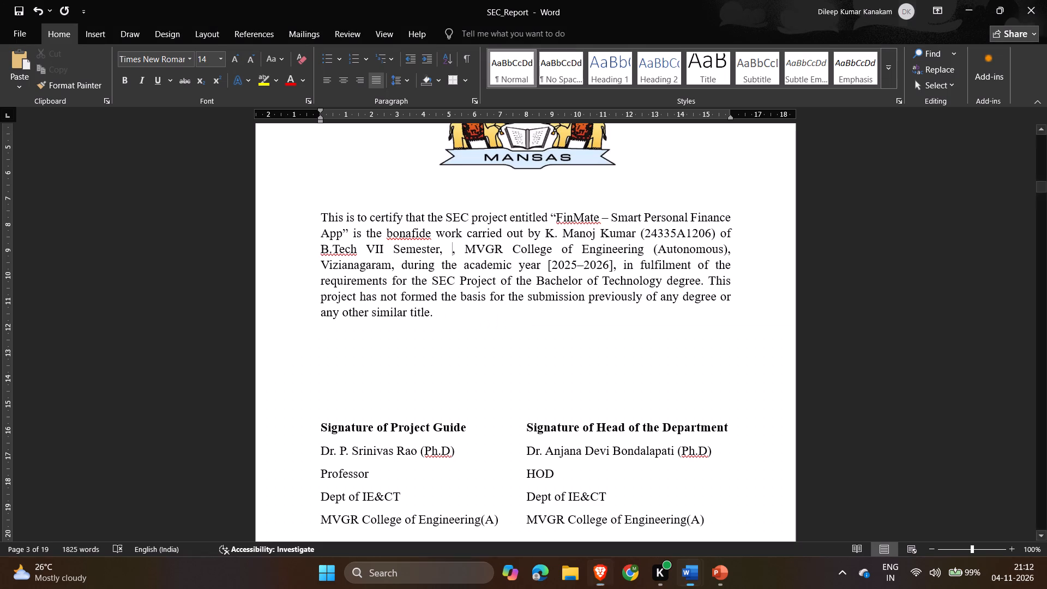
{"action": "key", "text": "alt+Tab"}
{"action": "key", "text": "alt+Tab"}
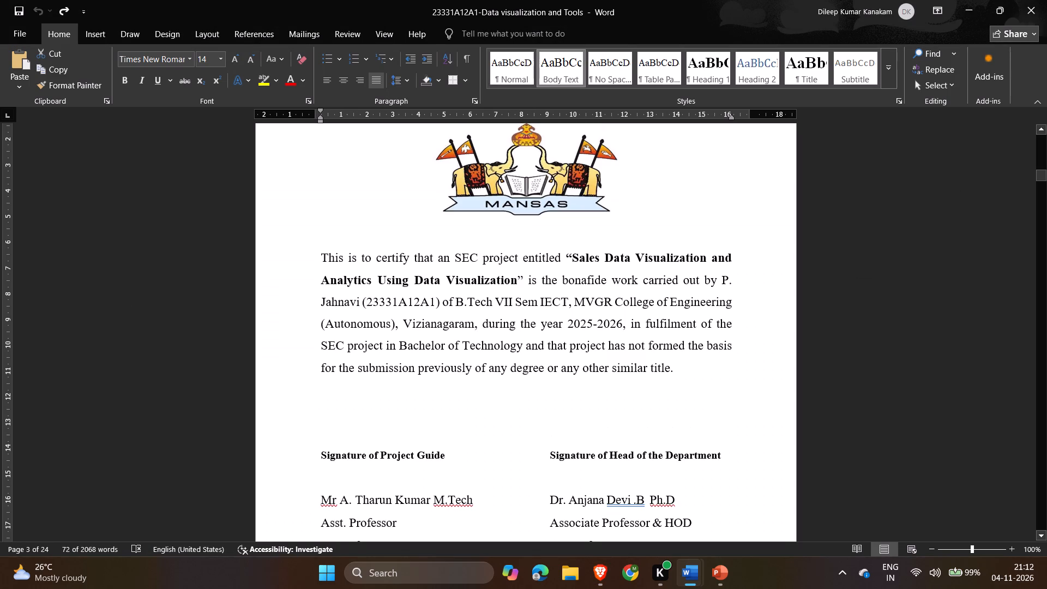
{"action": "left_click", "coordinate": [489, 393]}
{"action": "key", "text": "alt+Tab"}
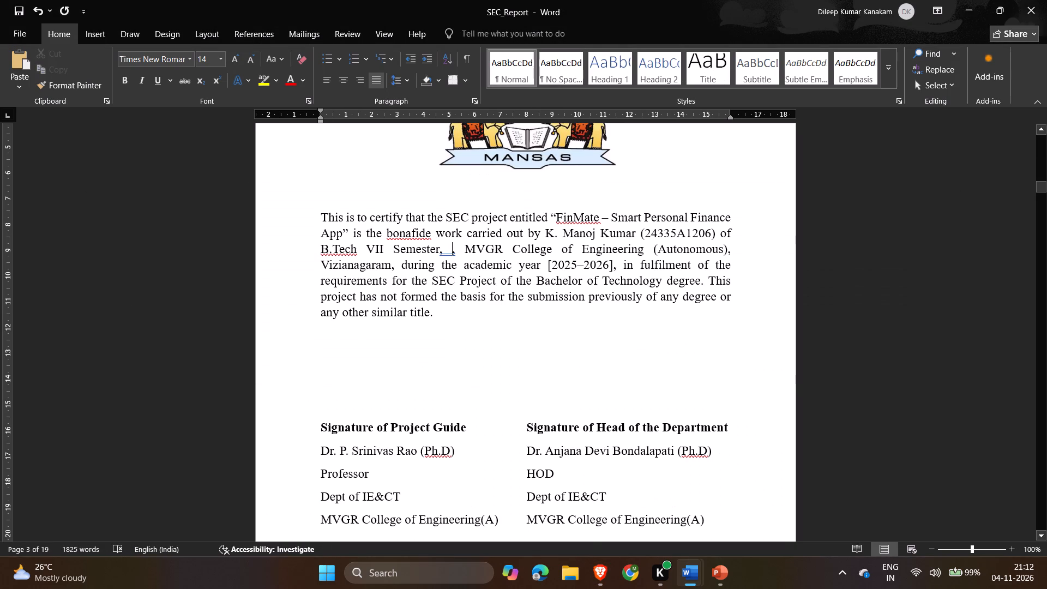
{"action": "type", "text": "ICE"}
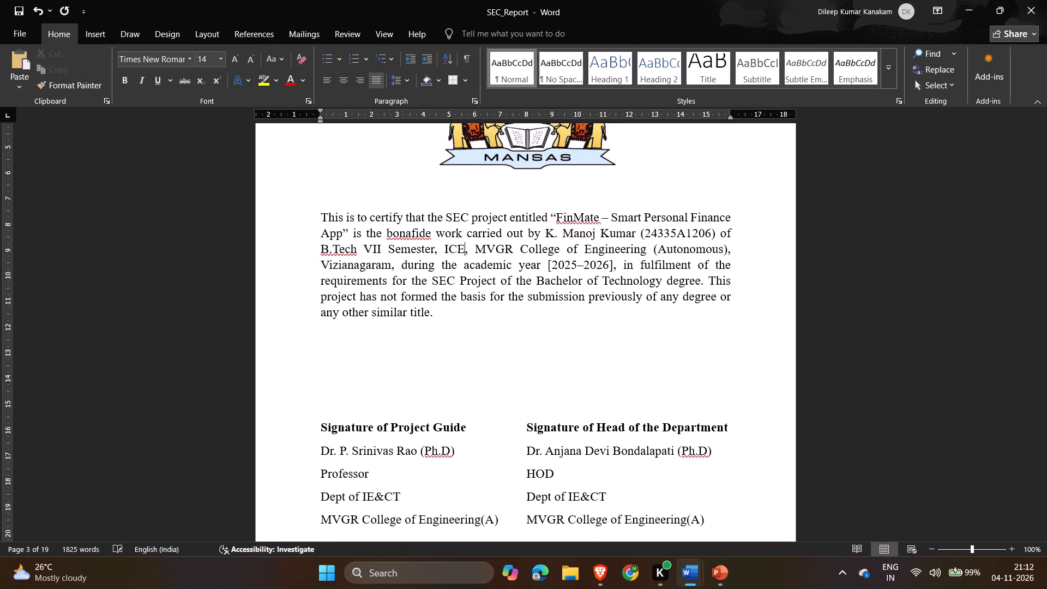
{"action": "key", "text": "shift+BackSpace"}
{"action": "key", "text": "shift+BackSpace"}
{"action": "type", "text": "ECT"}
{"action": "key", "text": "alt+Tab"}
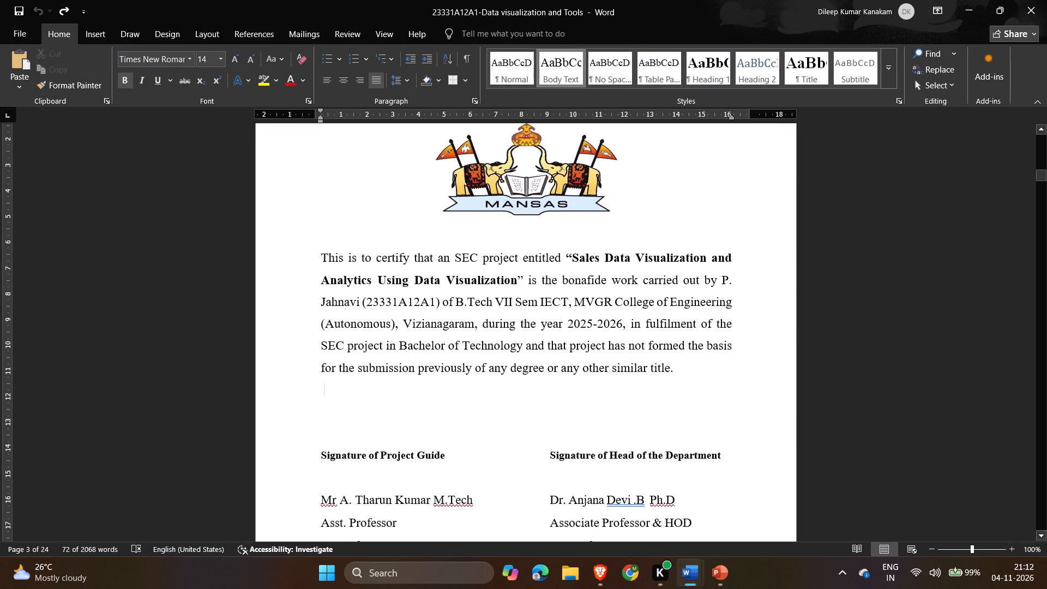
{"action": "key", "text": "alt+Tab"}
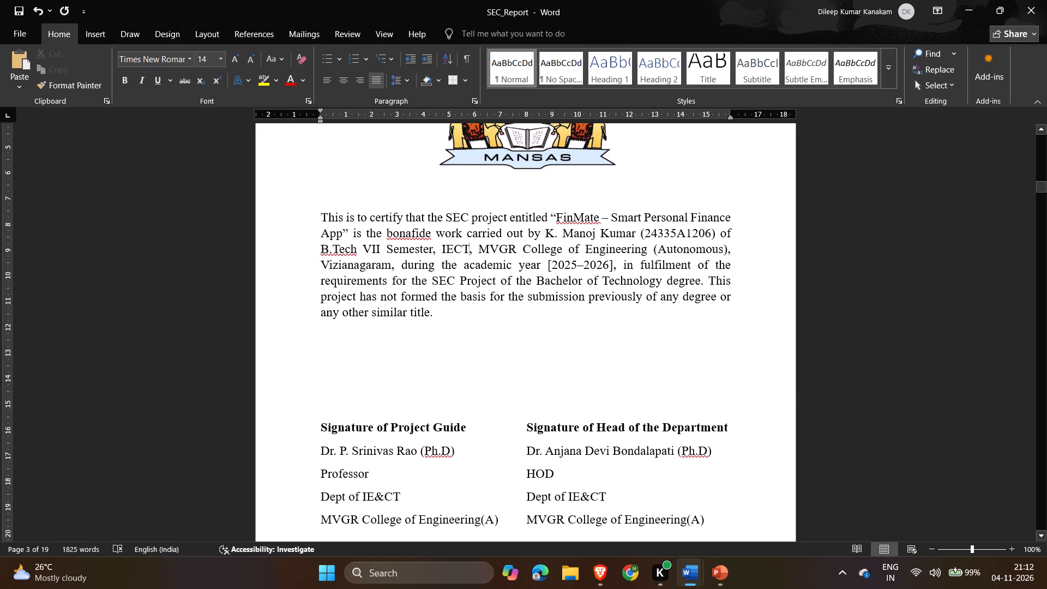
Change the academic year in the certificate paragraph to 2026–2027, keeping the square brackets.
{"action": "left_click", "coordinate": [576, 261]}
{"action": "key", "text": "BackSpace"}
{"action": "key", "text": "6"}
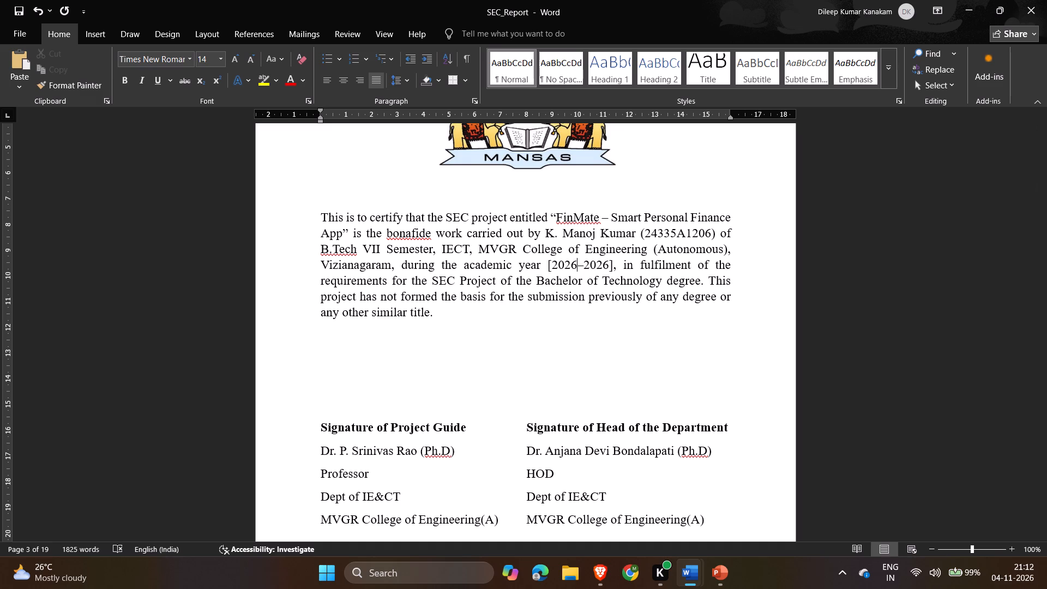
{"action": "key", "text": "Right"}
{"action": "key", "text": "Right"}
{"action": "key", "text": "Right"}
{"action": "key", "text": "Right"}
{"action": "key", "text": "Right"}
{"action": "key", "text": "BackSpace"}
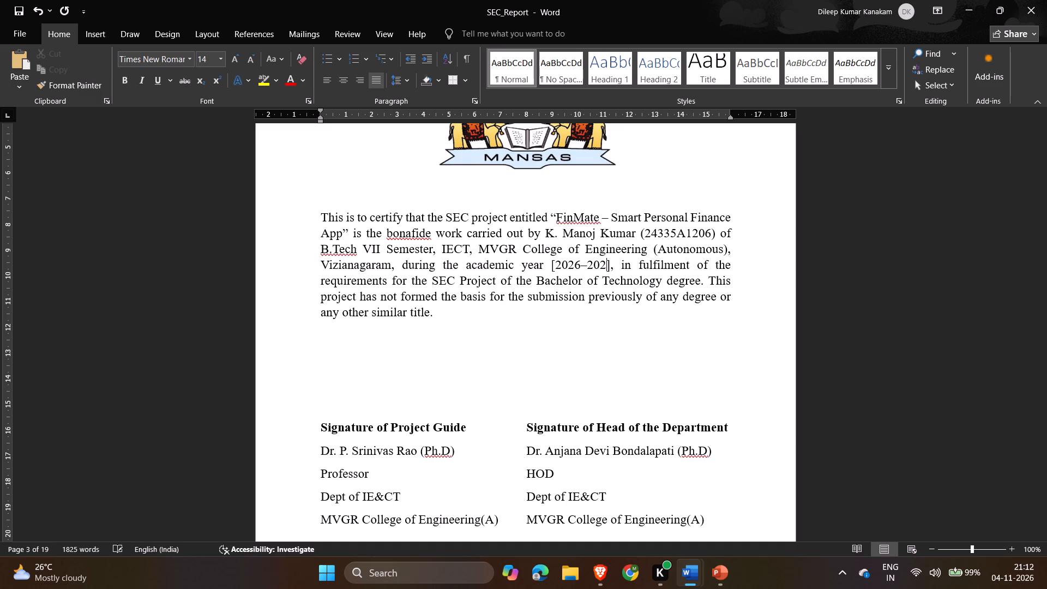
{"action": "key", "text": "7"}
Shorten the department head's surname to the initial B in the certificate's signature block, following the reference report.
{"action": "scroll", "coordinate": [576, 261], "scroll_direction": "down", "scroll_amount": 1}
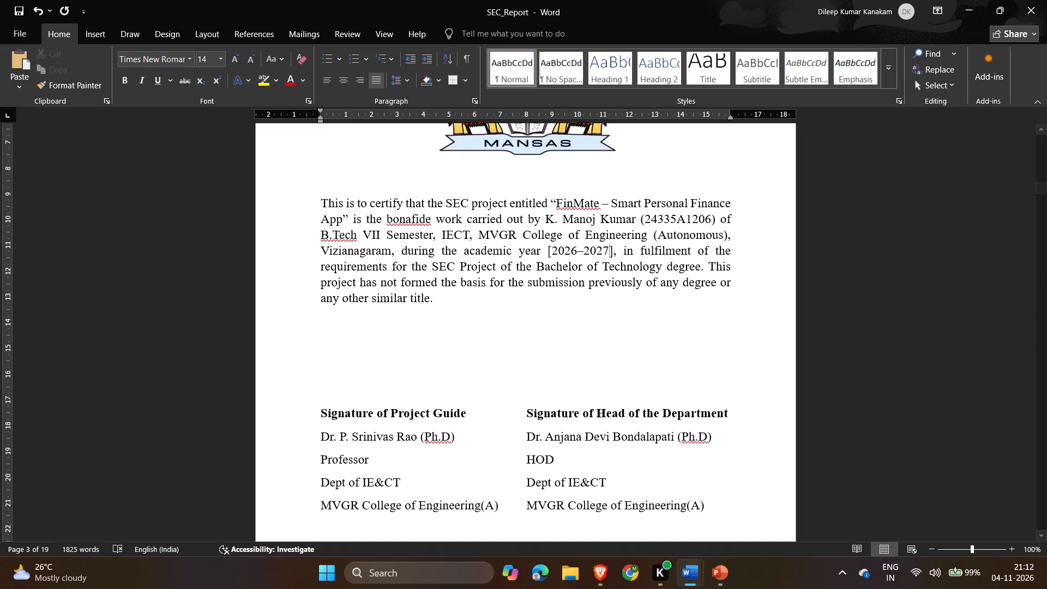
{"action": "scroll", "coordinate": [576, 261], "scroll_direction": "down", "scroll_amount": 1}
{"action": "key", "text": "alt+Tab"}
{"action": "scroll", "coordinate": [576, 261], "scroll_direction": "down", "scroll_amount": 1}
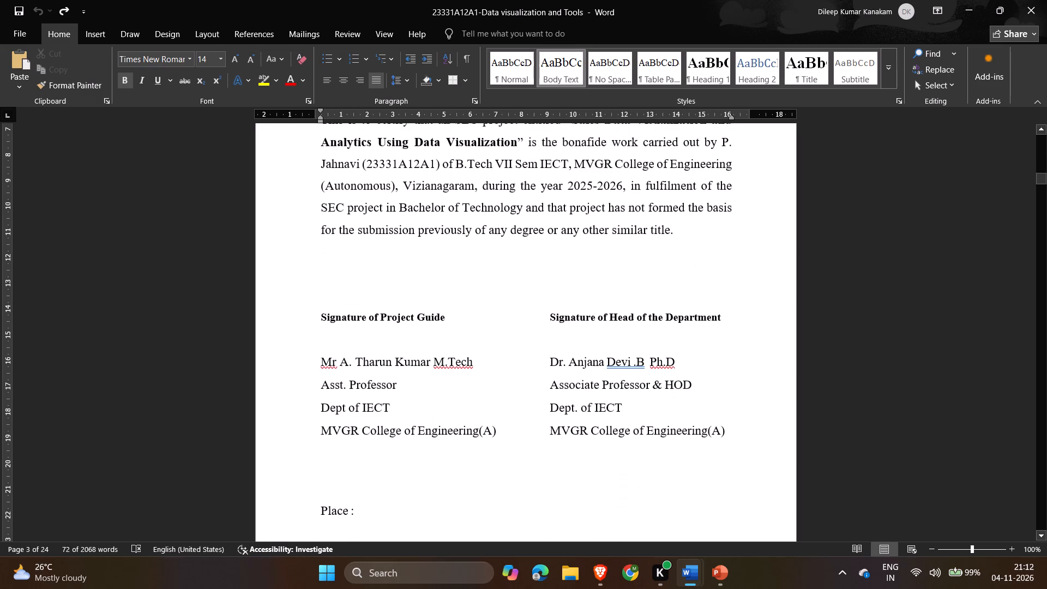
{"action": "scroll", "coordinate": [576, 261], "scroll_direction": "down", "scroll_amount": 1}
{"action": "key", "text": "alt+Tab"}
{"action": "key", "text": "alt+Tab"}
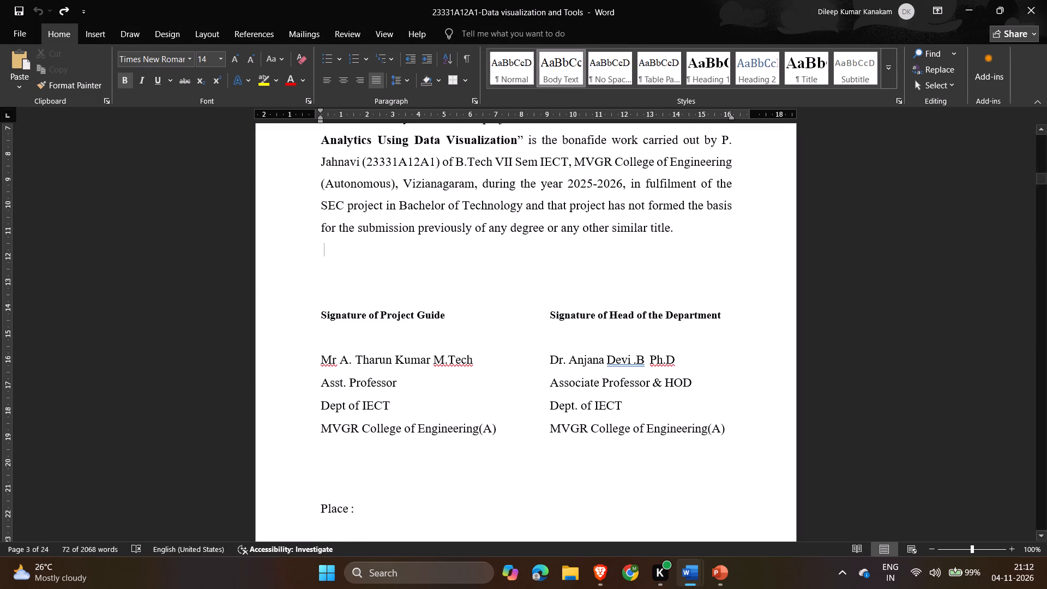
{"action": "key", "text": "alt+Tab"}
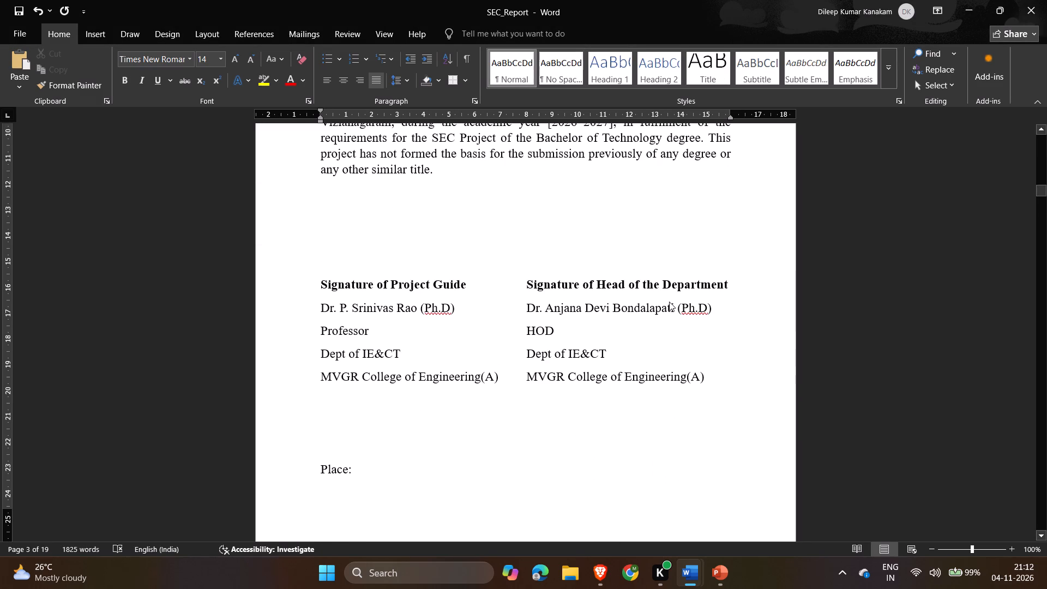
{"action": "left_click", "coordinate": [674, 309]}
{"action": "key", "text": "BackSpace"}
{"action": "key", "text": "BackSpace"}
{"action": "key", "text": "BackSpace"}
{"action": "key", "text": "BackSpace"}
{"action": "key", "text": "BackSpace"}
{"action": "key", "text": "BackSpace"}
{"action": "key", "text": "BackSpace"}
{"action": "key", "text": "BackSpace"}
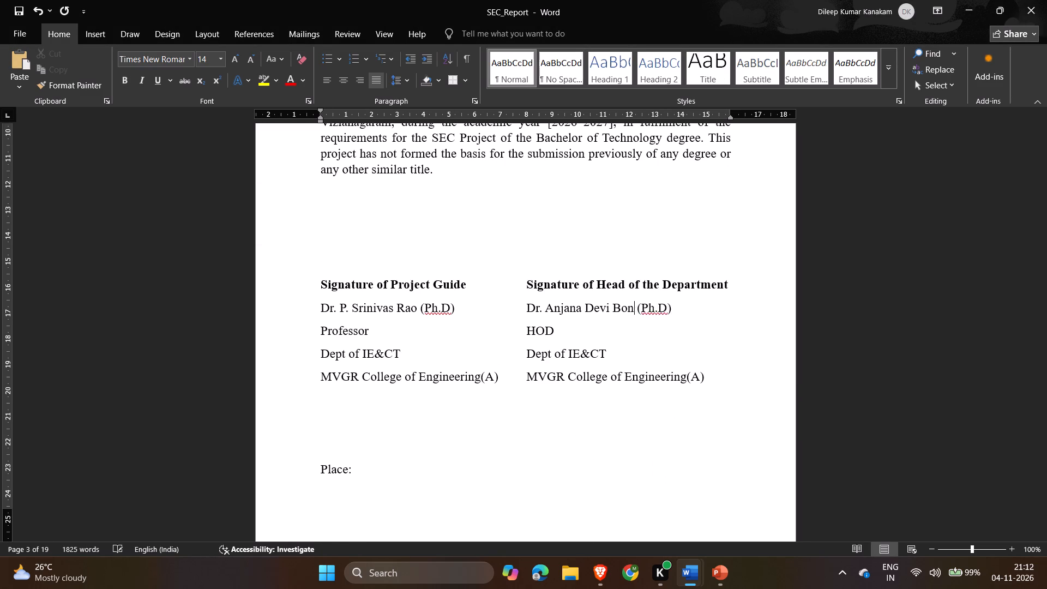
{"action": "key", "text": "BackSpace"}
{"action": "key", "text": "BackSpace"}
Remove the parentheses around Ph.D after the department head's name to match the reference report.
{"action": "key", "text": "alt+Tab"}
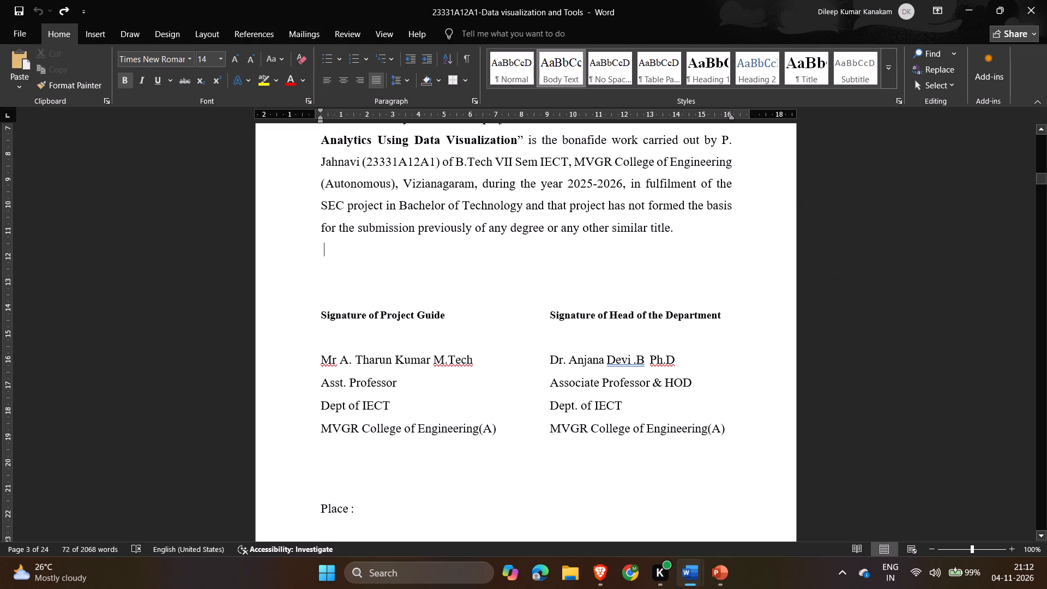
{"action": "key", "text": "alt+Tab"}
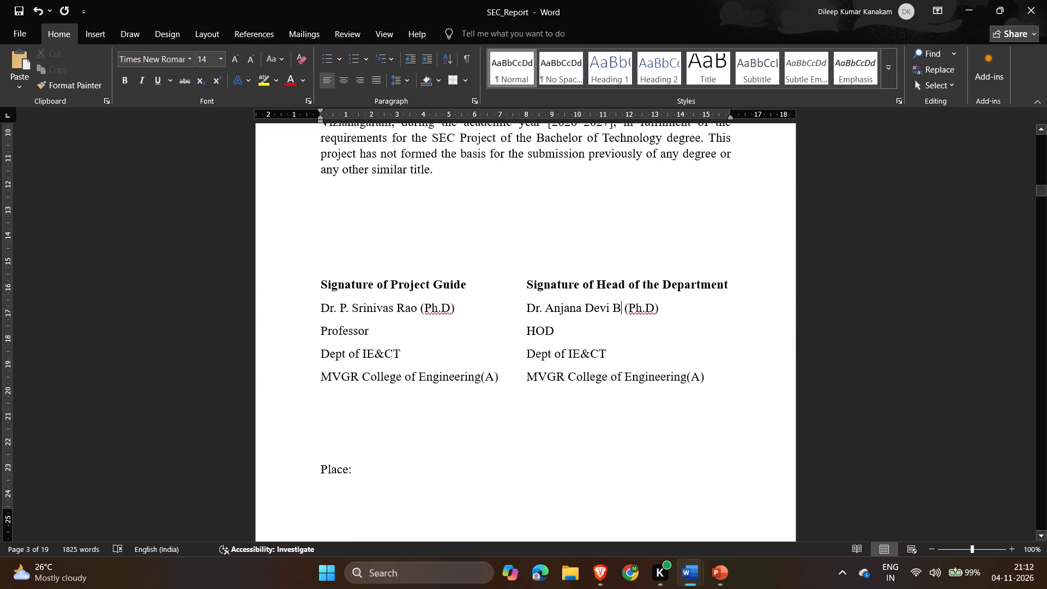
{"action": "key", "text": "alt+Tab"}
{"action": "key", "text": "alt+Tab"}
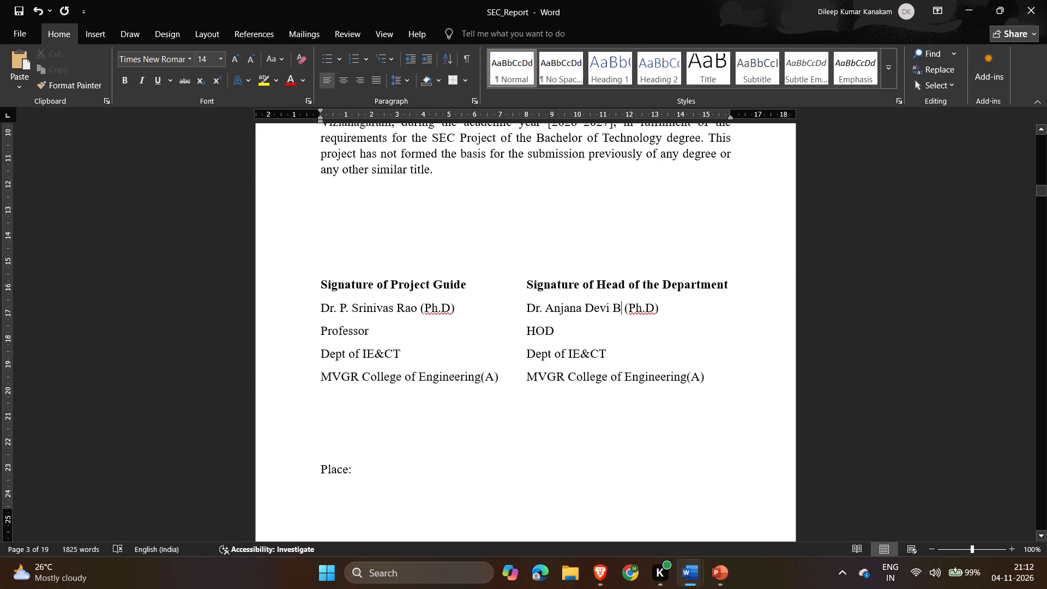
{"action": "left_click", "coordinate": [687, 304]}
{"action": "key", "text": "BackSpace"}
{"action": "key", "text": "Left"}
{"action": "key", "text": "Left"}
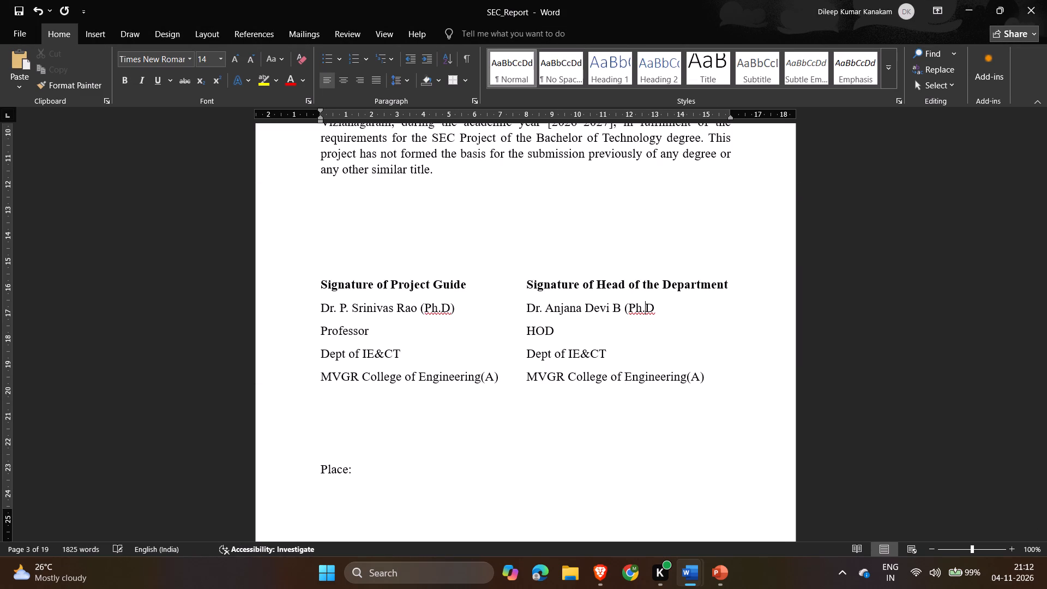
{"action": "key", "text": "Left"}
{"action": "key", "text": "Left"}
{"action": "key", "text": "BackSpace"}
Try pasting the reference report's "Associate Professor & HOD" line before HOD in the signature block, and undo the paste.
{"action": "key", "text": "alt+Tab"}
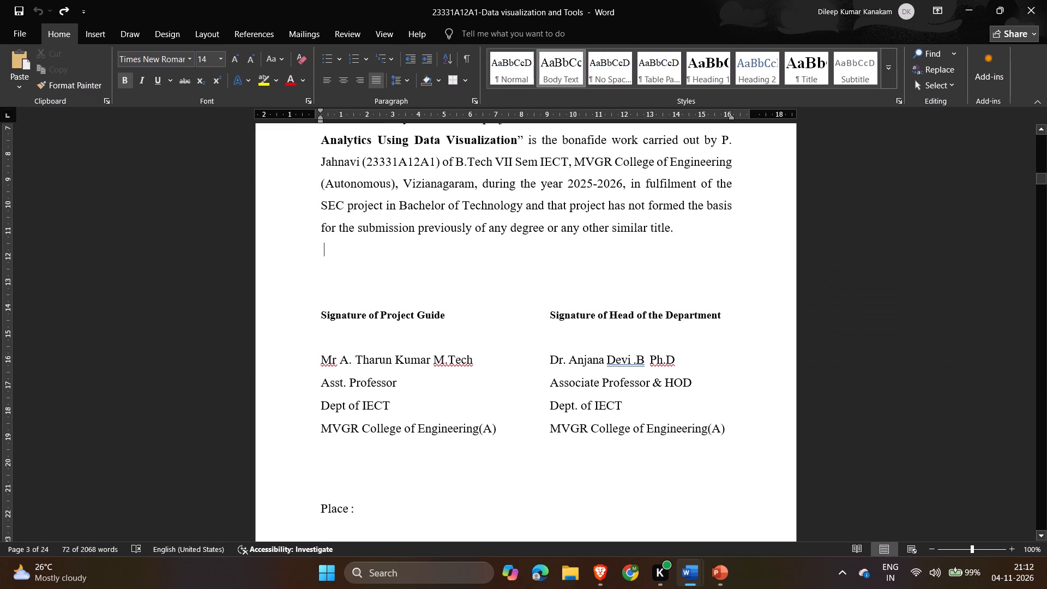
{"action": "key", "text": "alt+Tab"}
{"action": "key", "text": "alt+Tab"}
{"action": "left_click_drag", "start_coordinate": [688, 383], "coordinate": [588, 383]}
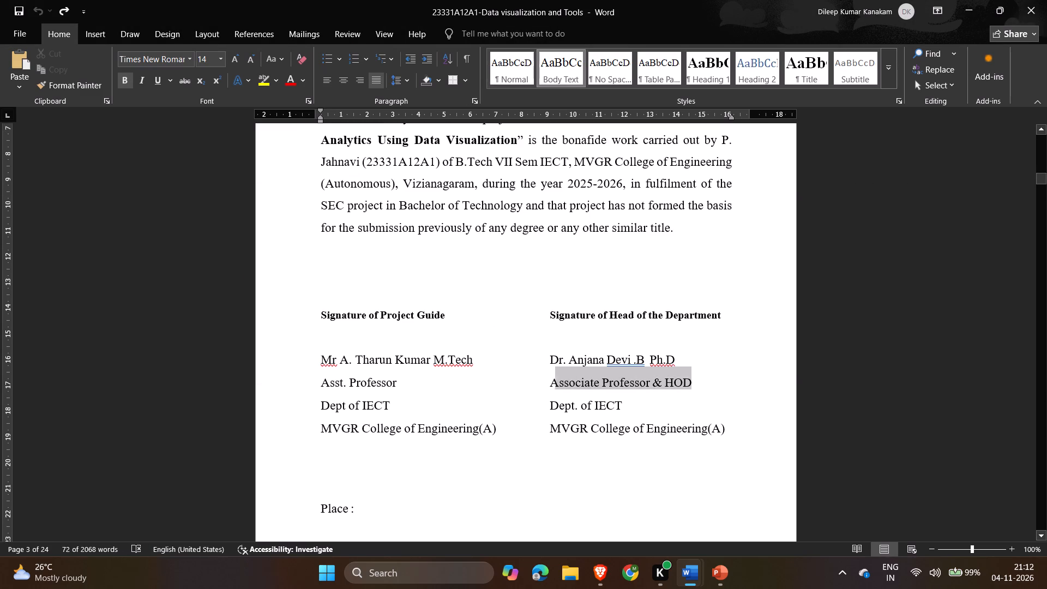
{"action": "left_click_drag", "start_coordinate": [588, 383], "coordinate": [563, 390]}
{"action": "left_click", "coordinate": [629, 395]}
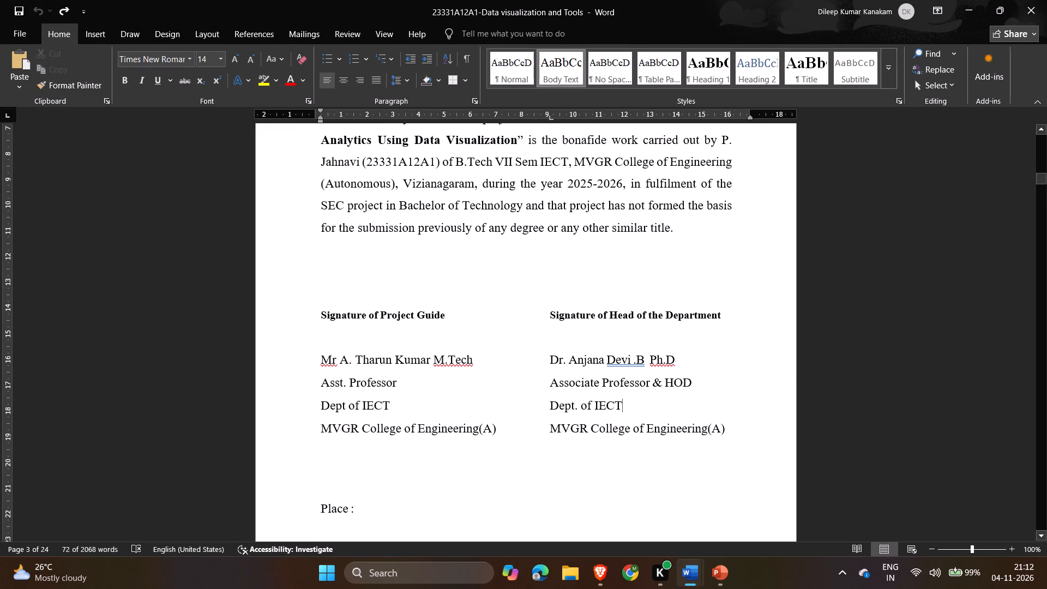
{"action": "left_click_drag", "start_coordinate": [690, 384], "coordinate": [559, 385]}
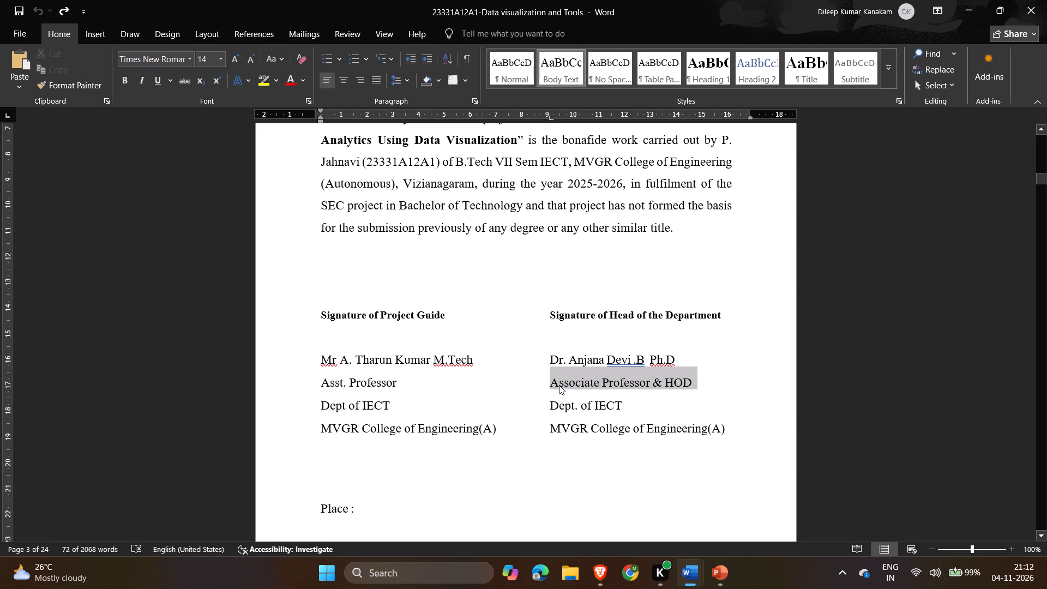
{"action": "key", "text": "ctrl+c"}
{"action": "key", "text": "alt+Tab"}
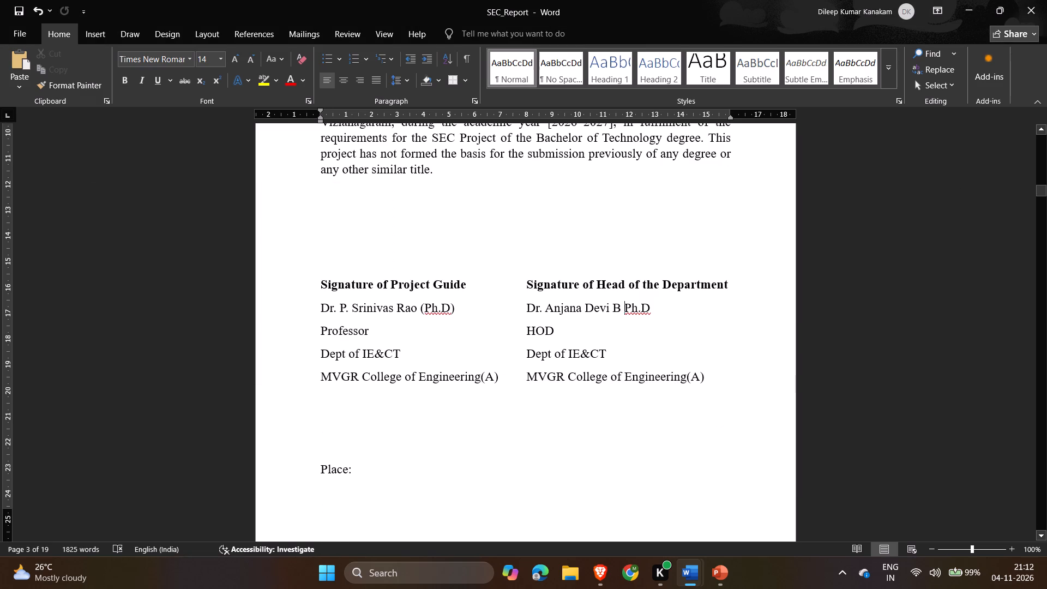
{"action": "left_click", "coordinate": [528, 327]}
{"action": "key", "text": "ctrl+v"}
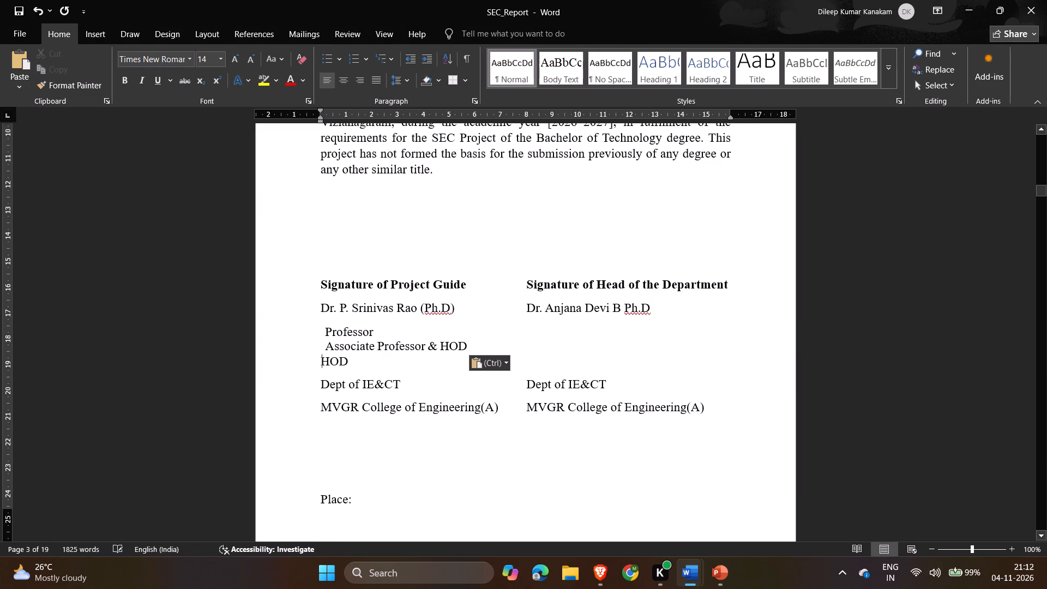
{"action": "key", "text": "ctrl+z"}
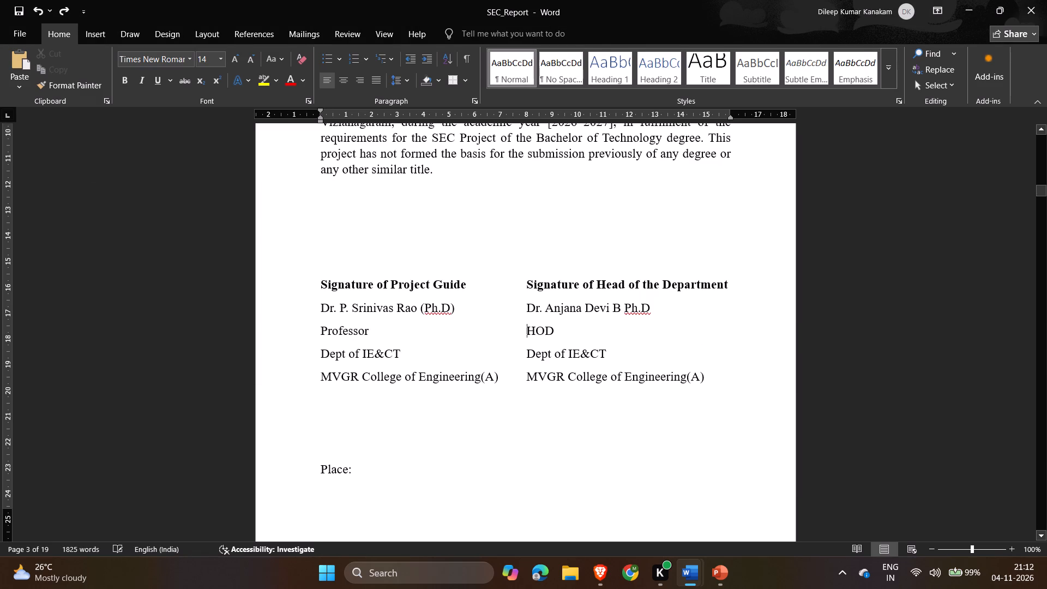
Insert "Associate Professor & " before HOD in the department head's signature block.
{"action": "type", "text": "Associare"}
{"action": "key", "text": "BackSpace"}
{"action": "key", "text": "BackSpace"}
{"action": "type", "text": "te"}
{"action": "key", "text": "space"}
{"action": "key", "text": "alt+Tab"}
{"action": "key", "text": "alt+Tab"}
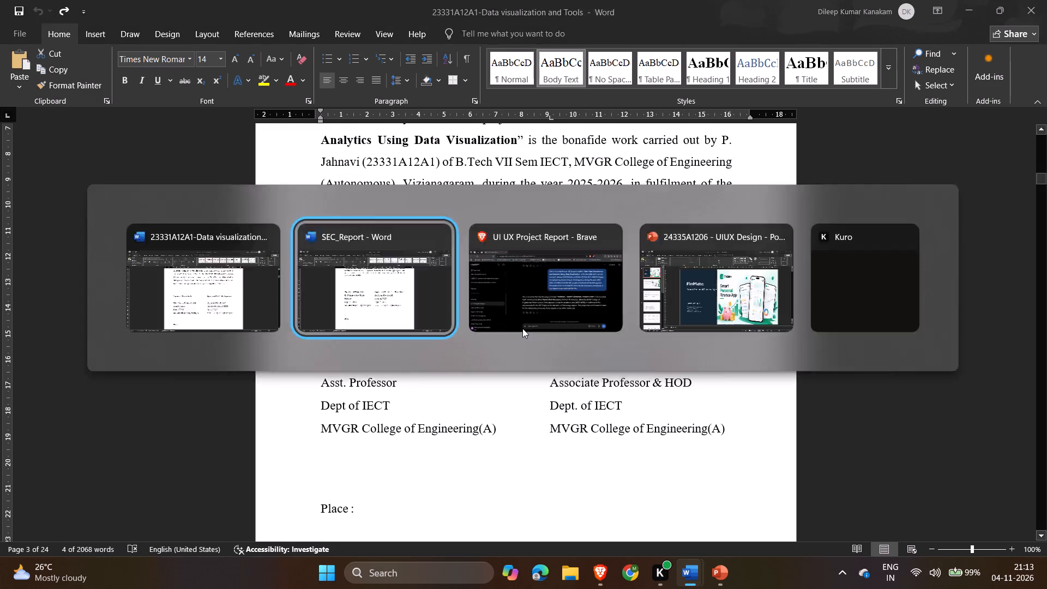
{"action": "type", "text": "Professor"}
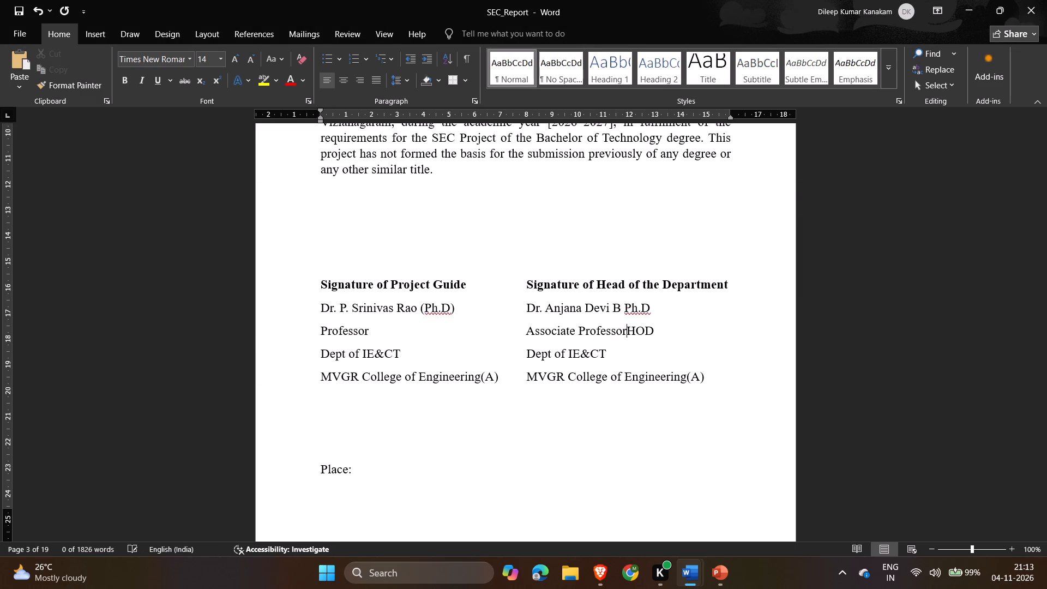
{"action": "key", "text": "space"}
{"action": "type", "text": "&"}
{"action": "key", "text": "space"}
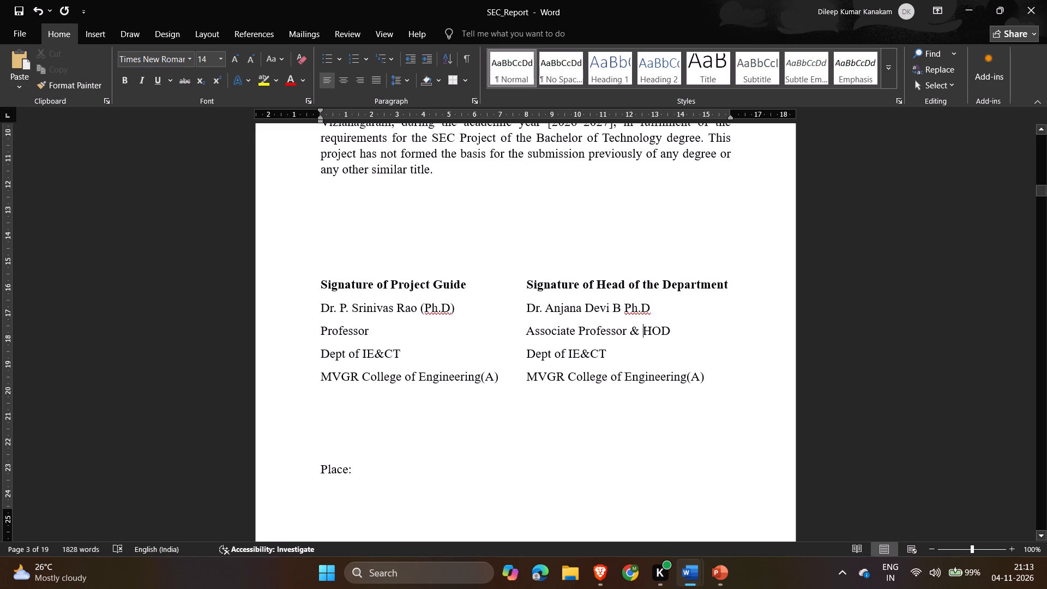
Compare the remaining signature-block lines and the Place and Date lines with the reference report's certificate page.
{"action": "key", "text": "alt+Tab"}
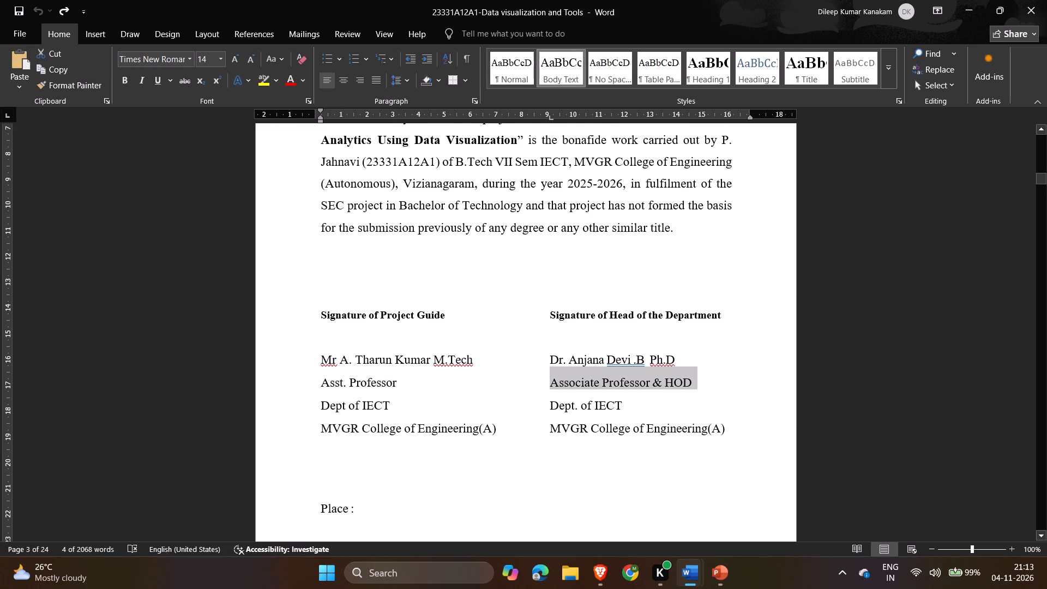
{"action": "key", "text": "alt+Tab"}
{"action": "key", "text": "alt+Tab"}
{"action": "left_click", "coordinate": [629, 436]}
{"action": "key", "text": "alt+Tab"}
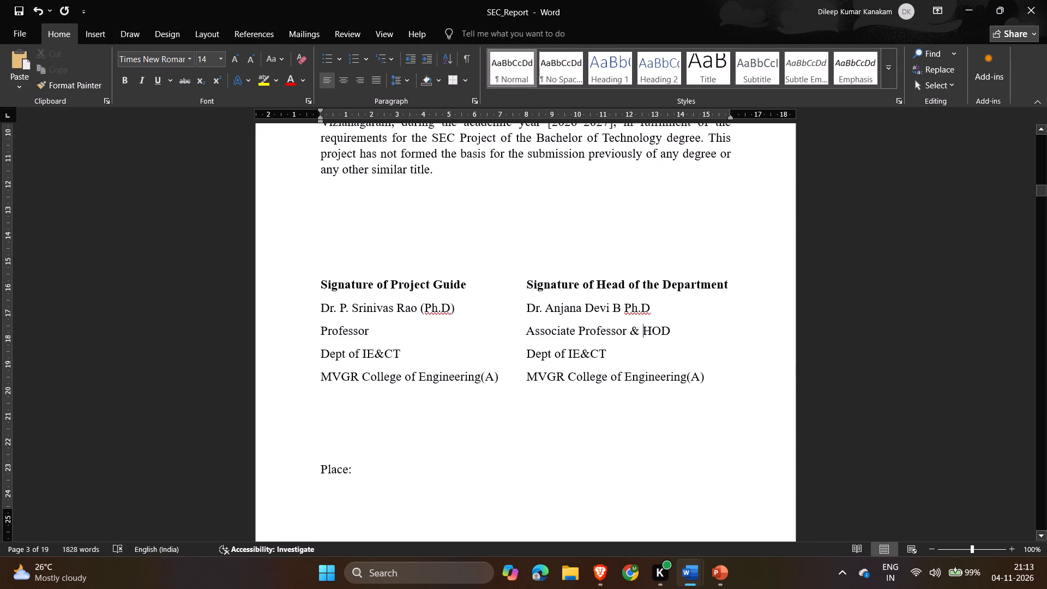
{"action": "scroll", "coordinate": [629, 436], "scroll_direction": "down", "scroll_amount": 3}
{"action": "scroll", "coordinate": [629, 436], "scroll_direction": "up", "scroll_amount": 1}
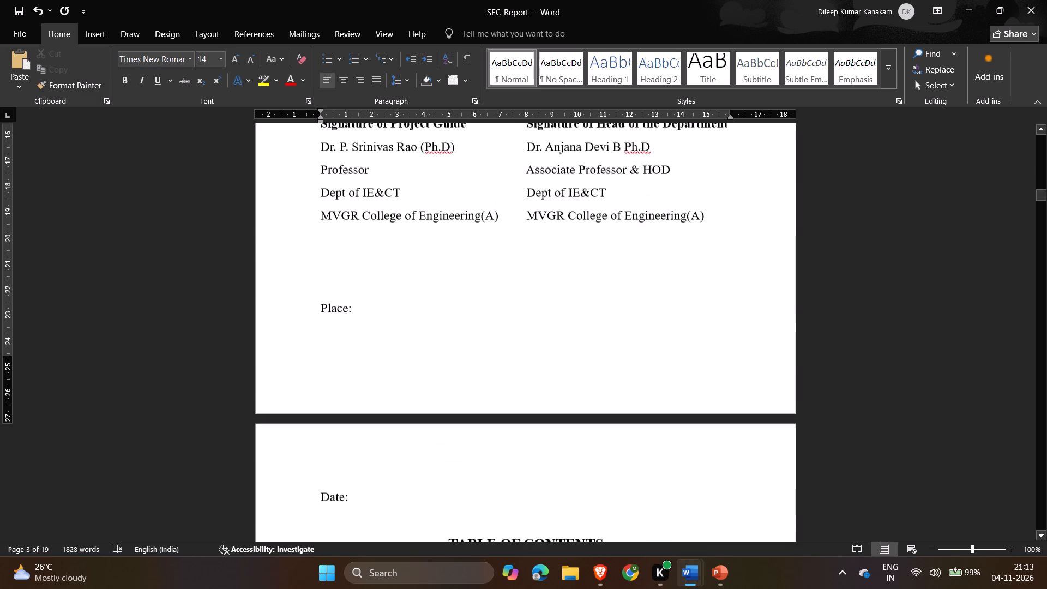
Compare SEC_Report's table of contents with the reference report's, checking chapter titles, order and page numbers.
{"action": "scroll", "coordinate": [435, 367], "scroll_direction": "down", "scroll_amount": 1}
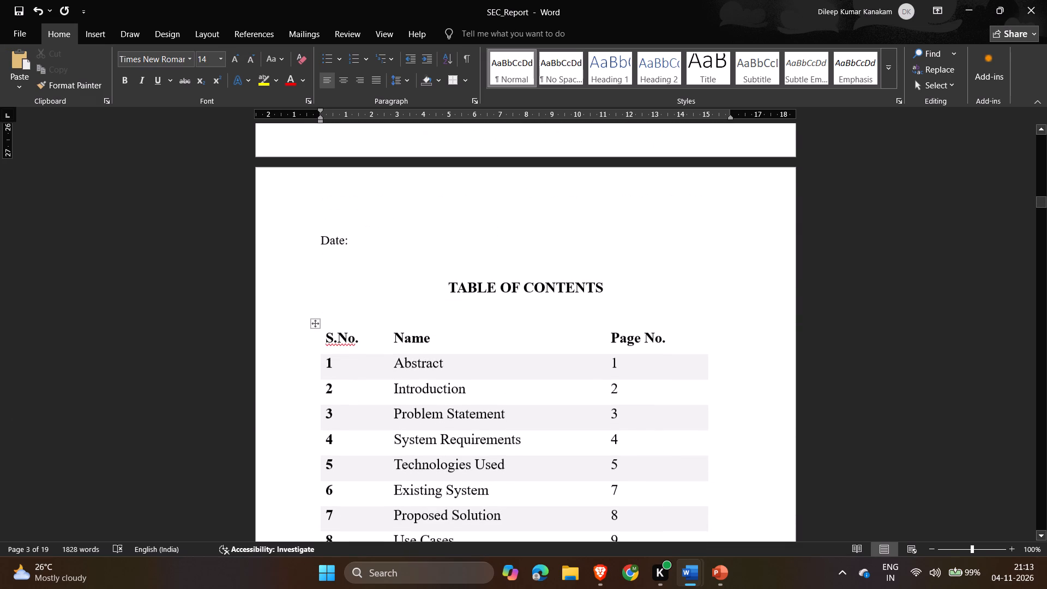
{"action": "scroll", "coordinate": [369, 205], "scroll_direction": "down", "scroll_amount": 1}
{"action": "key", "text": "alt+Tab"}
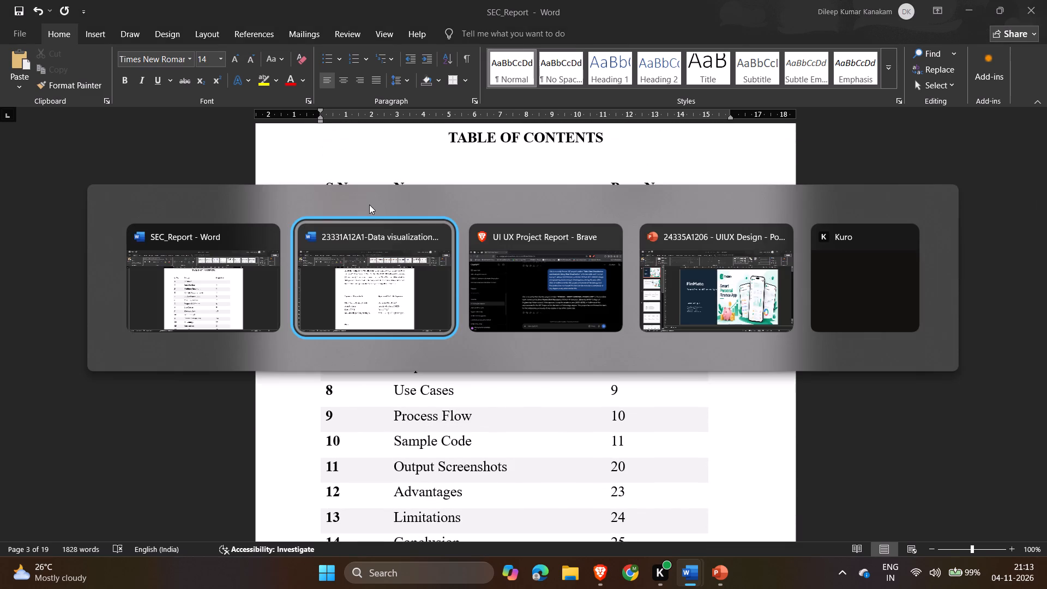
{"action": "scroll", "coordinate": [369, 205], "scroll_direction": "down", "scroll_amount": 4}
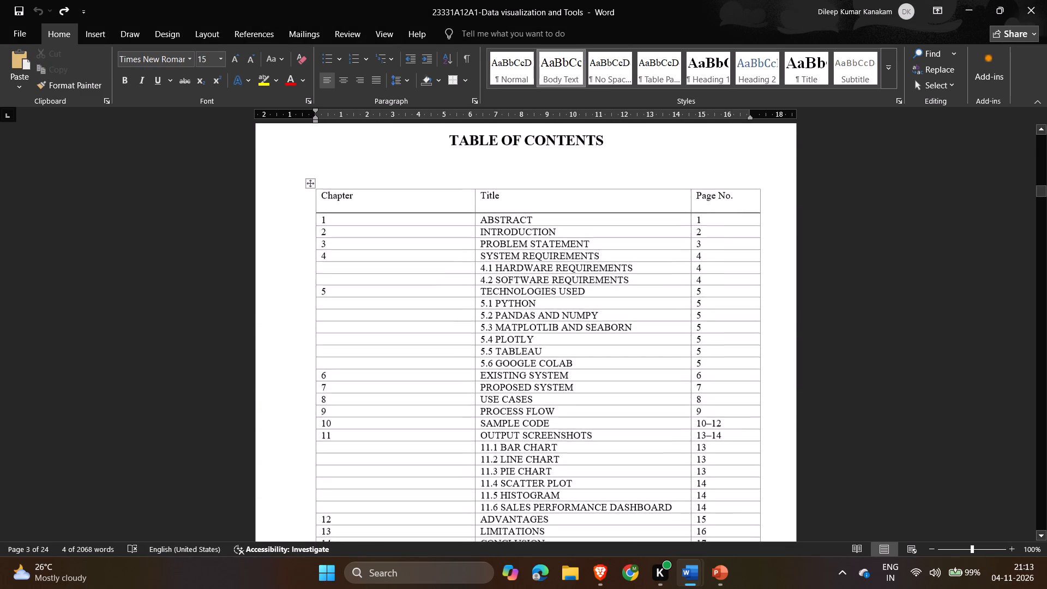
{"action": "key", "text": "alt+Tab"}
{"action": "key", "text": "alt+Tab"}
{"action": "key", "text": "alt+Tab"}
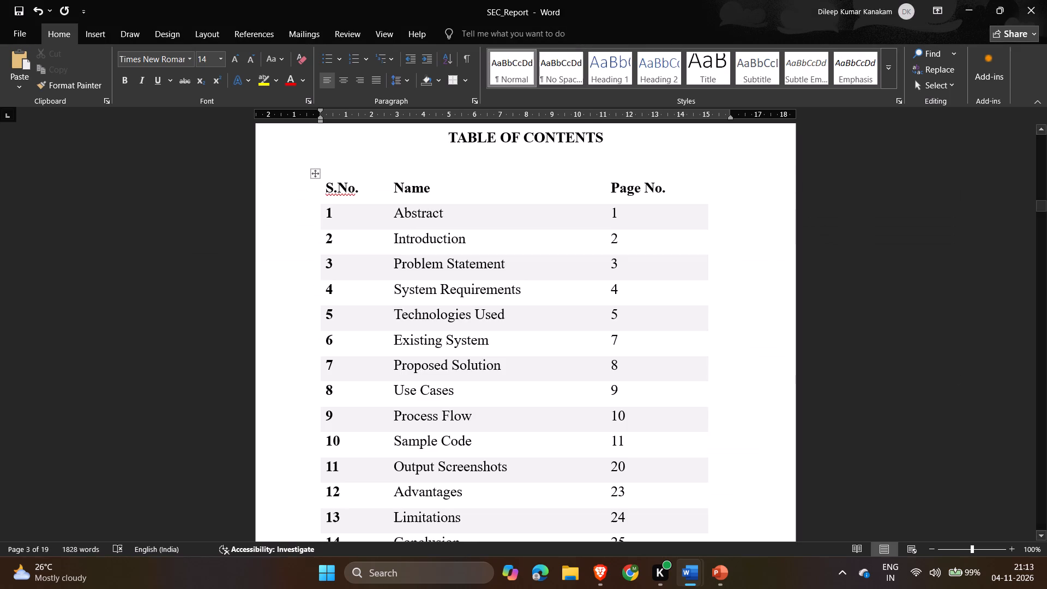
{"action": "key", "text": "alt+Tab"}
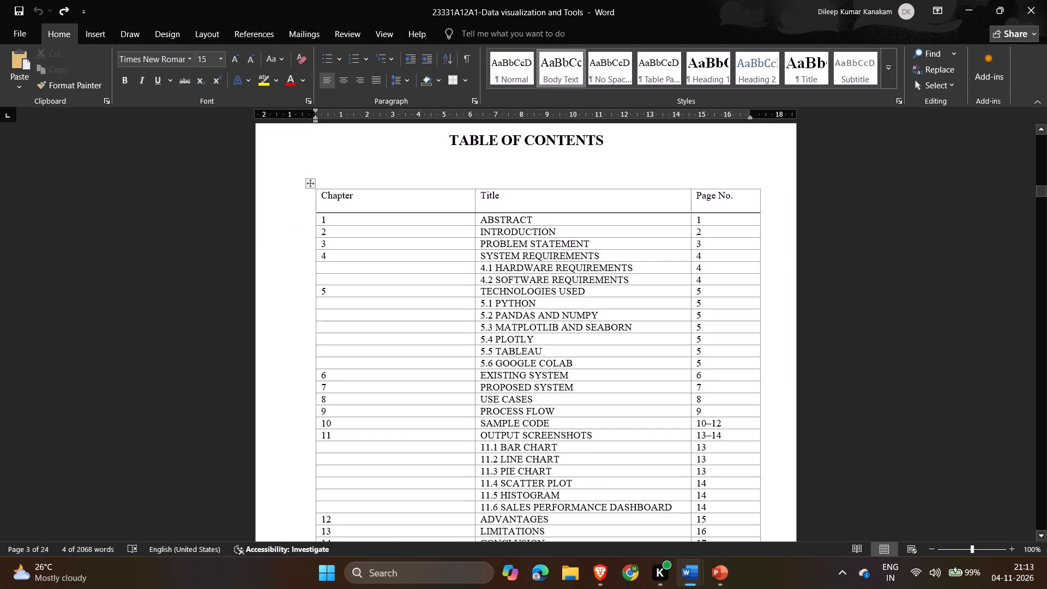
{"action": "scroll", "coordinate": [369, 205], "scroll_direction": "down", "scroll_amount": 1}
{"action": "key", "text": "alt+Tab"}
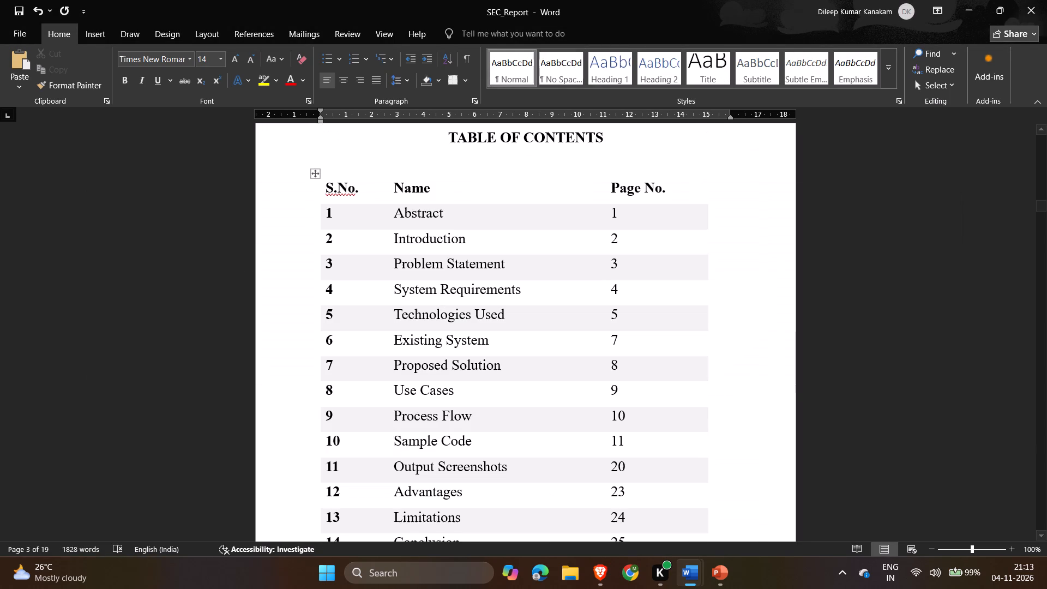
{"action": "key", "text": "alt+Tab"}
{"action": "key", "text": "alt+Tab"}
{"action": "scroll", "coordinate": [369, 205], "scroll_direction": "down", "scroll_amount": 1}
{"action": "key", "text": "alt+Tab"}
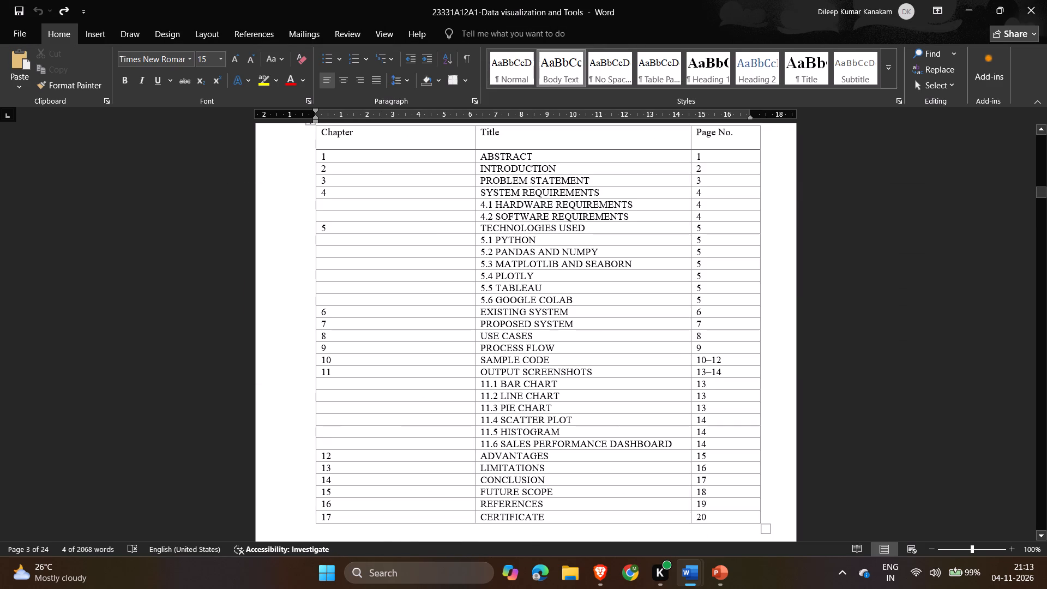
{"action": "scroll", "coordinate": [369, 205], "scroll_direction": "down", "scroll_amount": 1}
{"action": "key", "text": "alt+Tab"}
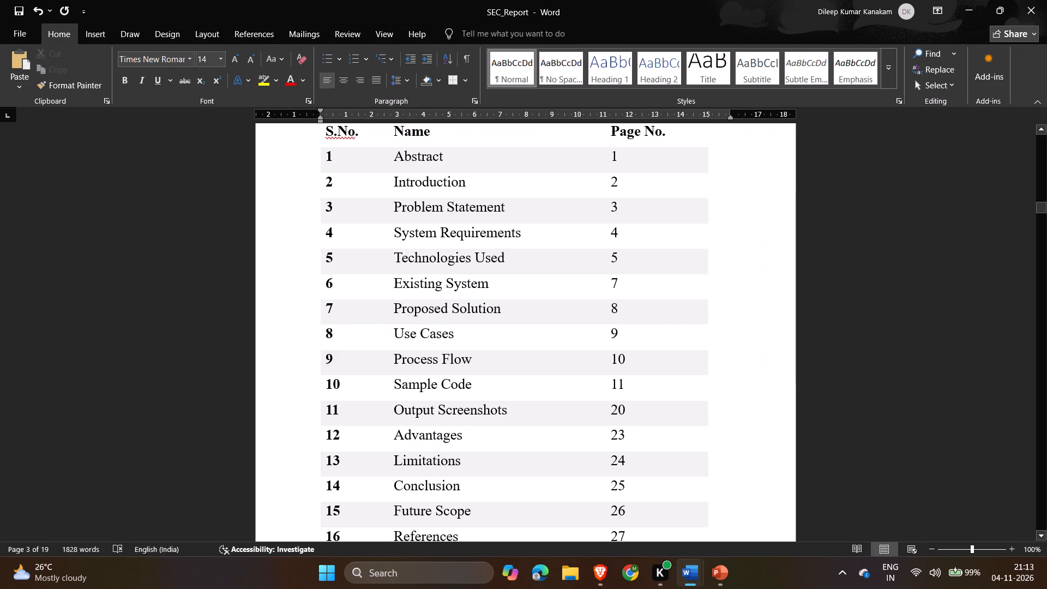
Clear the page number of the Sample Code row in SEC_Report's table of contents.
{"action": "left_click", "coordinate": [636, 385]}
{"action": "key", "text": "BackSpace"}
{"action": "key", "text": "BackSpace"}
{"action": "key", "text": "BackSpace"}
{"action": "key", "text": "BackSpace"}
{"action": "key", "text": "BackSpace"}
{"action": "key", "text": "BackSpace"}
{"action": "key", "text": "BackSpace"}
{"action": "key", "text": "BackSpace"}
{"action": "key", "text": "BackSpace"}
{"action": "key", "text": "BackSpace"}
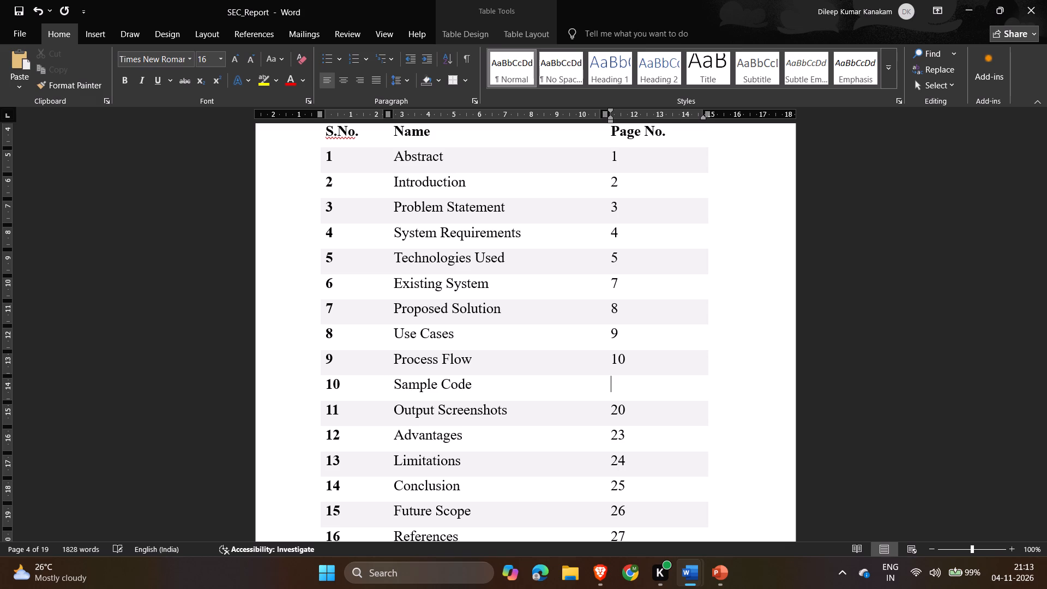
{"action": "key", "text": "BackSpace"}
{"action": "key", "text": "BackSpace"}
{"action": "key", "text": "BackSpace"}
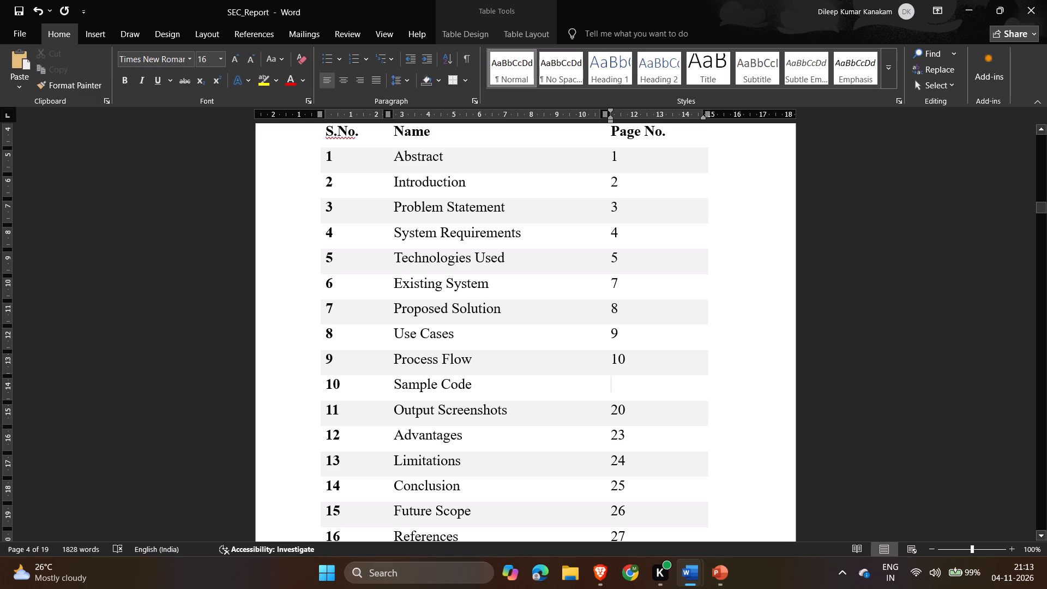
Delete the Sample Code title from row 10 of the table of contents, keeping the serial number.
{"action": "left_click", "coordinate": [556, 385]}
{"action": "key", "text": "BackSpace"}
{"action": "key", "text": "BackSpace"}
{"action": "key", "text": "BackSpace"}
{"action": "key", "text": "BackSpace"}
{"action": "key", "text": "BackSpace"}
{"action": "key", "text": "BackSpace"}
{"action": "key", "text": "BackSpace"}
{"action": "key", "text": "BackSpace"}
{"action": "key", "text": "BackSpace"}
{"action": "key", "text": "BackSpace"}
{"action": "key", "text": "BackSpace"}
{"action": "key", "text": "BackSpace"}
{"action": "key", "text": "BackSpace"}
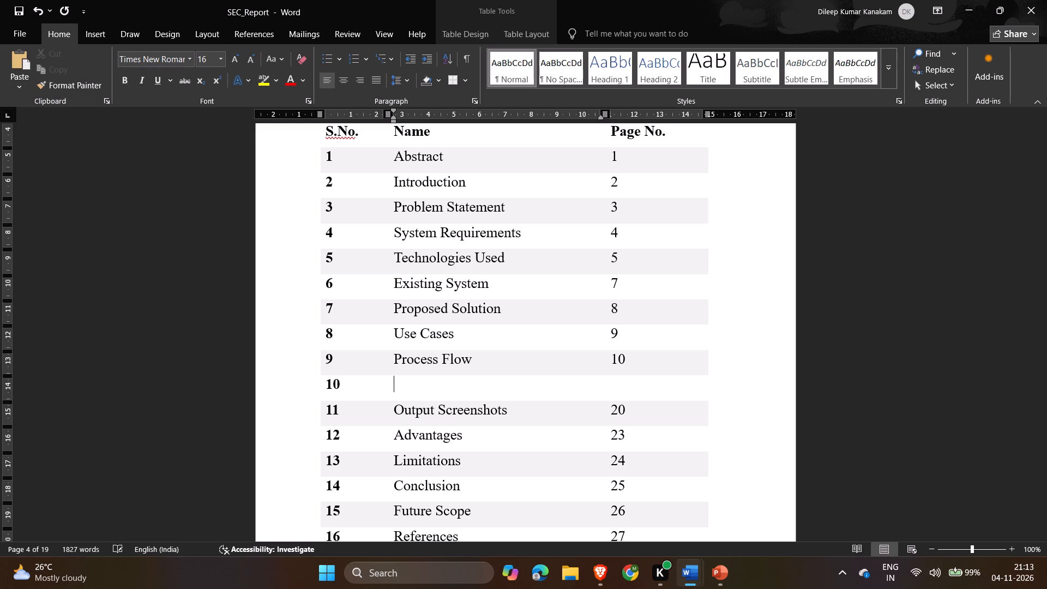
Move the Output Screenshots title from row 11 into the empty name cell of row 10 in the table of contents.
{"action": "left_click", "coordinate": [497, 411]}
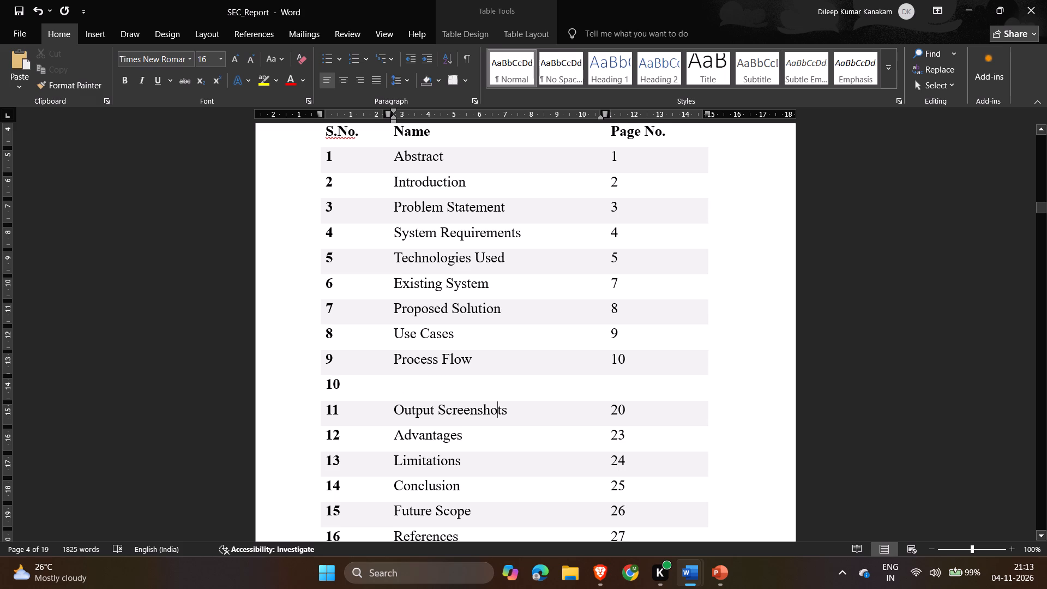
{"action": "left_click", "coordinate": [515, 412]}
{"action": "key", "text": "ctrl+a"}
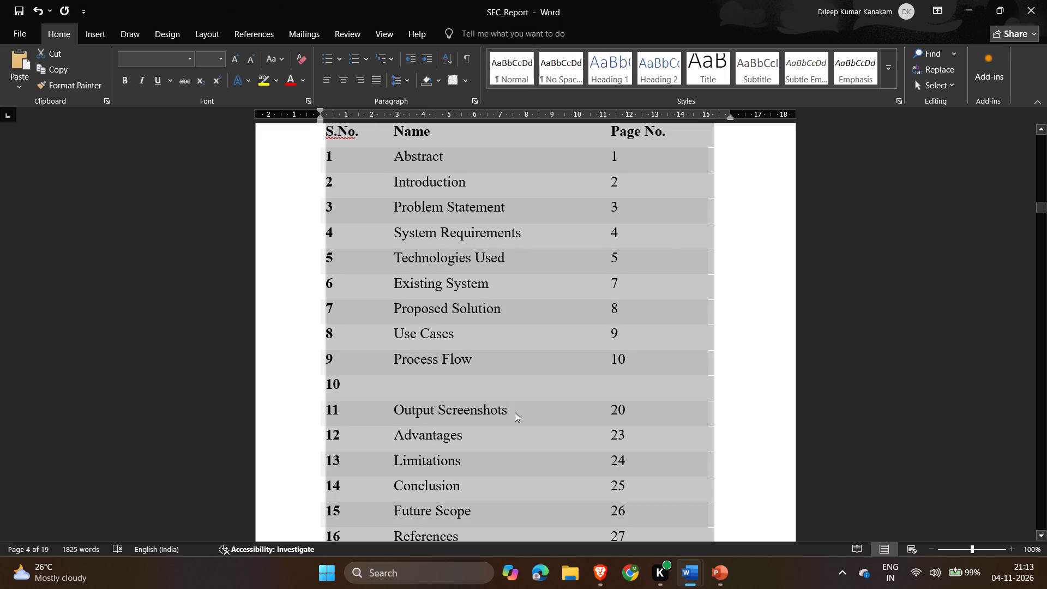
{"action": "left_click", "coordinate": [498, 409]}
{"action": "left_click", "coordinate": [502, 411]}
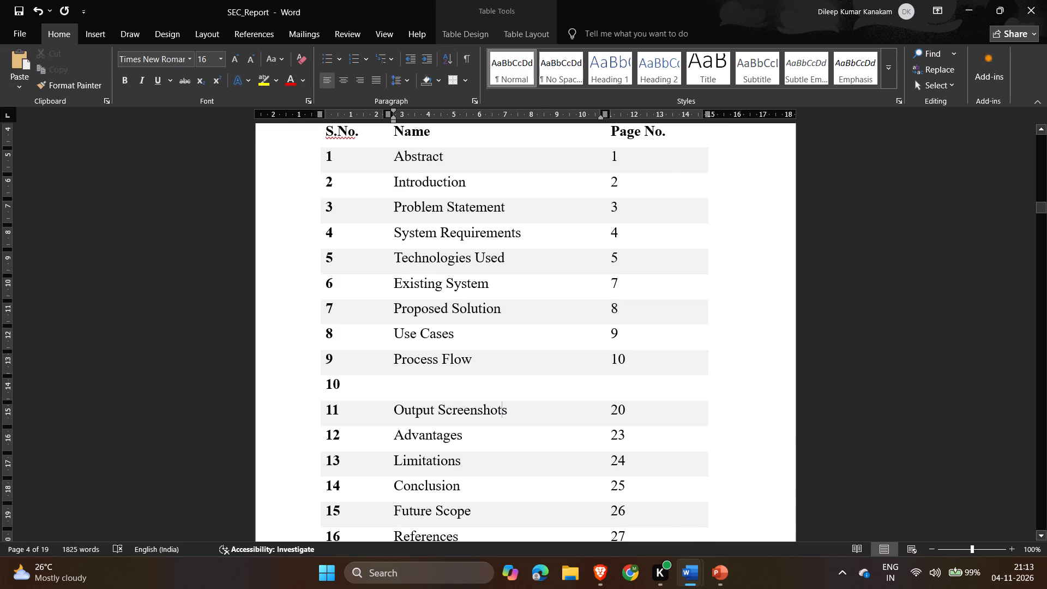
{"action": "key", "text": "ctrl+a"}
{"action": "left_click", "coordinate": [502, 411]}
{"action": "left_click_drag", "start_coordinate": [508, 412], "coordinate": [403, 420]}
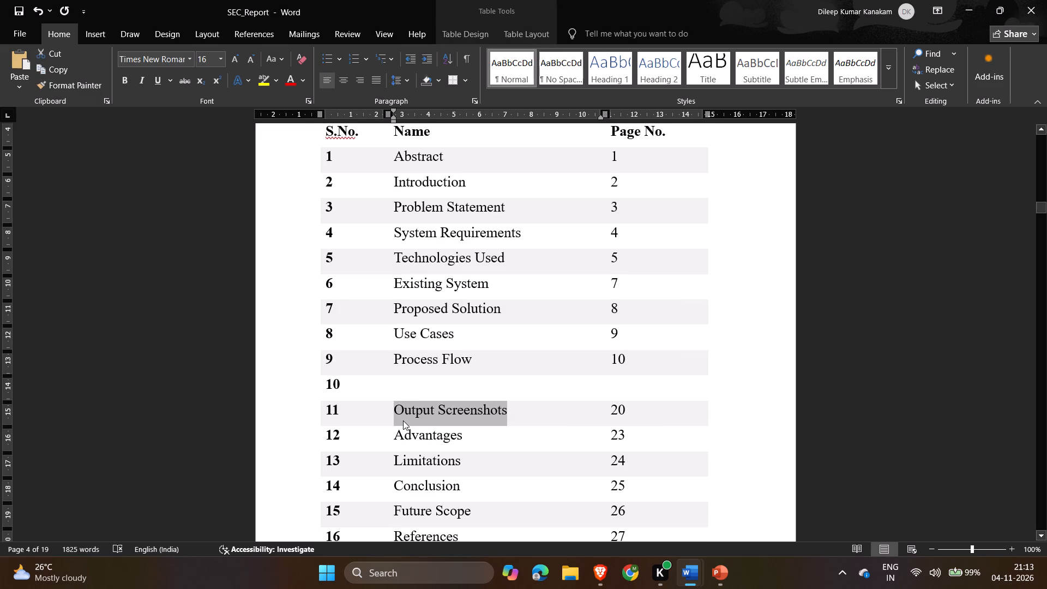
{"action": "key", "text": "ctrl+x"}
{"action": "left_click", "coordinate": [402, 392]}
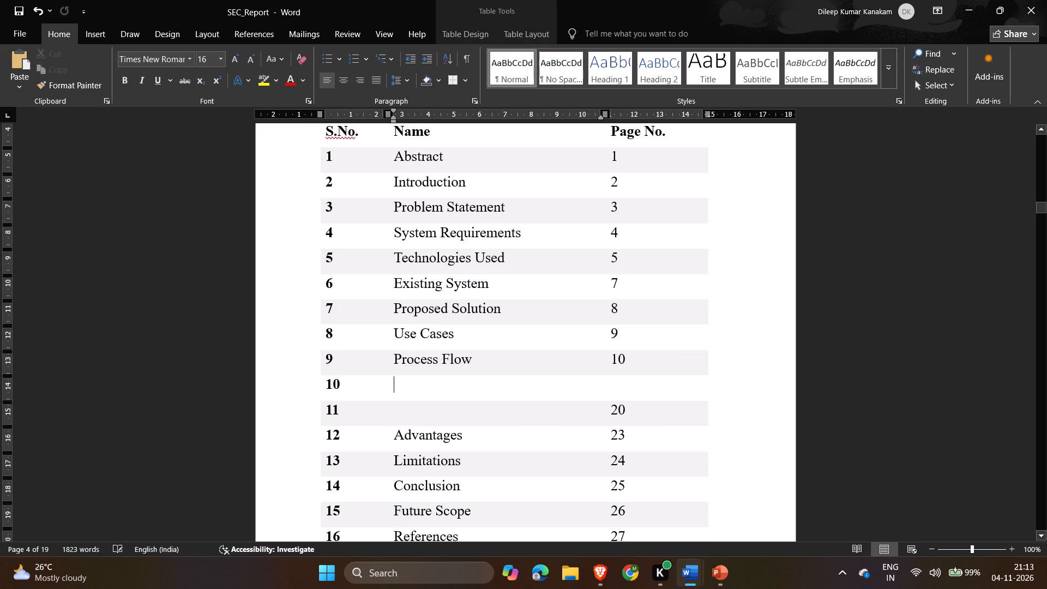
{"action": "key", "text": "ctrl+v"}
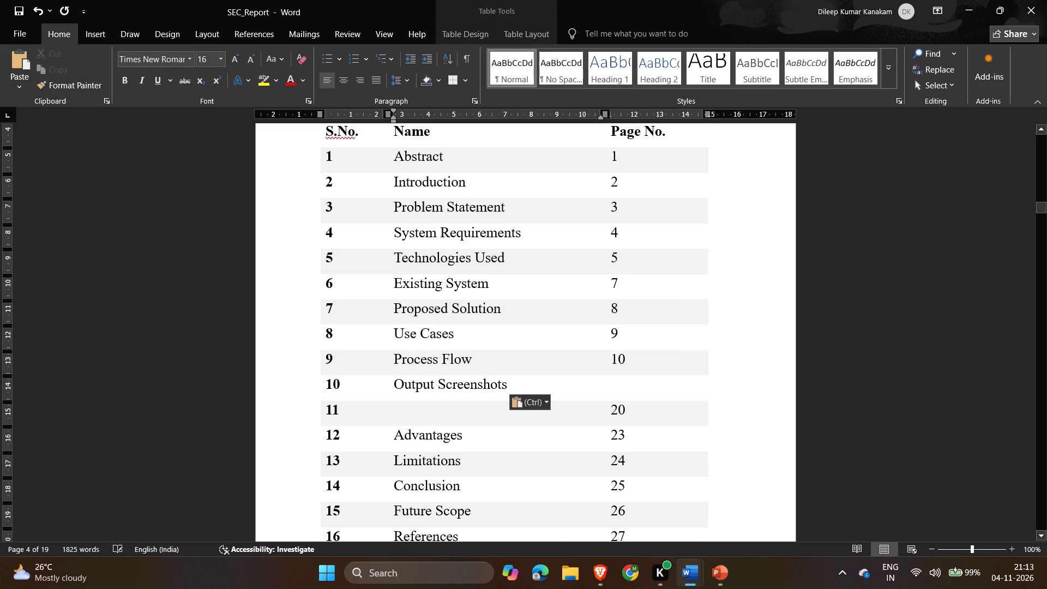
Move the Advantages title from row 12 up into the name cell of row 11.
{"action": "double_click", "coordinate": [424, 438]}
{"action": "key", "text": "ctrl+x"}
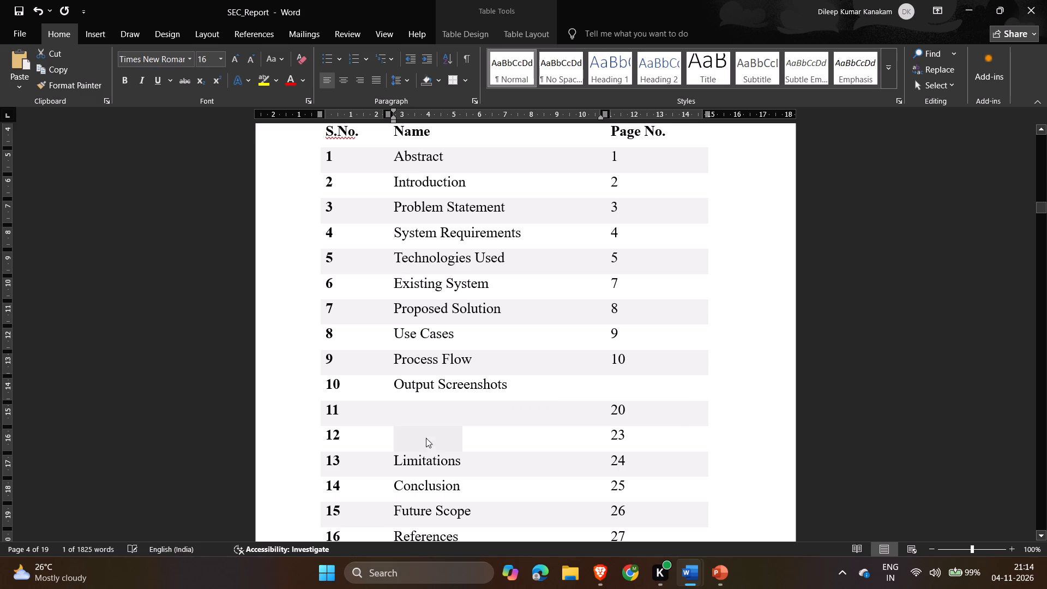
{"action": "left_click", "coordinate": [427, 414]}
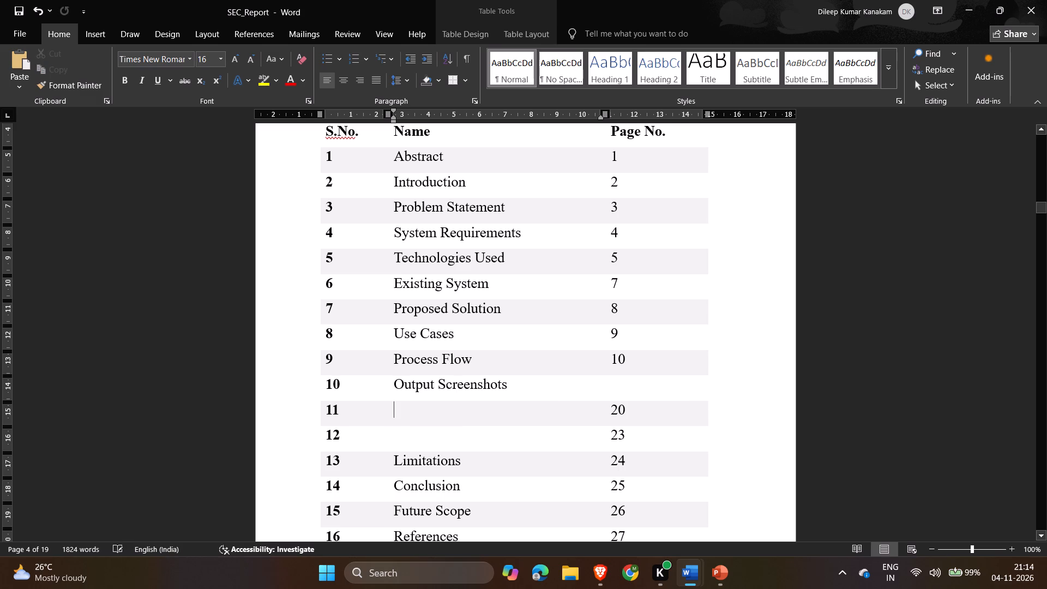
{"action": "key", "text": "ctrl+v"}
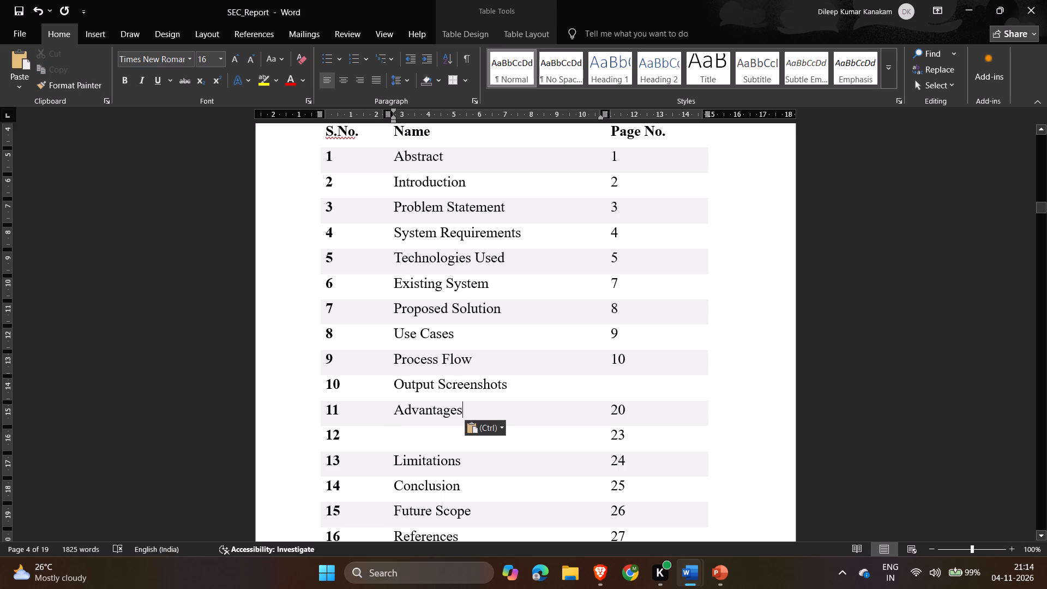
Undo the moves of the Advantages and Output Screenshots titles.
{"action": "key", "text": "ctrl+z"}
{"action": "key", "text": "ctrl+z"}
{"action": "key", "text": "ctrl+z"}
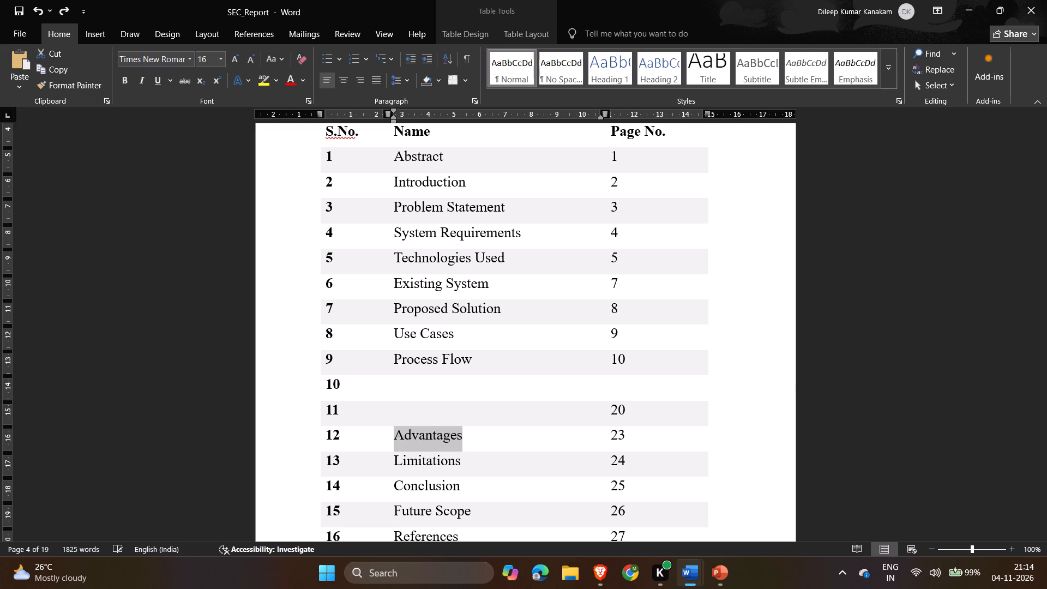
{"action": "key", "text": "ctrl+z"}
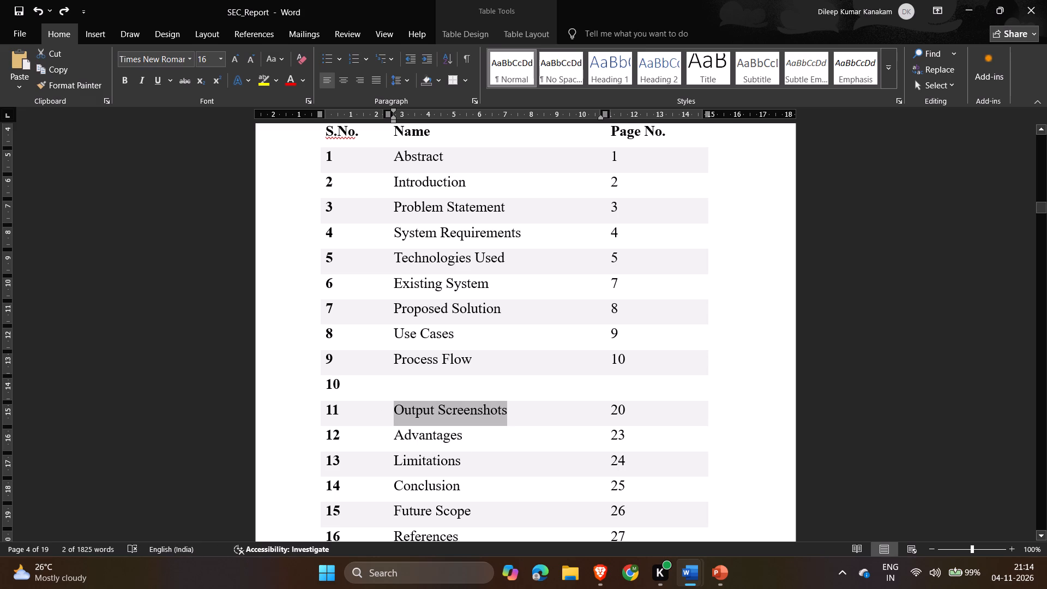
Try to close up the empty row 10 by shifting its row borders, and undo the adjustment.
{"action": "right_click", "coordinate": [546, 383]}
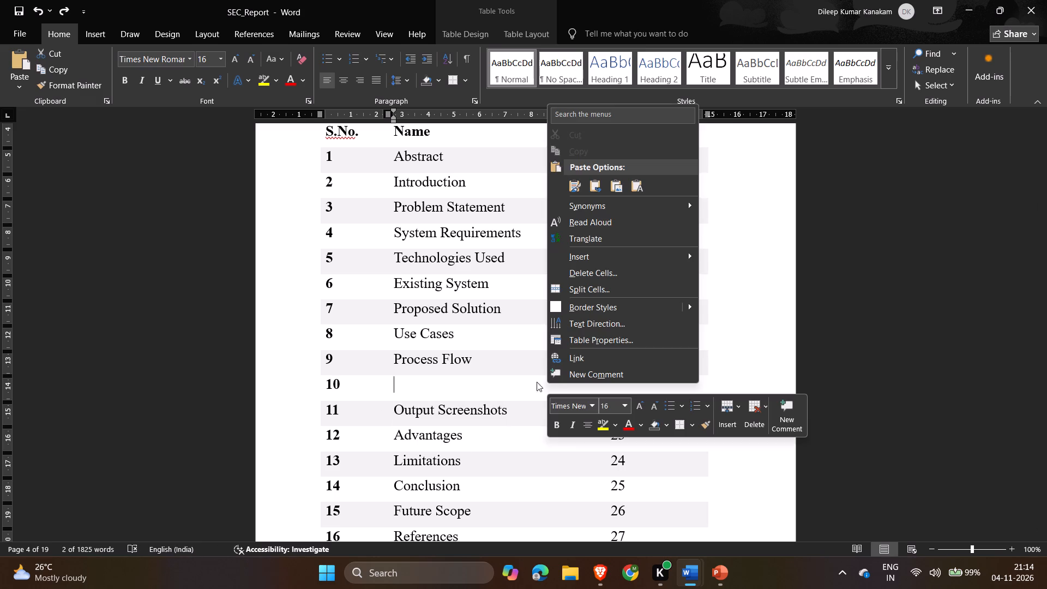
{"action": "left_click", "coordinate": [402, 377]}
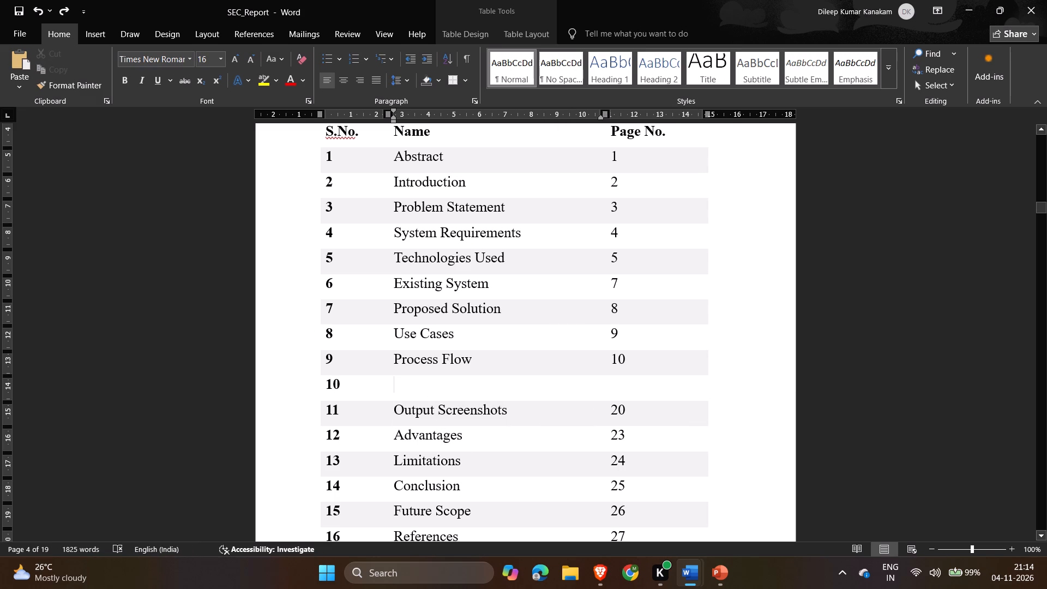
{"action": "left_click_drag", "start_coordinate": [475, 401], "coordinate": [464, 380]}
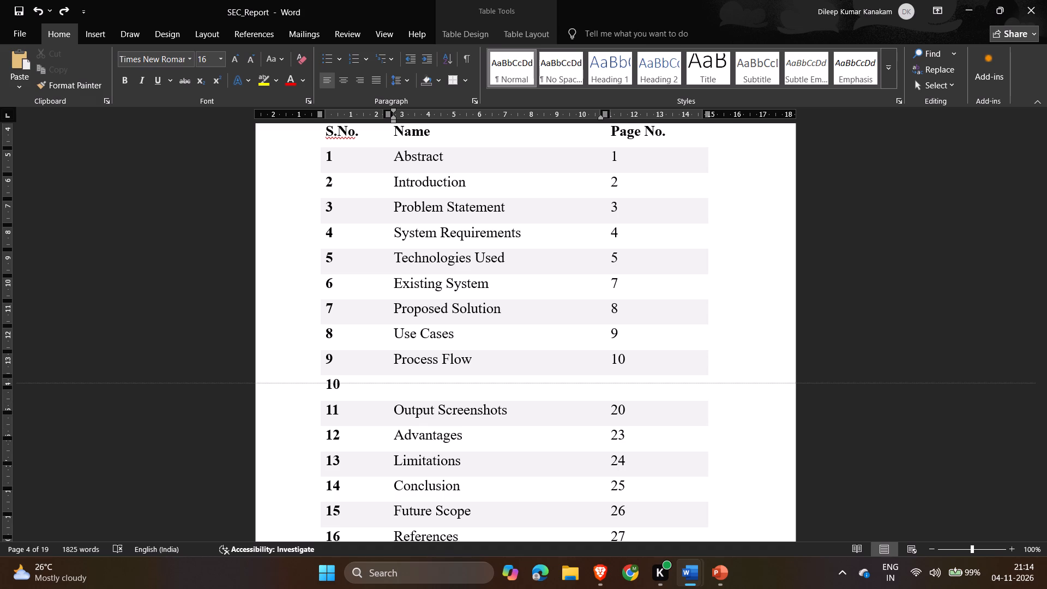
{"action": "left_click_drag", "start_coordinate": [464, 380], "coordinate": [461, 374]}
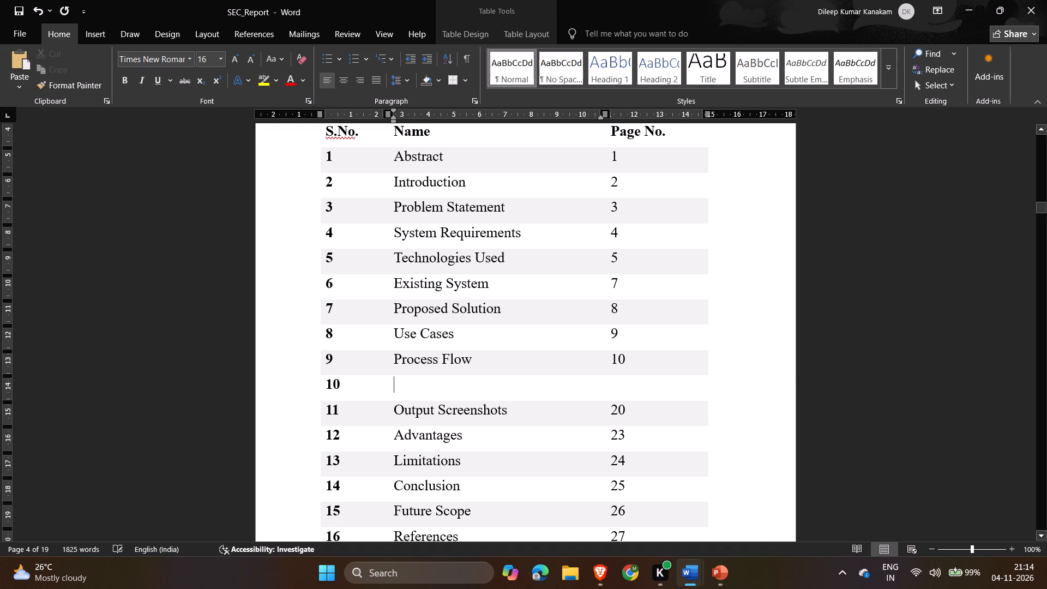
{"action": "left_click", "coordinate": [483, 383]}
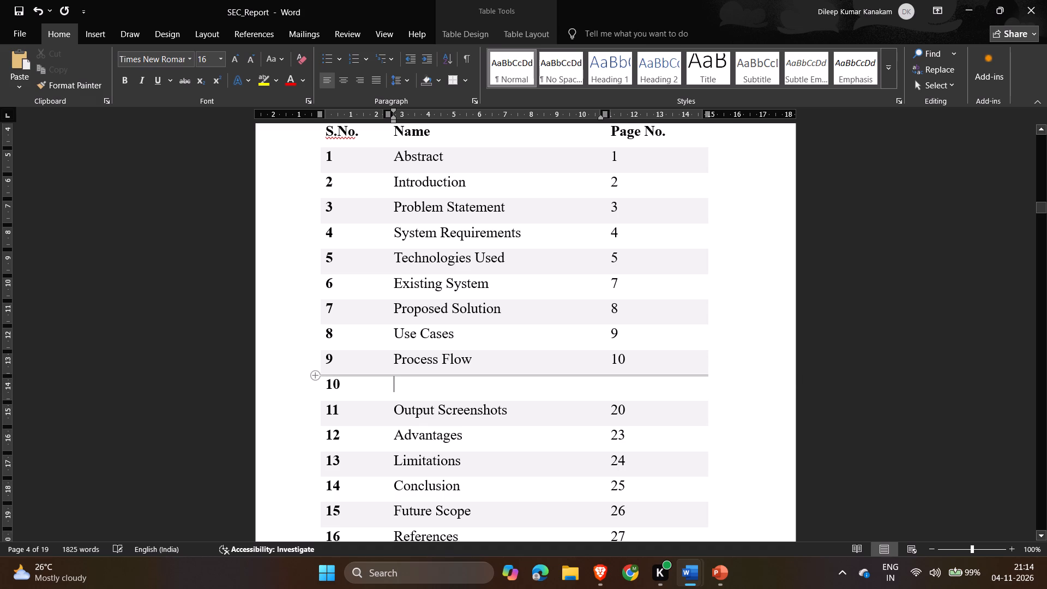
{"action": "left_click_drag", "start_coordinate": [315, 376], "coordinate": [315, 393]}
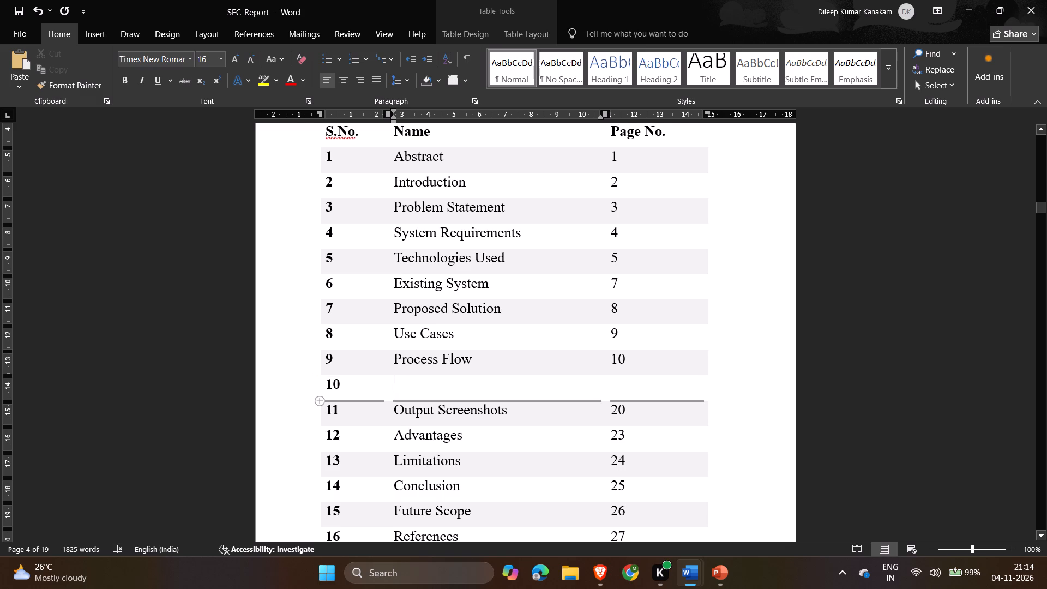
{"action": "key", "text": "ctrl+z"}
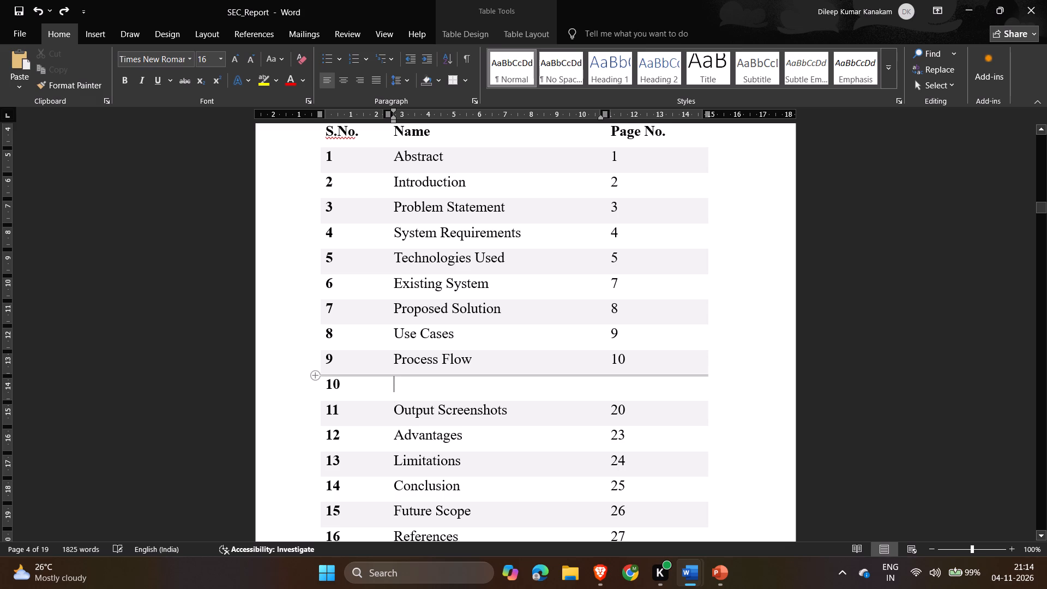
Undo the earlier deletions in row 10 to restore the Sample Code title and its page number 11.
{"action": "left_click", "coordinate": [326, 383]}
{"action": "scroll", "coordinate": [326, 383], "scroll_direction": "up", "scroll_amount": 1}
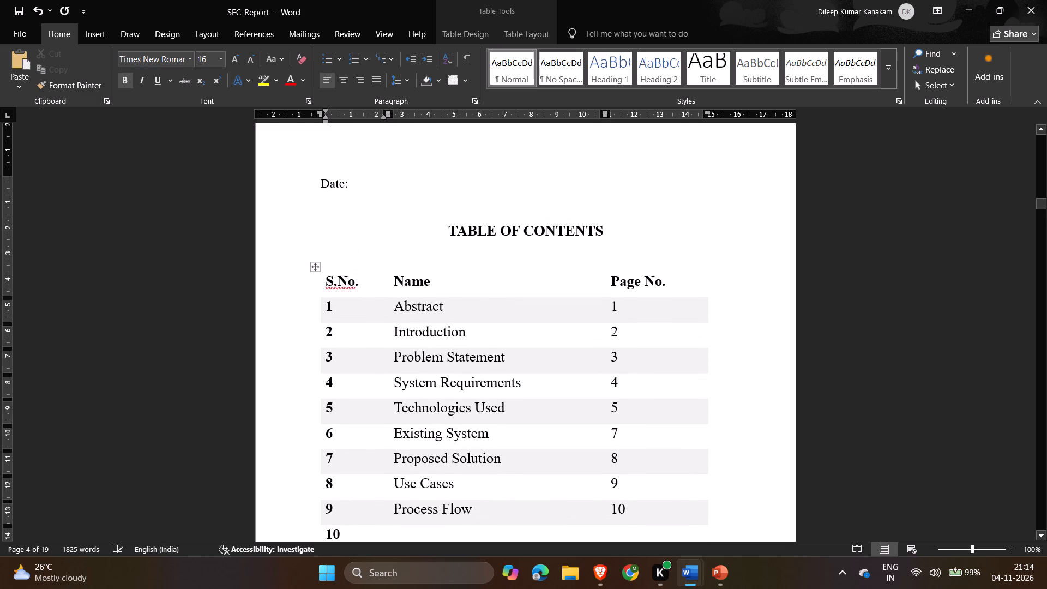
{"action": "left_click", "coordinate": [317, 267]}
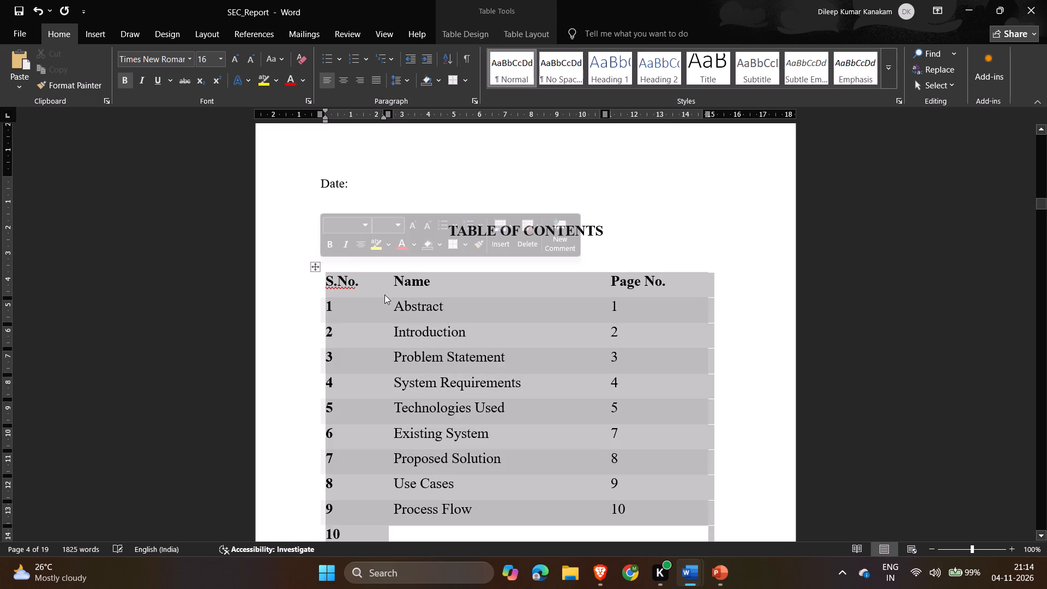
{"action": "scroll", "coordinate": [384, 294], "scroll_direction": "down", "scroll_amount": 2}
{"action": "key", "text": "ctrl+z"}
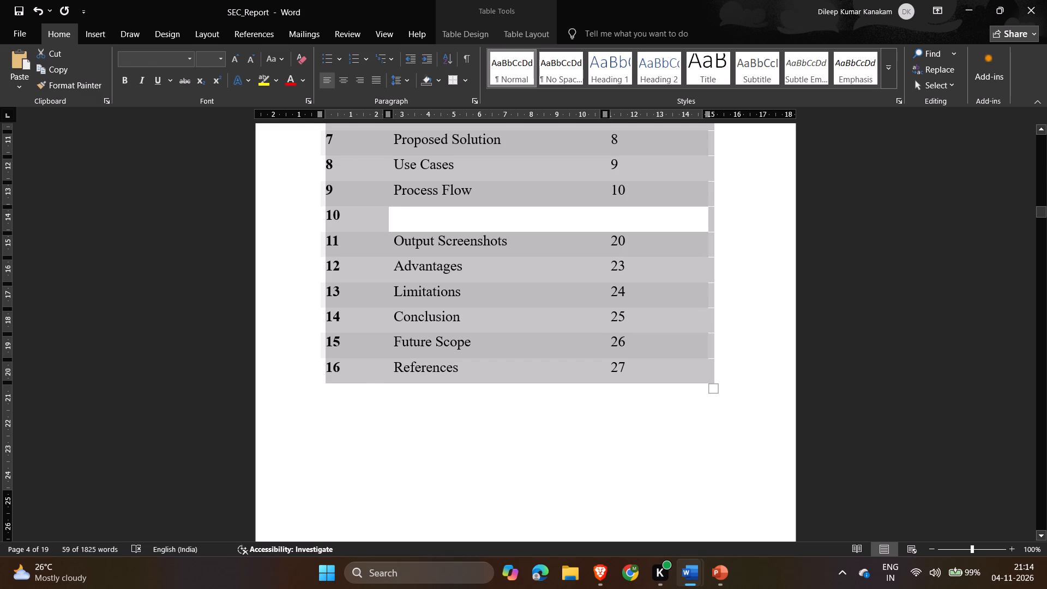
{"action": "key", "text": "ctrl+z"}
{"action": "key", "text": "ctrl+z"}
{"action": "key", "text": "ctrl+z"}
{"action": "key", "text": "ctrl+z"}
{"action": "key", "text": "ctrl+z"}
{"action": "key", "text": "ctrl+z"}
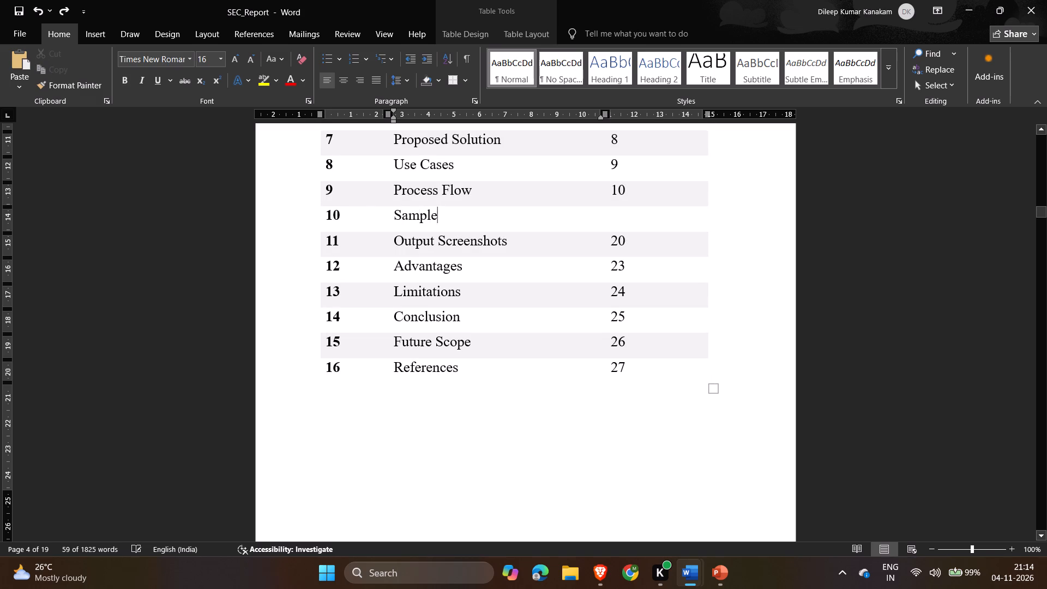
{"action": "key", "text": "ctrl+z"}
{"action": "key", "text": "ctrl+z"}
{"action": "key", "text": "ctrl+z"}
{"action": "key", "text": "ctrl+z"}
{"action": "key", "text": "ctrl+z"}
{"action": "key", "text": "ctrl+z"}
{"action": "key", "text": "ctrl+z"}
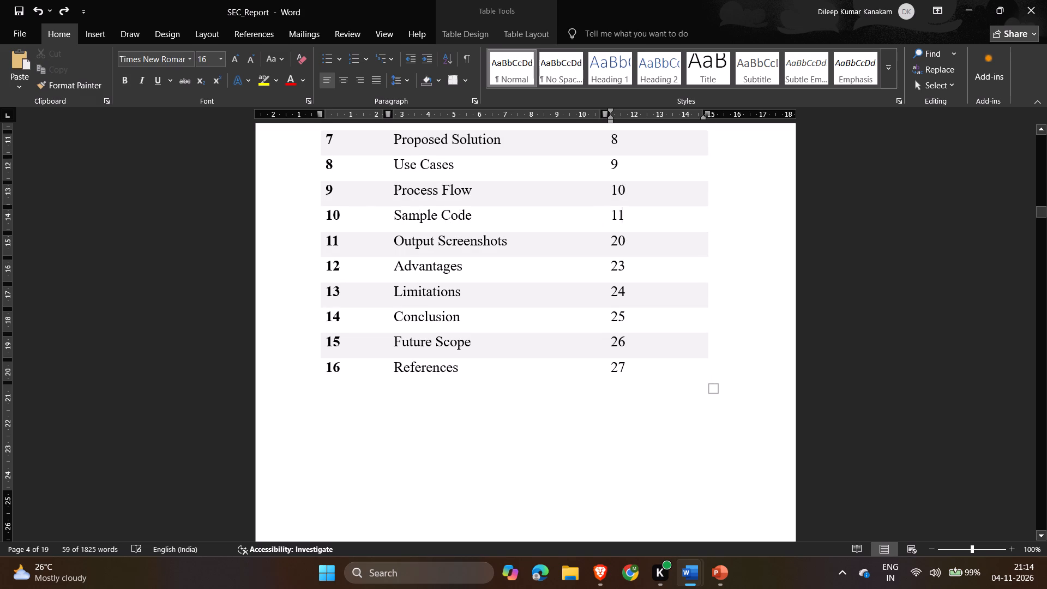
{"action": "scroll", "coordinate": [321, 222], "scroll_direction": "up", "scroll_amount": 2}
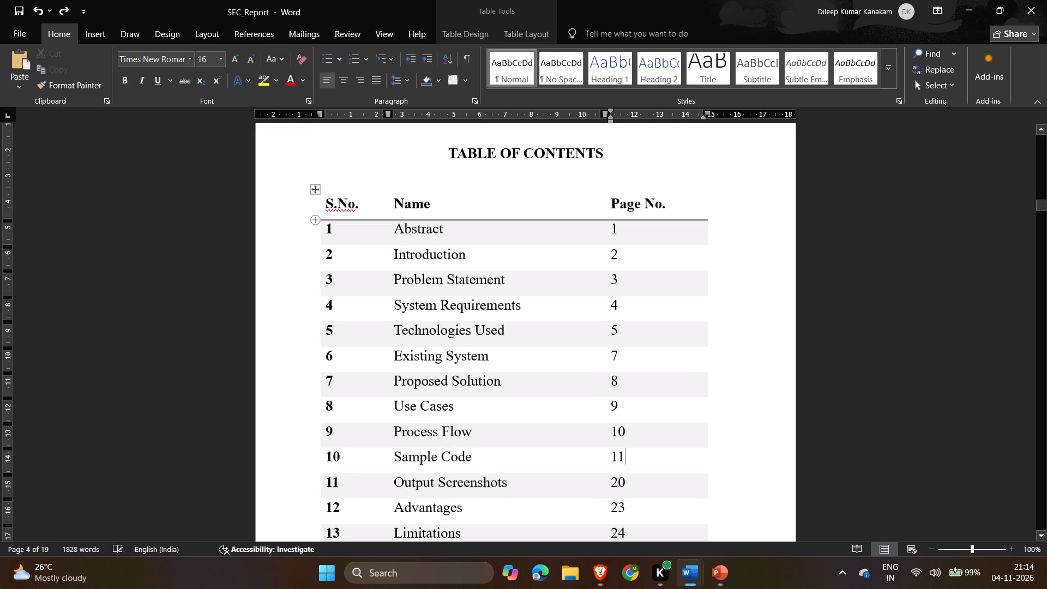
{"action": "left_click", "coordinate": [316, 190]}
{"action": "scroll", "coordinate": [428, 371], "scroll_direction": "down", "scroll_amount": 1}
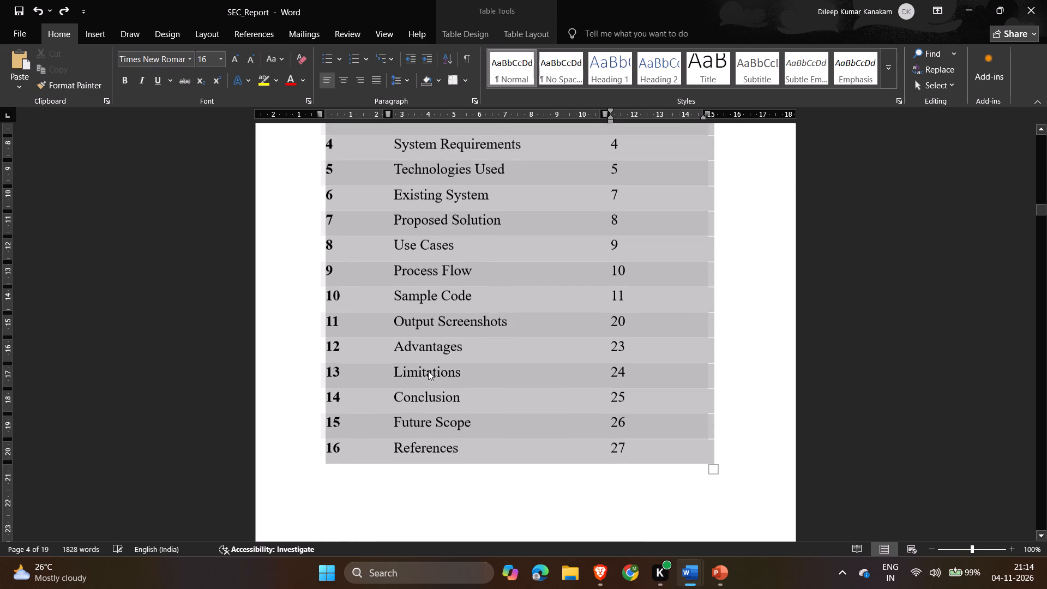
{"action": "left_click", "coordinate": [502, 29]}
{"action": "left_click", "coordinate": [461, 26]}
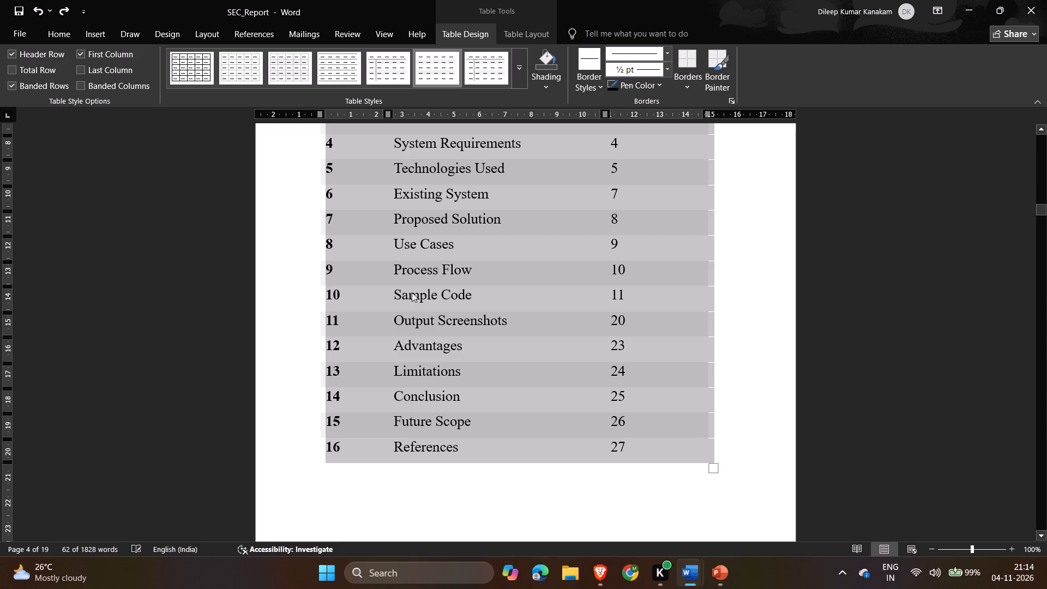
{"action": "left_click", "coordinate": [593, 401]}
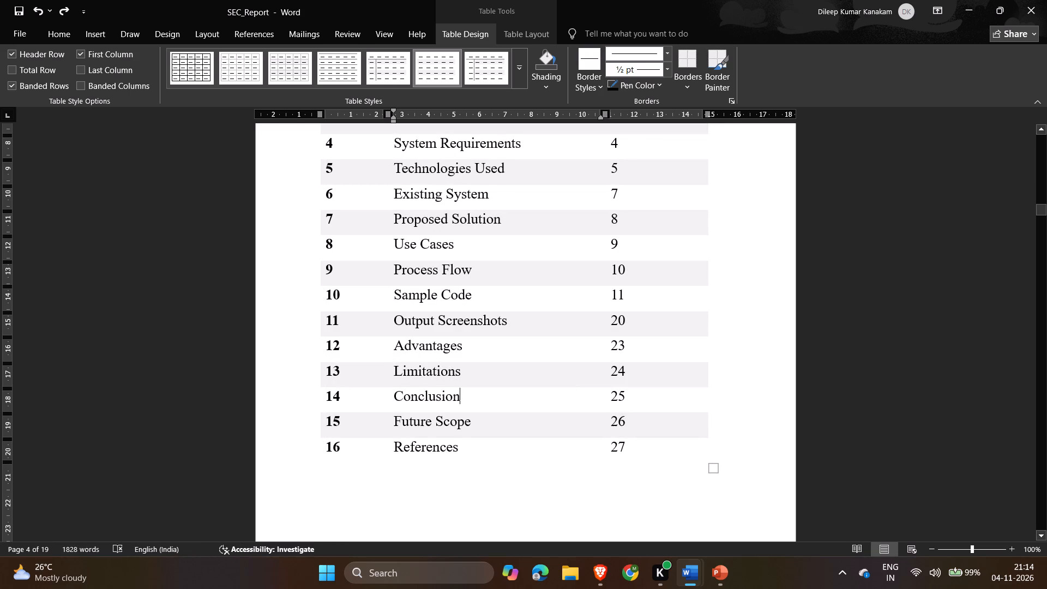
Delete the Sample Code name cell in row 10 of the table of contents, using the Shift cells left option.
{"action": "right_click", "coordinate": [512, 297]}
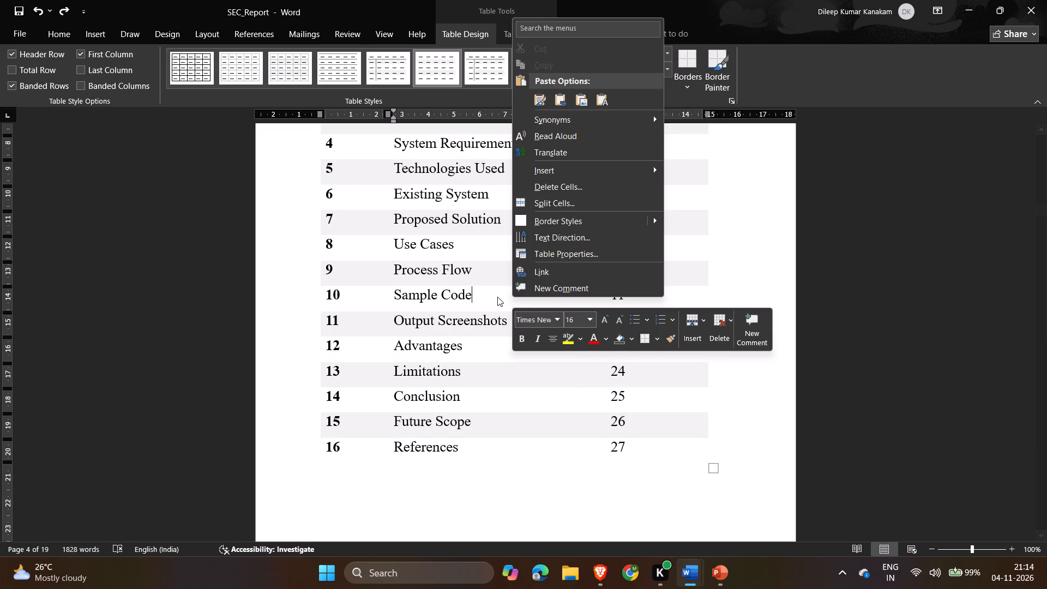
{"action": "left_click", "coordinate": [399, 302]}
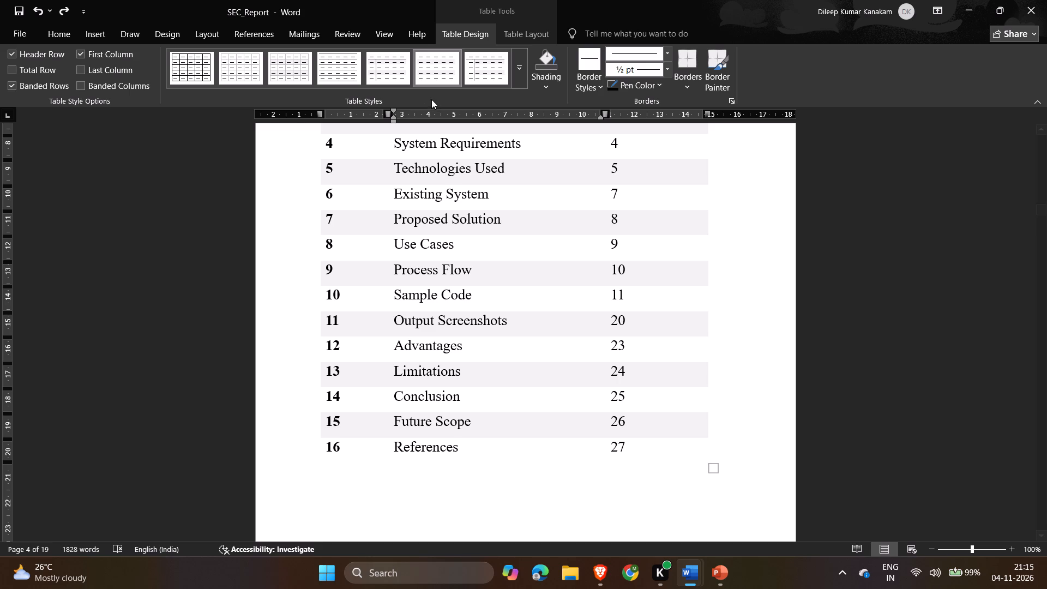
{"action": "left_click", "coordinate": [517, 39]}
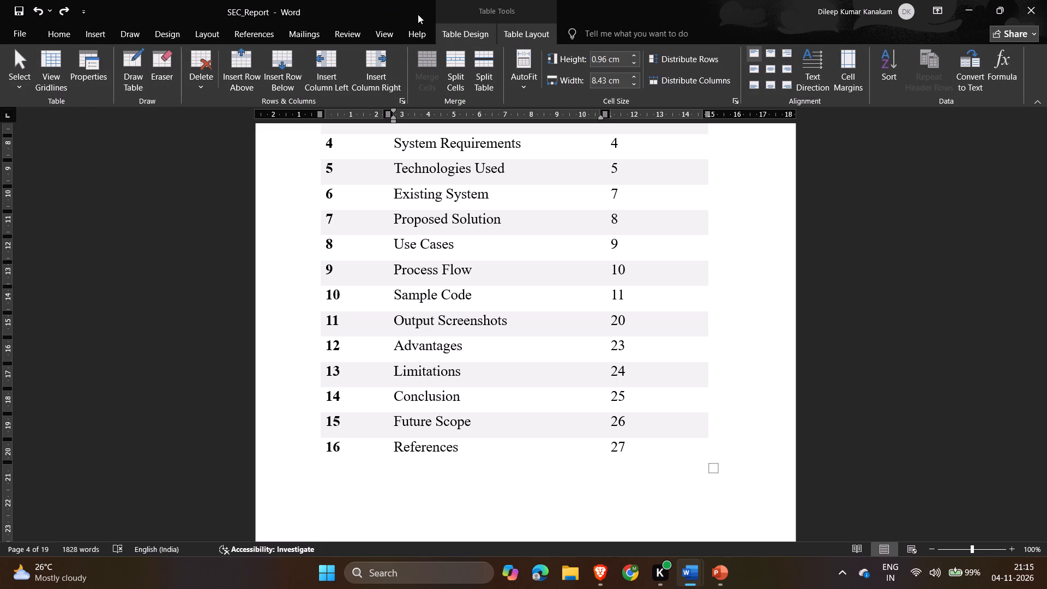
{"action": "left_click", "coordinate": [201, 85]}
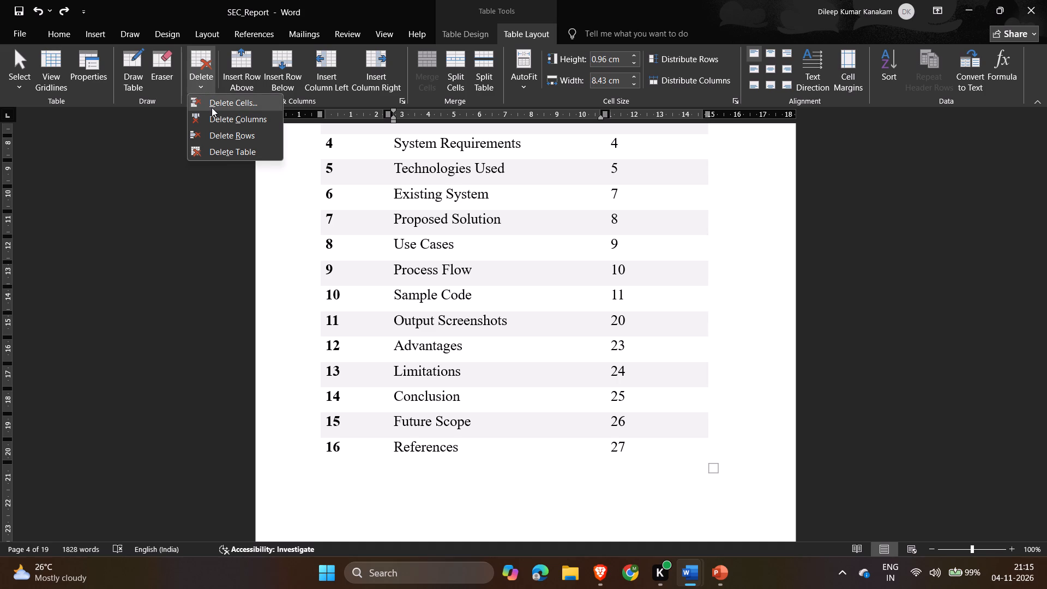
{"action": "left_click", "coordinate": [212, 109]}
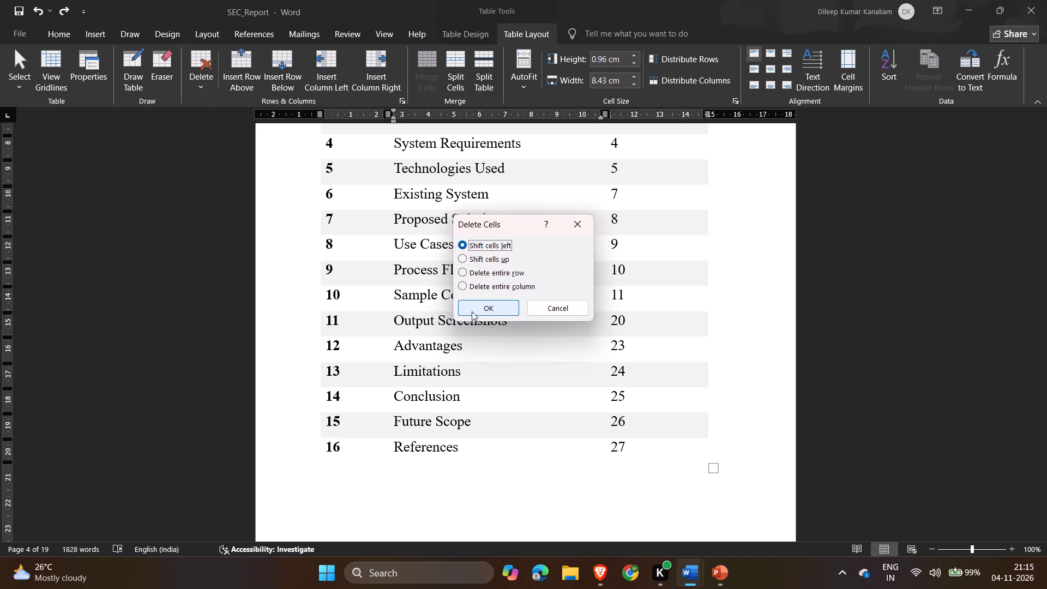
{"action": "left_click", "coordinate": [472, 309]}
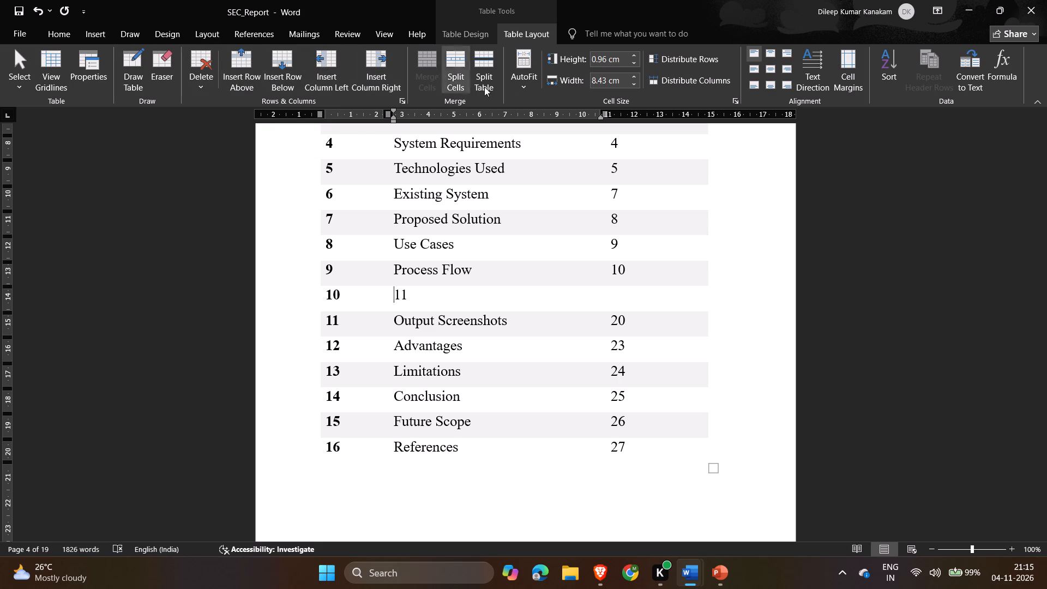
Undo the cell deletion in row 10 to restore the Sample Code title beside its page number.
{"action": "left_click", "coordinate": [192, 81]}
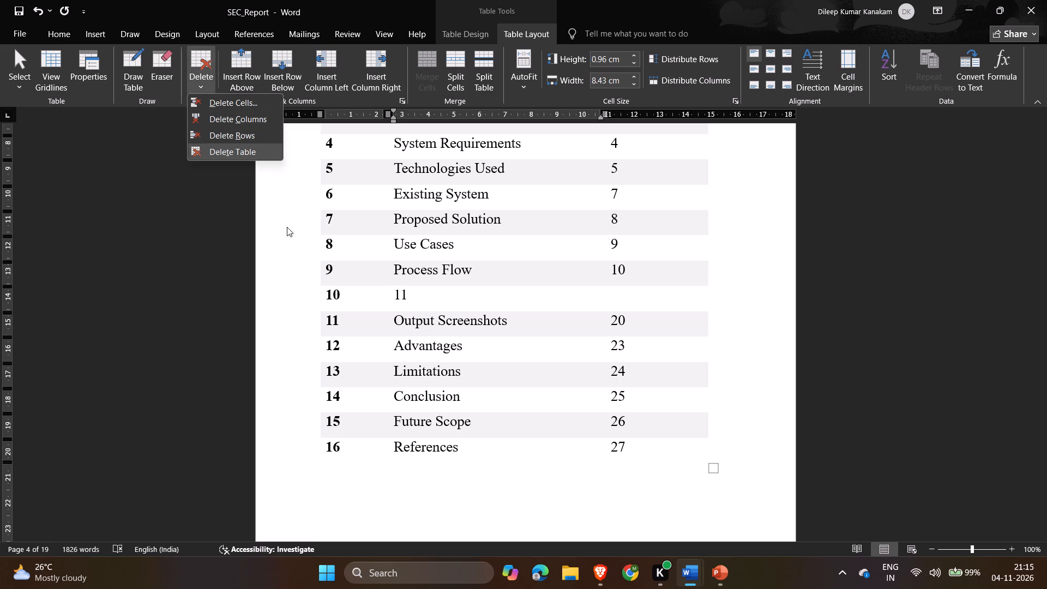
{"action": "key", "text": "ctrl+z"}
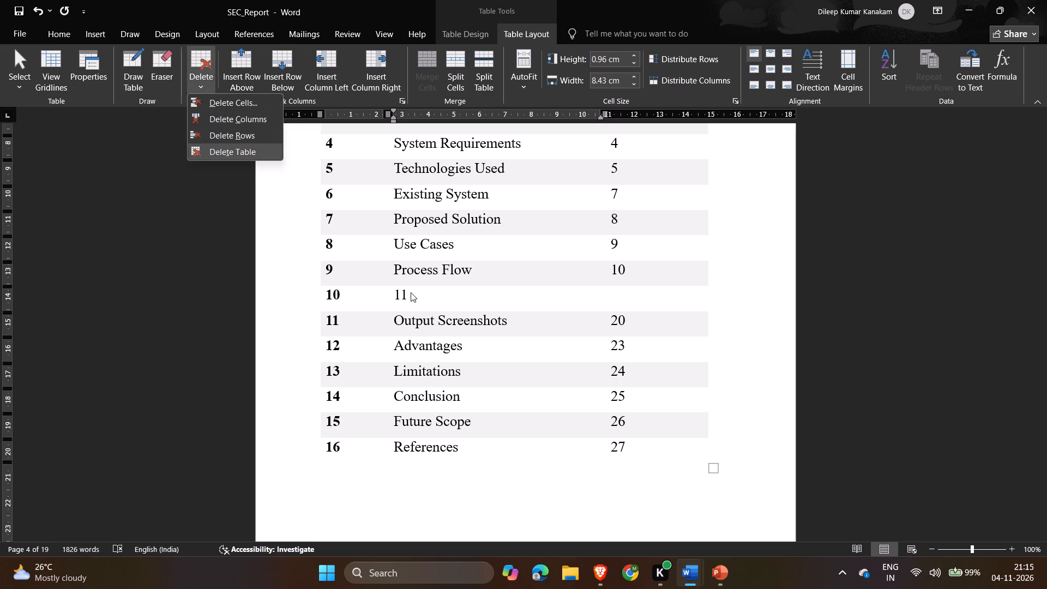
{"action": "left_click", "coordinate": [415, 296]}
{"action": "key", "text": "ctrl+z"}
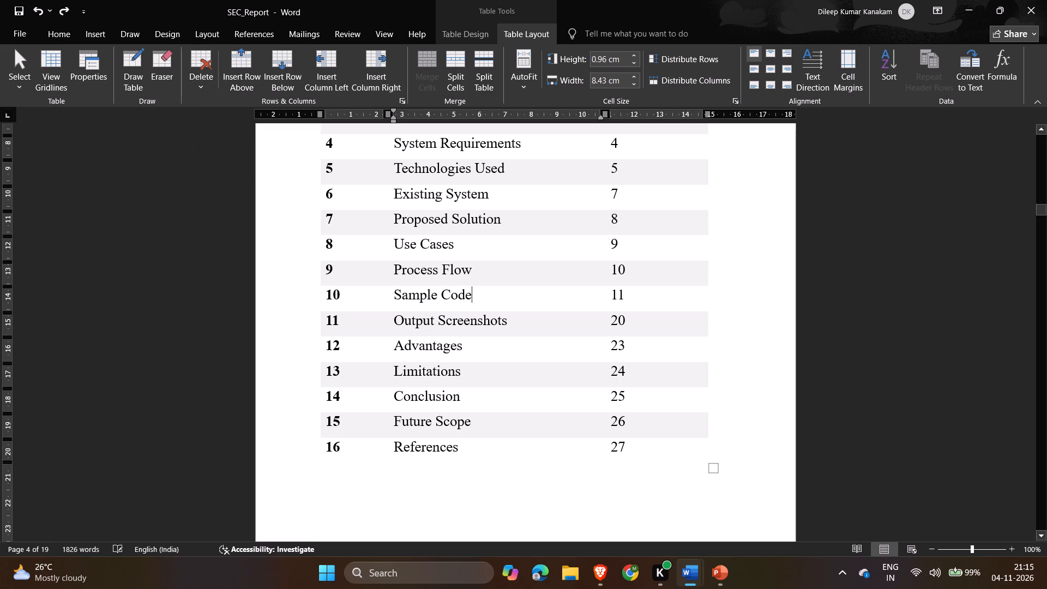
Delete the entire Sample Code row from the table of contents.
{"action": "left_click_drag", "start_coordinate": [207, 83], "coordinate": [208, 136]}
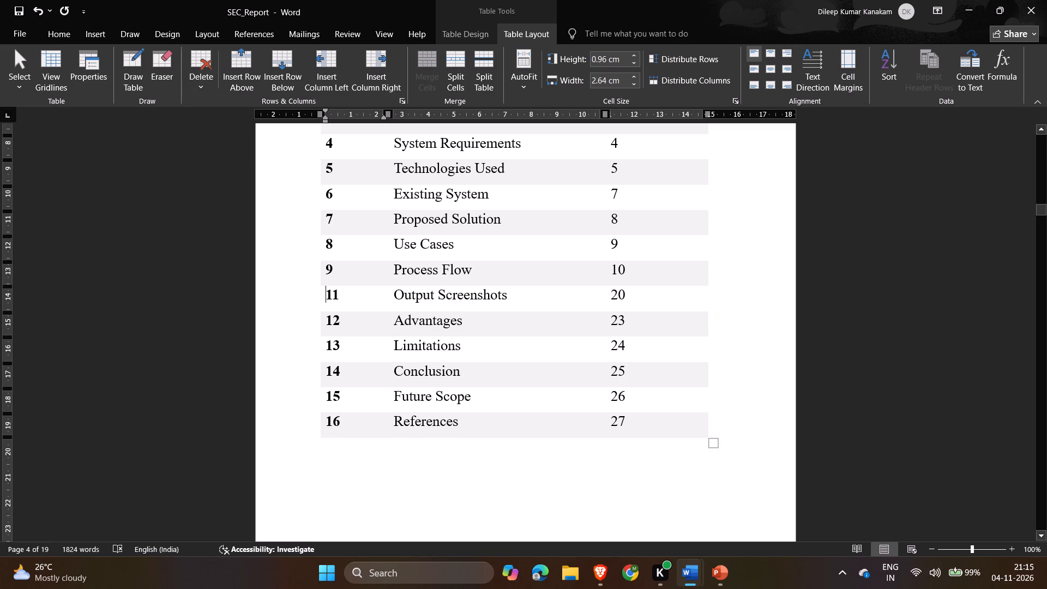
Renumber the Output Screenshots, Advantages and Limitations rows as 10, 11 and 12 in the table of contents.
{"action": "key", "text": "Right"}
{"action": "key", "text": "Right"}
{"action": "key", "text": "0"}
{"action": "key", "text": "BackSpace"}
{"action": "key", "text": "BackSpace"}
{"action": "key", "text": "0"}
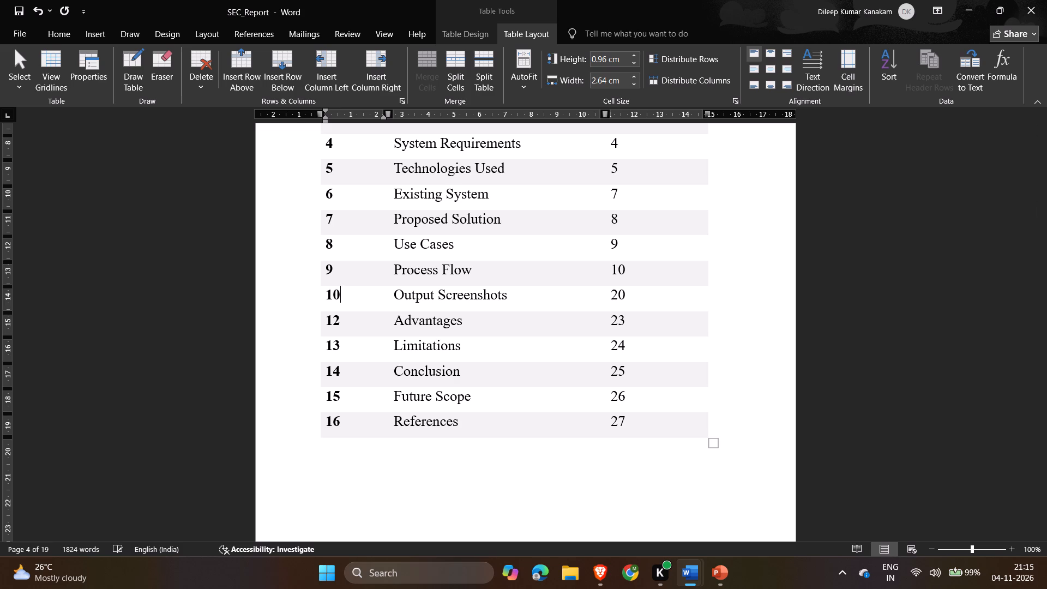
{"action": "key", "text": "Down"}
{"action": "key", "text": "BackSpace"}
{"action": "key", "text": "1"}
{"action": "key", "text": "Down"}
{"action": "key", "text": "BackSpace"}
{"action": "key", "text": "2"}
Renumber the Conclusion, Future Scope and References rows as 13, 14 and 15 in the table of contents.
{"action": "key", "text": "Down"}
{"action": "key", "text": "BackSpace"}
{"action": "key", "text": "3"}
{"action": "key", "text": "Down"}
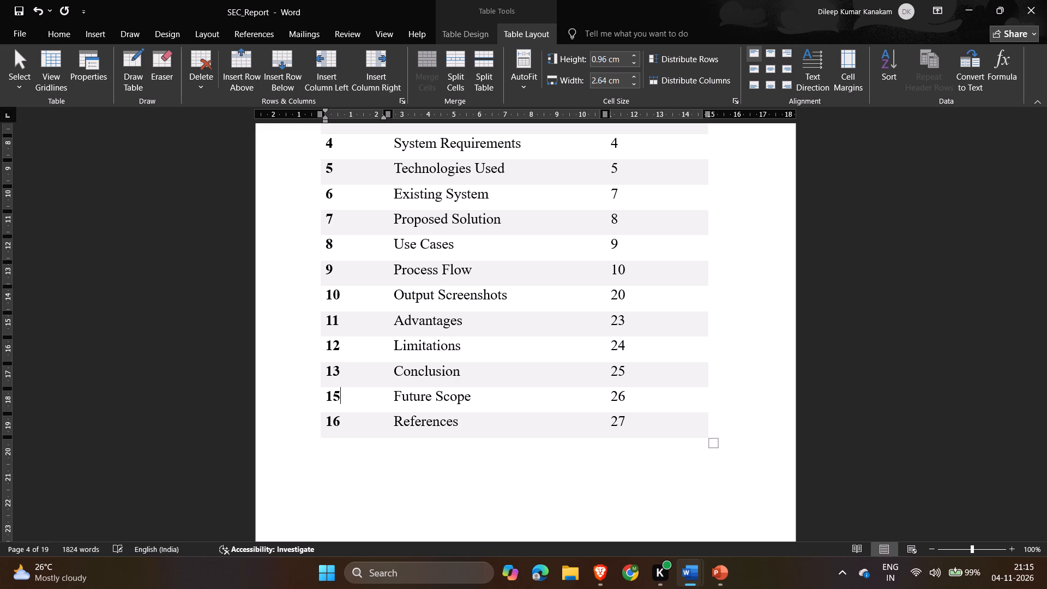
{"action": "key", "text": "BackSpace"}
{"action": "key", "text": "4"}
{"action": "key", "text": "Down"}
{"action": "key", "text": "BackSpace"}
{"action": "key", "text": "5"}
Check the end of the contents table in the reference report, and insert a new row below References in SEC_Report.
{"action": "key", "text": "alt+Tab"}
{"action": "scroll", "coordinate": [517, 258], "scroll_direction": "down", "scroll_amount": 1}
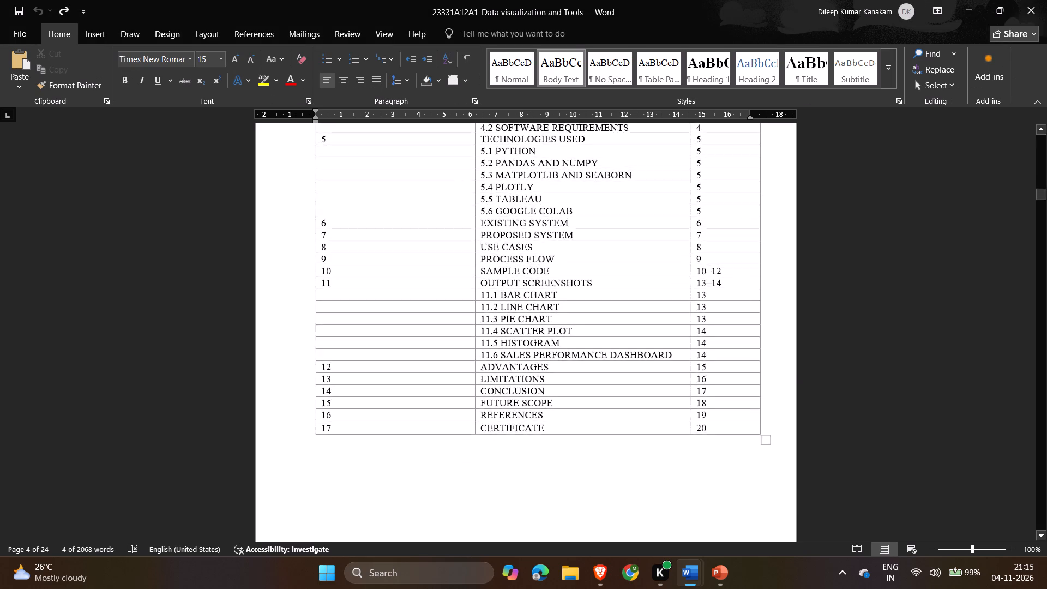
{"action": "key", "text": "alt+Tab"}
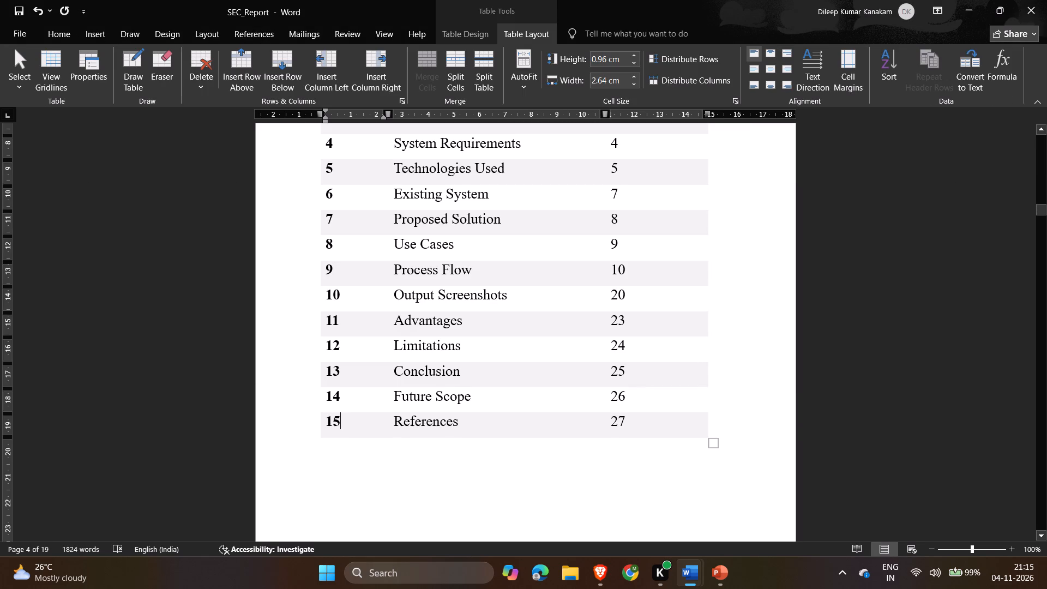
{"action": "left_click", "coordinate": [646, 427]}
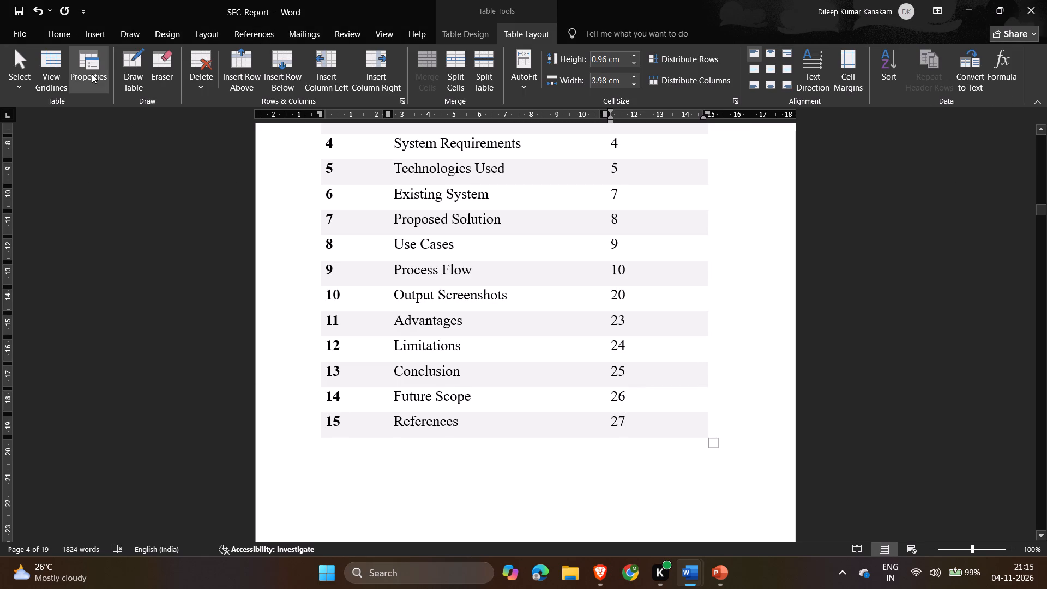
{"action": "left_click", "coordinate": [283, 70]}
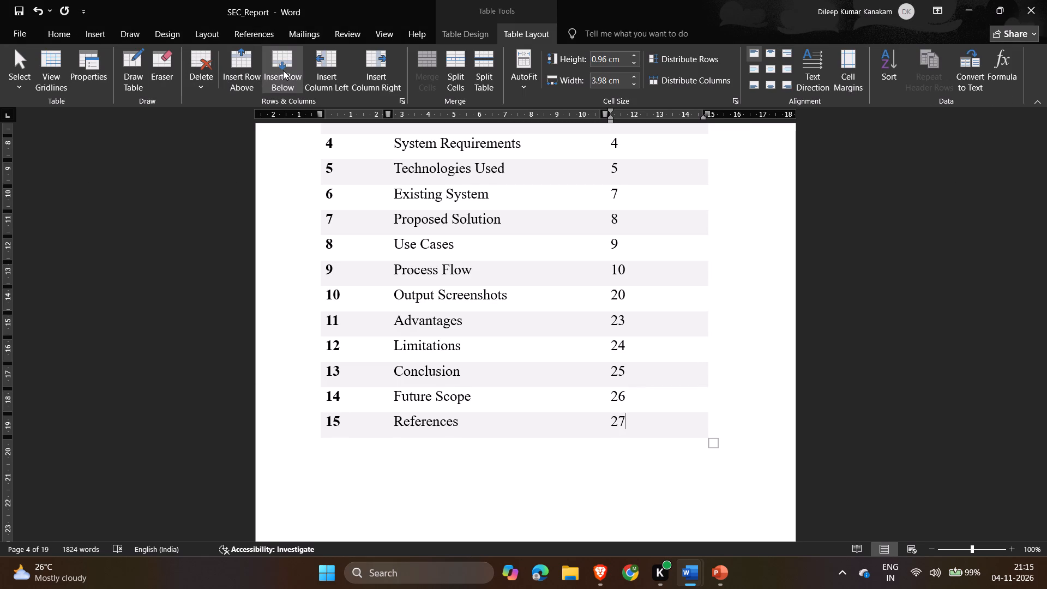
{"action": "left_click", "coordinate": [408, 466]}
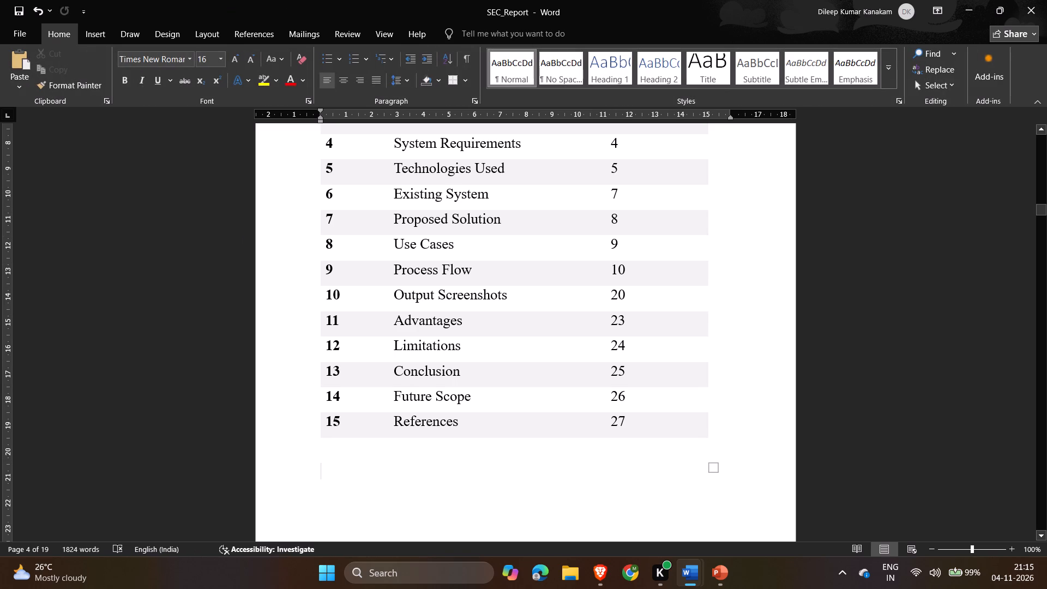
Number the new last row of the table of contents 16 and move to its title cell.
{"action": "left_click", "coordinate": [338, 448]}
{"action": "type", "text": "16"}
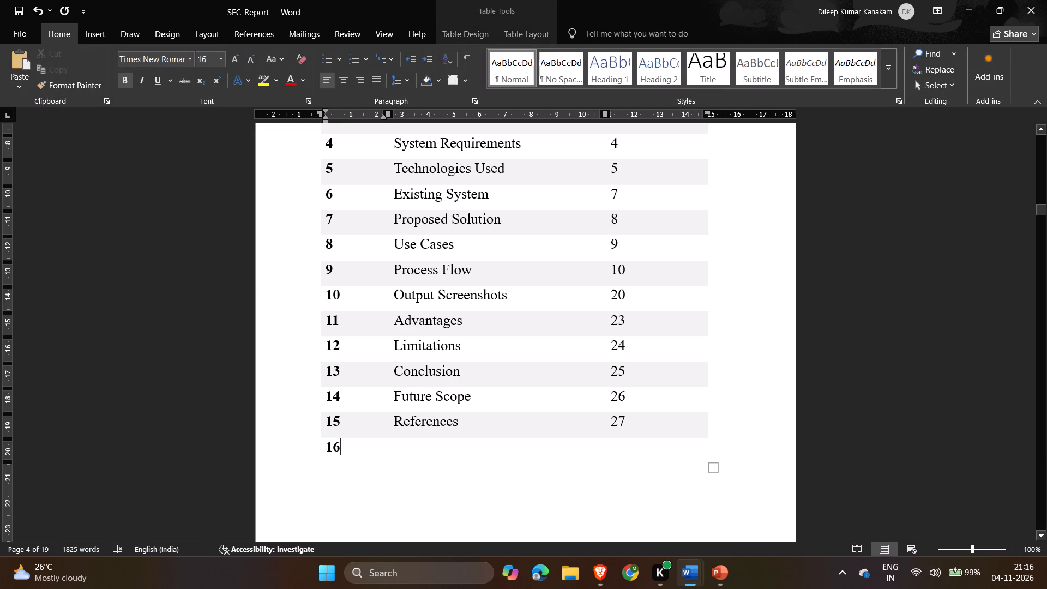
{"action": "left_click", "coordinate": [422, 445]}
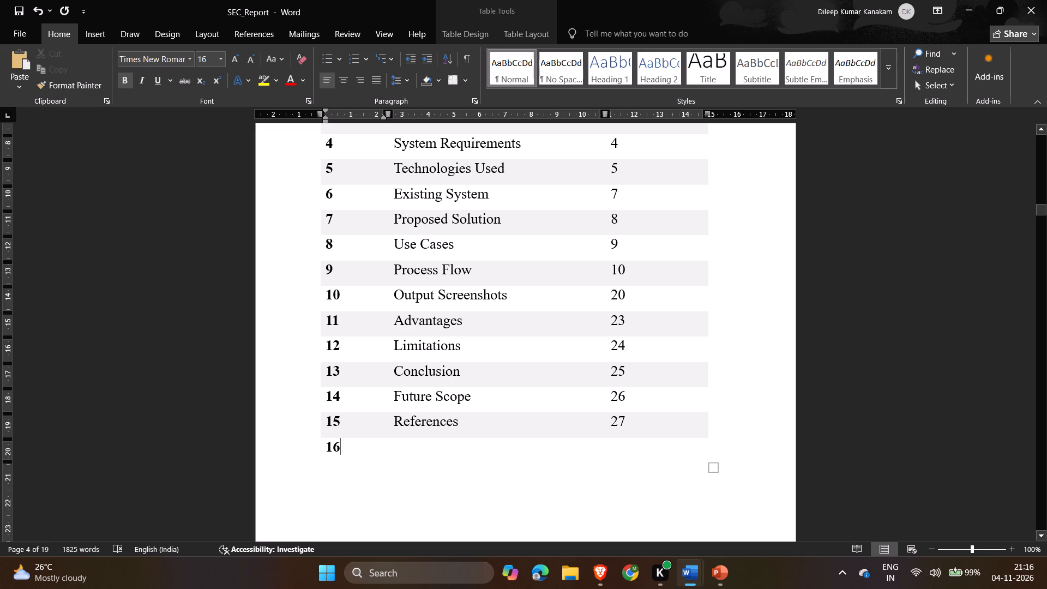
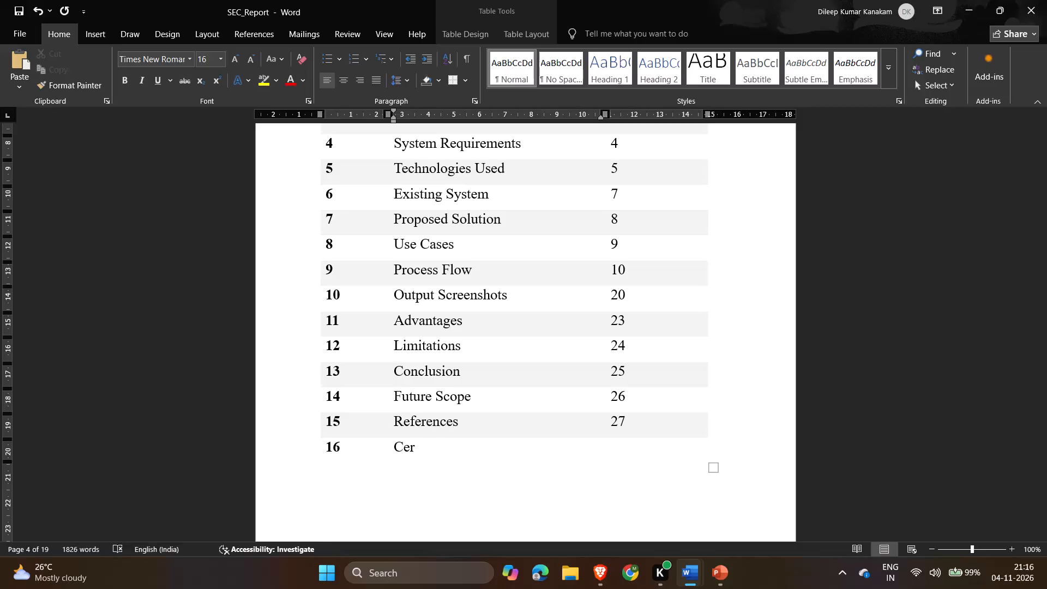
Complete the title of entry 16 in the table of contents as Certificate and move to its page-number cell.
{"action": "type", "text": "tificate"}
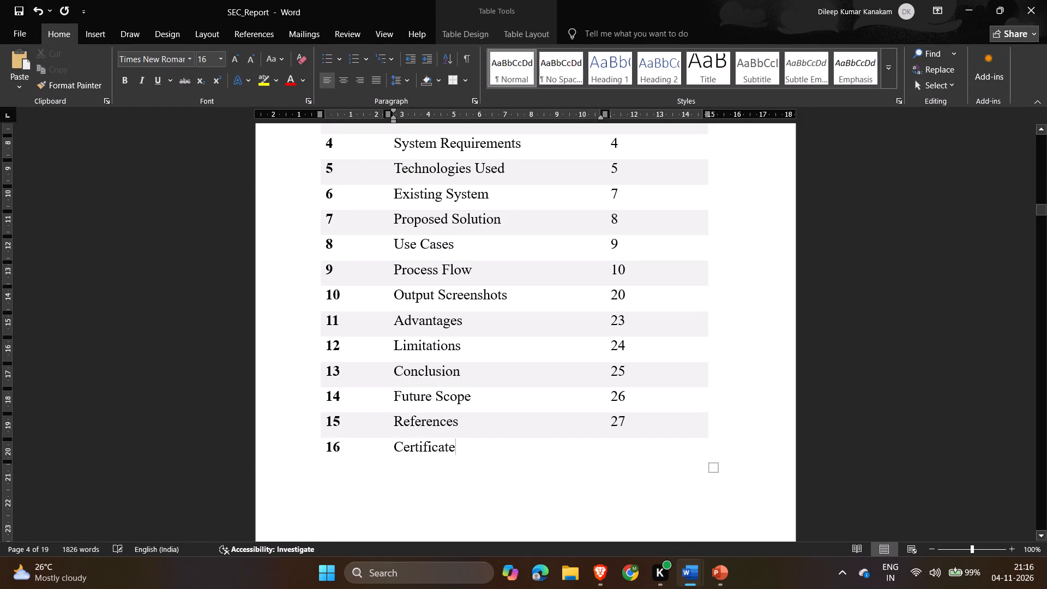
{"action": "left_click", "coordinate": [625, 451]}
Delete the empty line above the Abstract heading in SEC_Report.
{"action": "scroll", "coordinate": [765, 430], "scroll_direction": "down", "scroll_amount": 1}
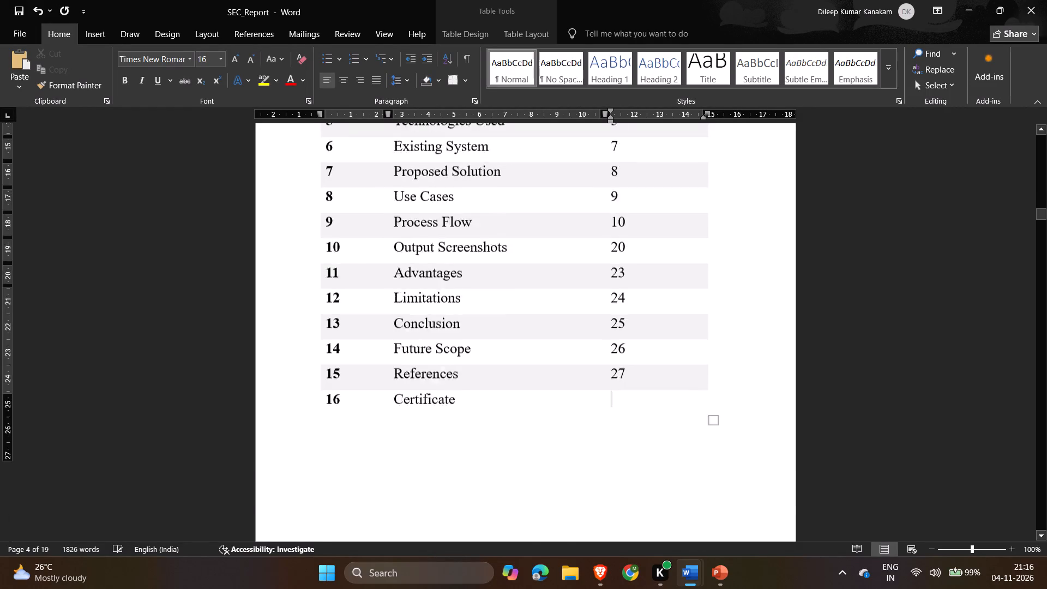
{"action": "scroll", "coordinate": [765, 430], "scroll_direction": "down", "scroll_amount": 3}
{"action": "left_click", "coordinate": [571, 342]}
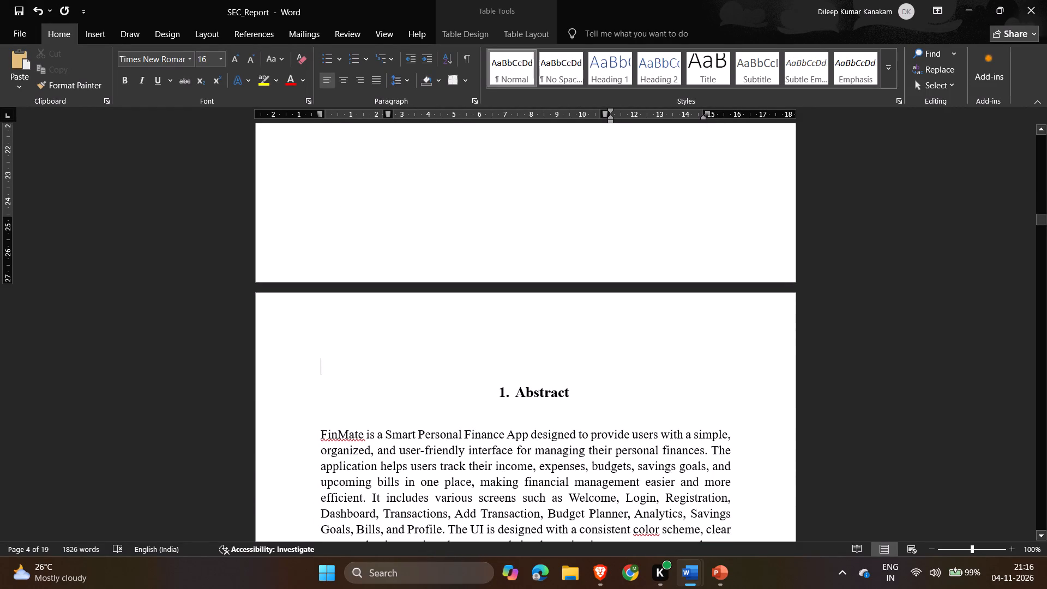
{"action": "key", "text": "Delete"}
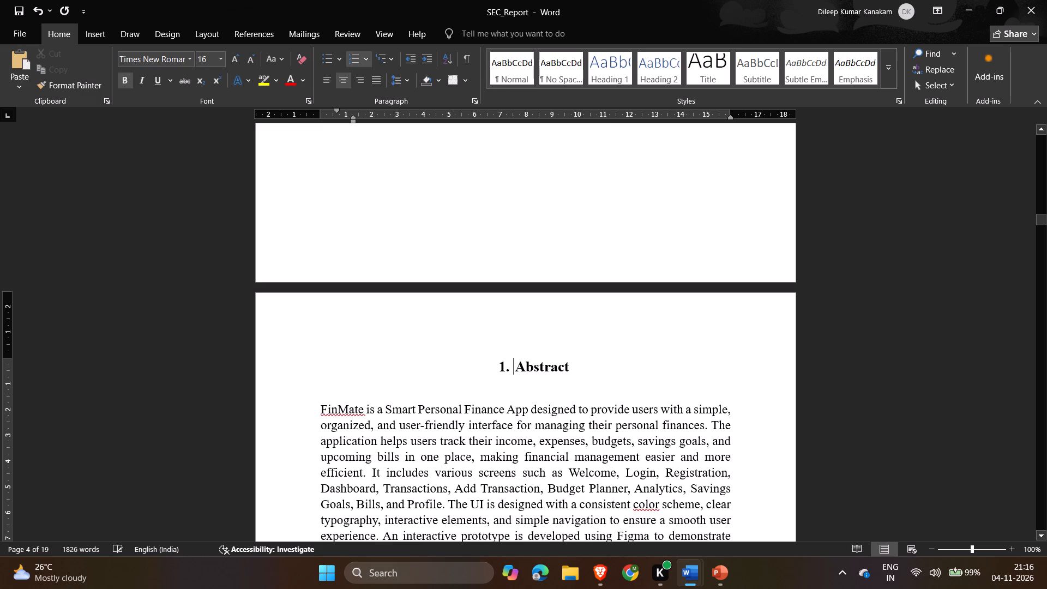
Check the Abstract page in the reference report and return to SEC_Report.
{"action": "key", "text": "alt+Tab"}
{"action": "scroll", "coordinate": [571, 342], "scroll_direction": "down", "scroll_amount": 3}
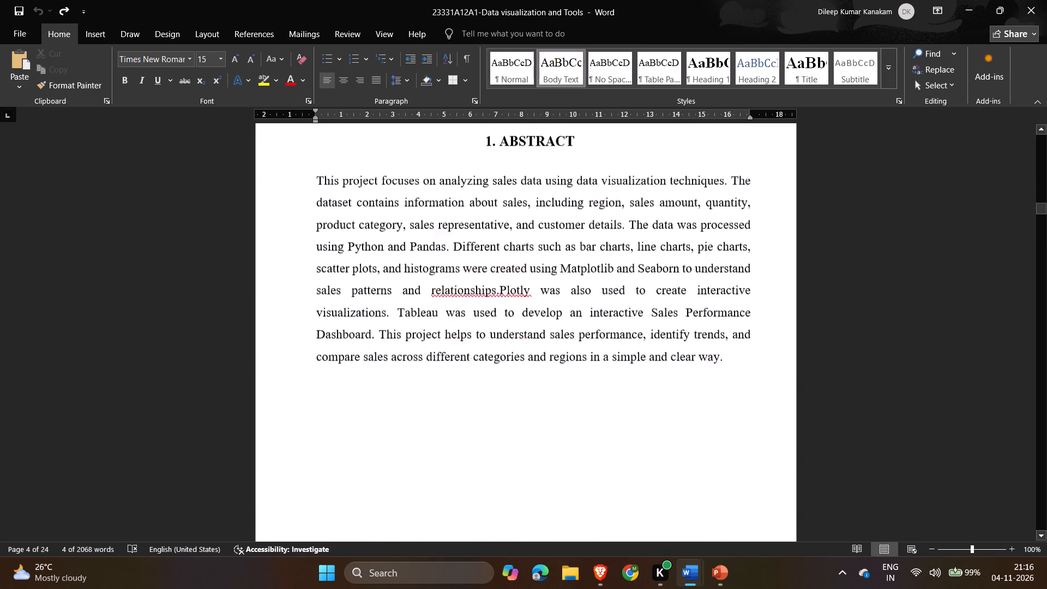
{"action": "scroll", "coordinate": [571, 342], "scroll_direction": "down", "scroll_amount": 1}
{"action": "key", "text": "alt+Tab"}
Review the SEC_Report sections from Abstract through Output Screenshots, checking their headings and page layout.
{"action": "scroll", "coordinate": [571, 342], "scroll_direction": "down", "scroll_amount": 3}
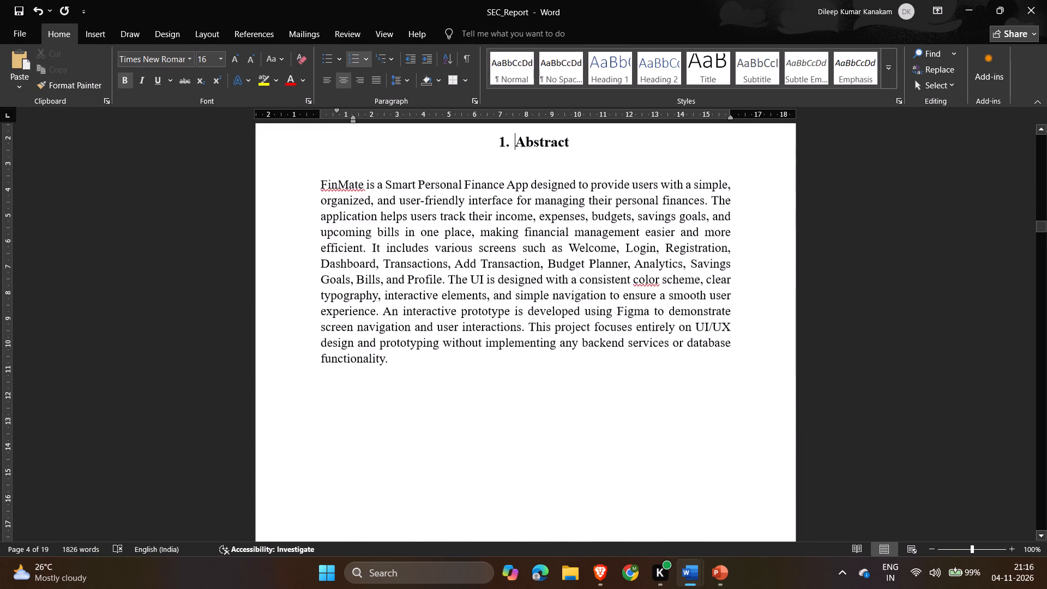
{"action": "scroll", "coordinate": [571, 342], "scroll_direction": "down", "scroll_amount": 4}
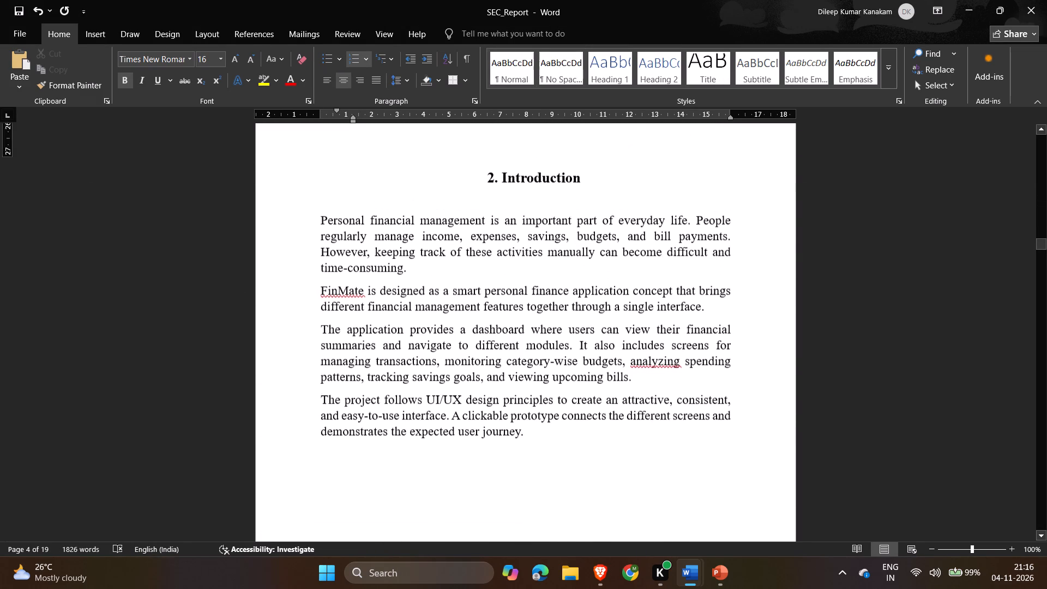
{"action": "scroll", "coordinate": [571, 342], "scroll_direction": "down", "scroll_amount": 1}
{"action": "left_click", "coordinate": [549, 263]}
{"action": "scroll", "coordinate": [549, 263], "scroll_direction": "down", "scroll_amount": 2}
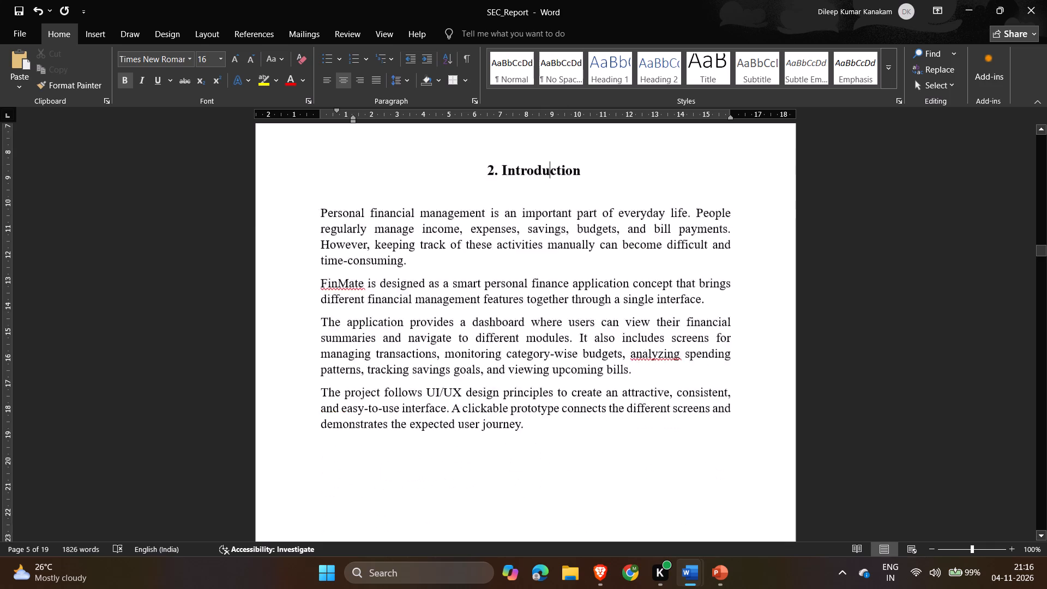
{"action": "scroll", "coordinate": [549, 263], "scroll_direction": "down", "scroll_amount": 8}
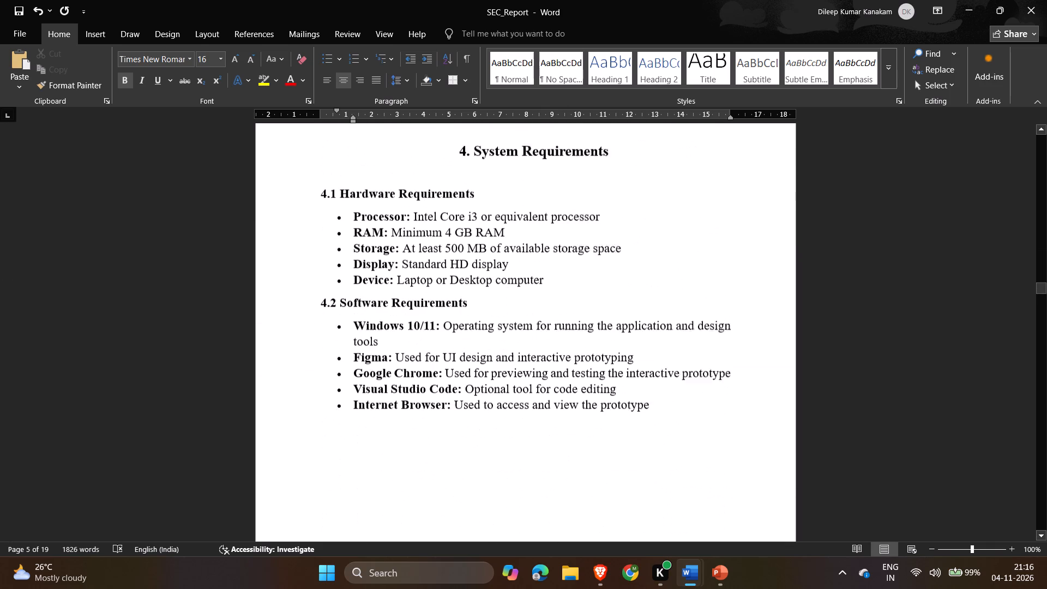
{"action": "scroll", "coordinate": [549, 263], "scroll_direction": "up", "scroll_amount": 1}
{"action": "scroll", "coordinate": [549, 263], "scroll_direction": "down", "scroll_amount": 4}
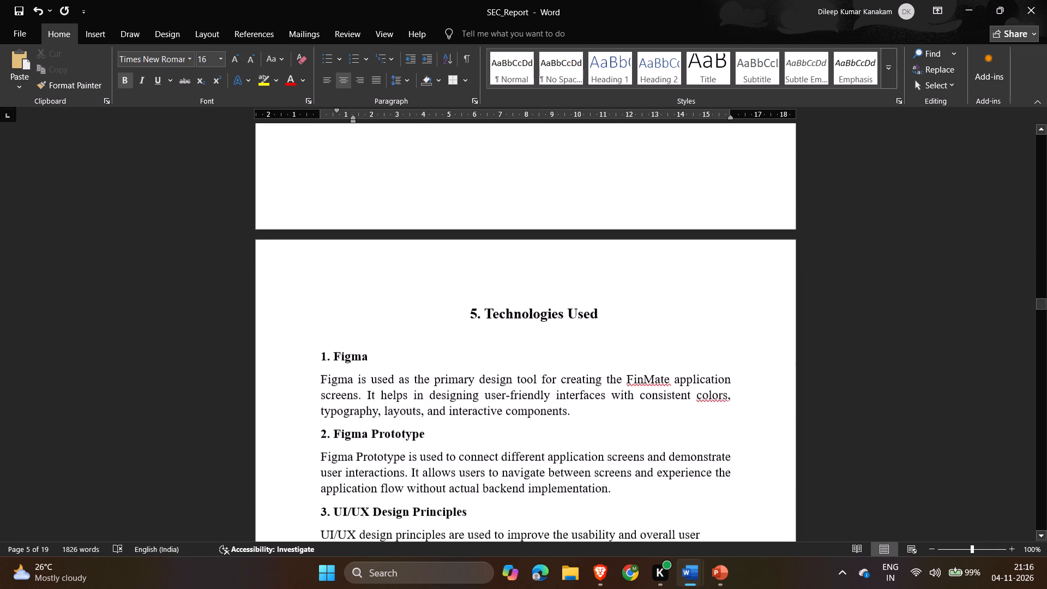
{"action": "scroll", "coordinate": [549, 263], "scroll_direction": "down", "scroll_amount": 3}
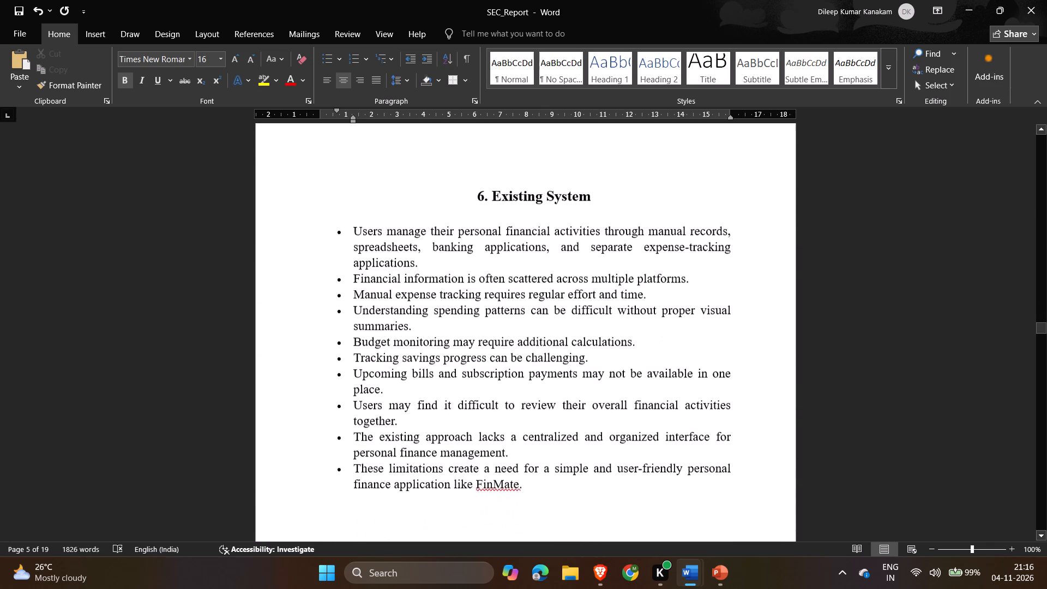
{"action": "scroll", "coordinate": [549, 263], "scroll_direction": "down", "scroll_amount": 6}
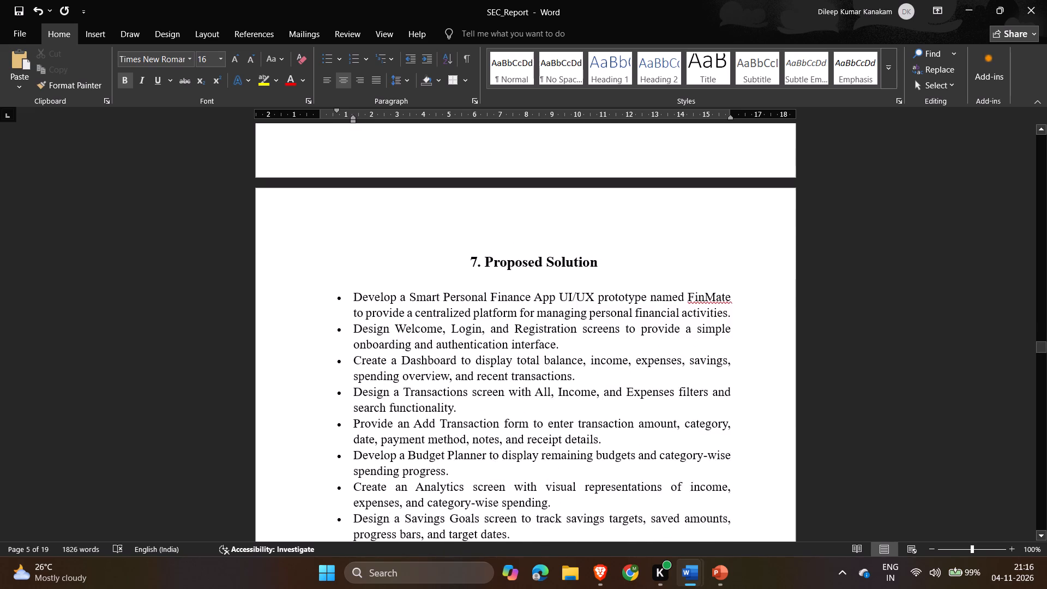
{"action": "scroll", "coordinate": [549, 263], "scroll_direction": "down", "scroll_amount": 5}
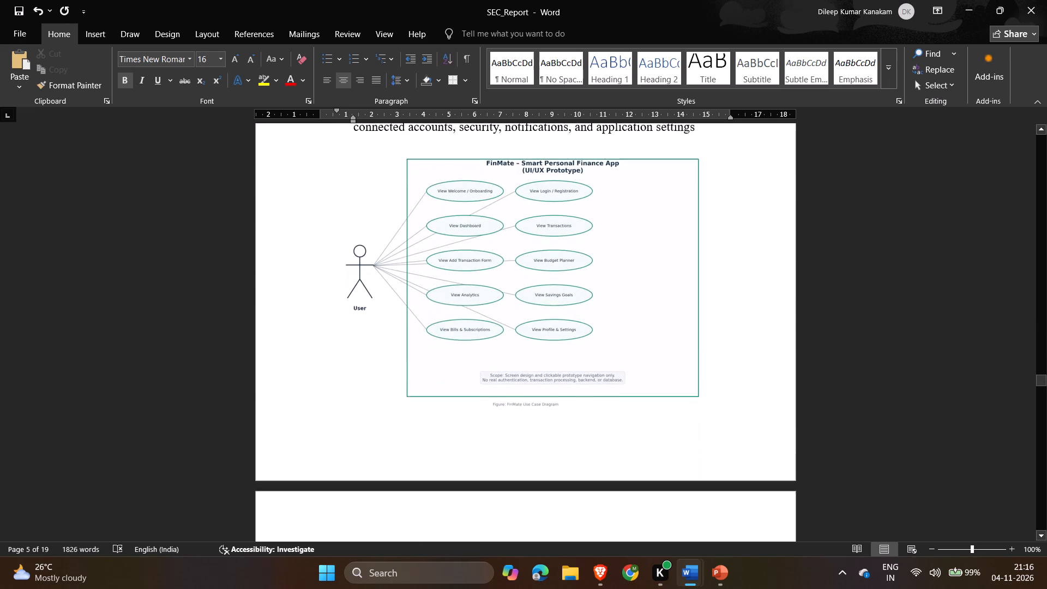
{"action": "scroll", "coordinate": [549, 263], "scroll_direction": "down", "scroll_amount": 5}
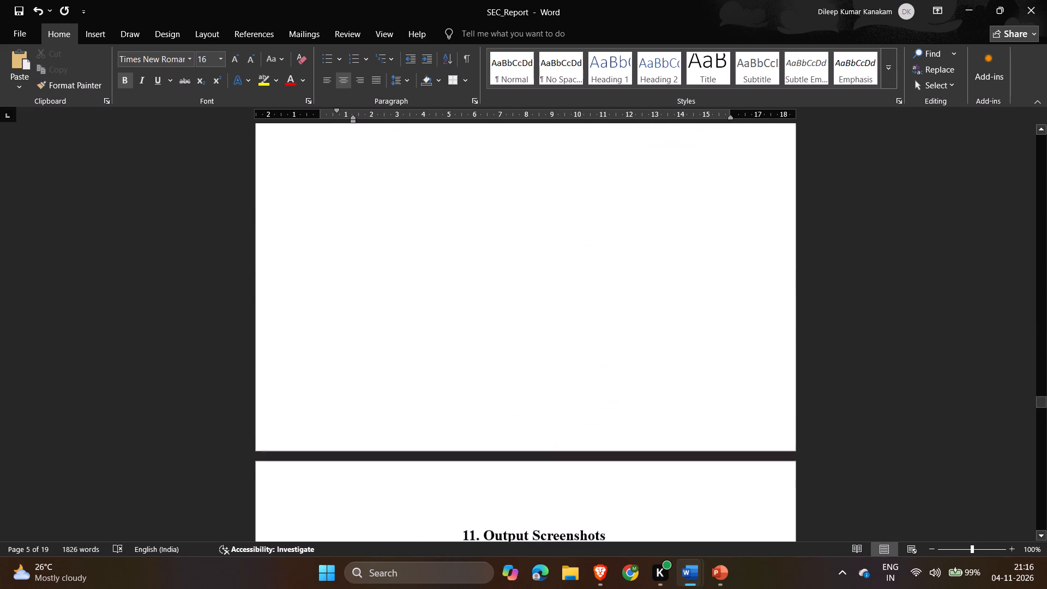
{"action": "scroll", "coordinate": [549, 263], "scroll_direction": "down", "scroll_amount": 2}
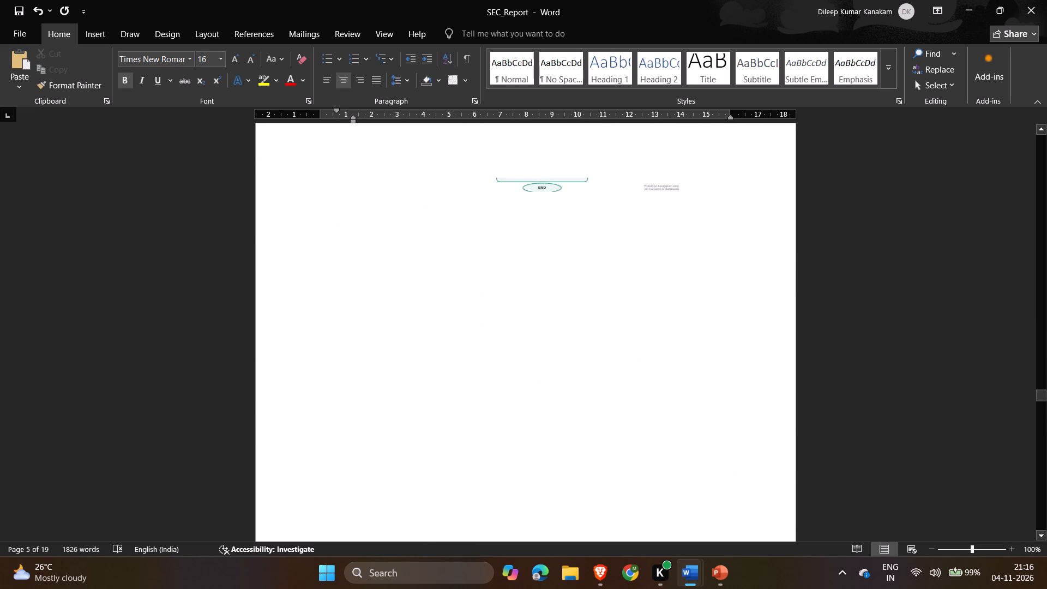
{"action": "scroll", "coordinate": [549, 263], "scroll_direction": "down", "scroll_amount": 5}
Switch to the UIUX Design presentation in PowerPoint and copy the Welcome / Onboarding screen image from slide 8.
{"action": "key", "text": "alt+Tab"}
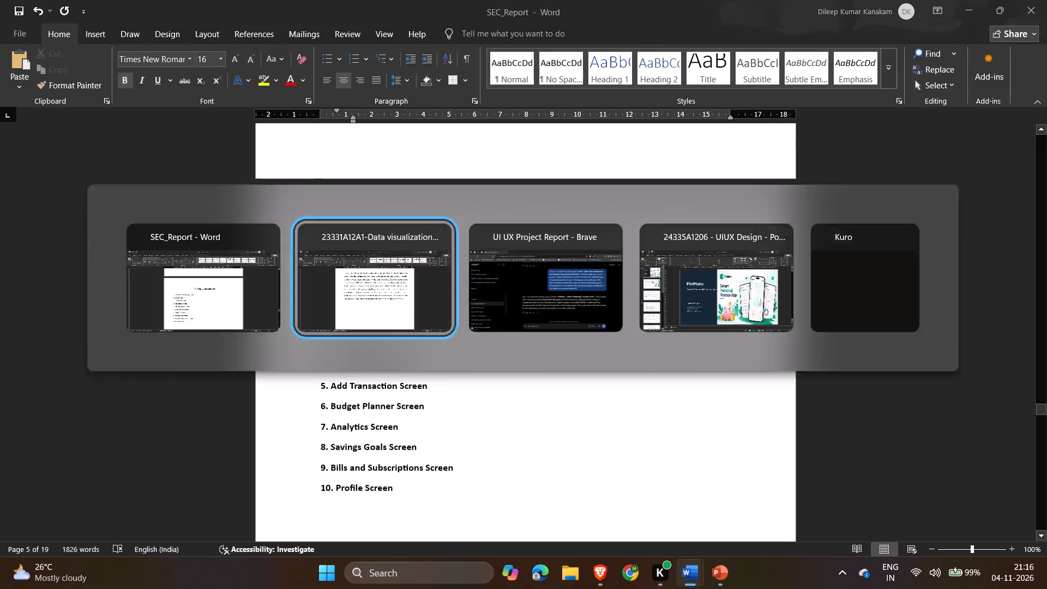
{"action": "key", "text": "alt+Tab"}
{"action": "key", "text": "alt+Tab"}
{"action": "key", "text": "alt+Tab"}
{"action": "scroll", "coordinate": [549, 263], "scroll_direction": "down", "scroll_amount": 3}
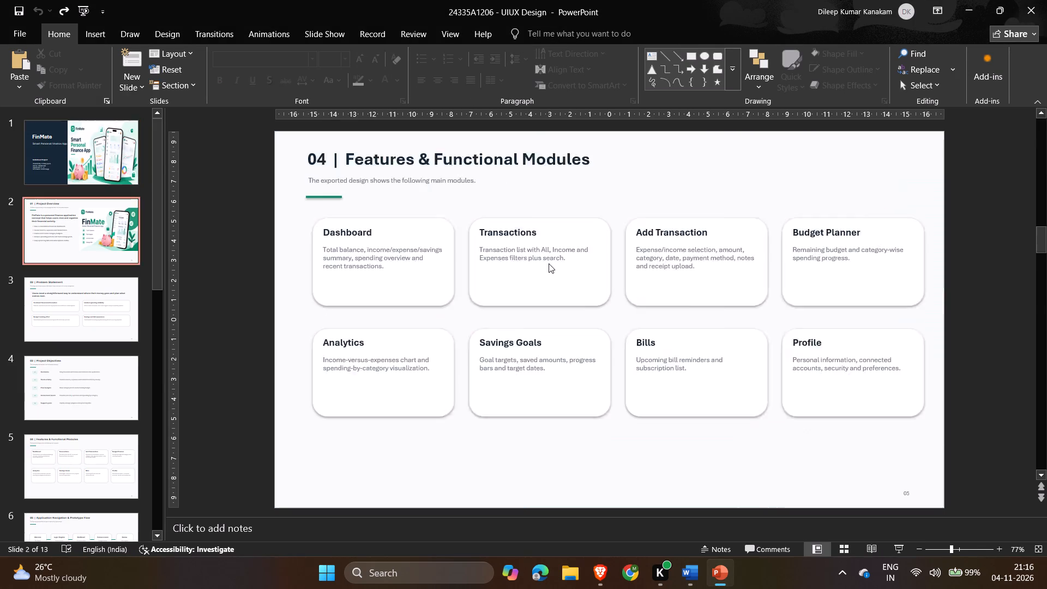
{"action": "scroll", "coordinate": [549, 263], "scroll_direction": "down", "scroll_amount": 1}
{"action": "scroll", "coordinate": [549, 263], "scroll_direction": "up", "scroll_amount": 1}
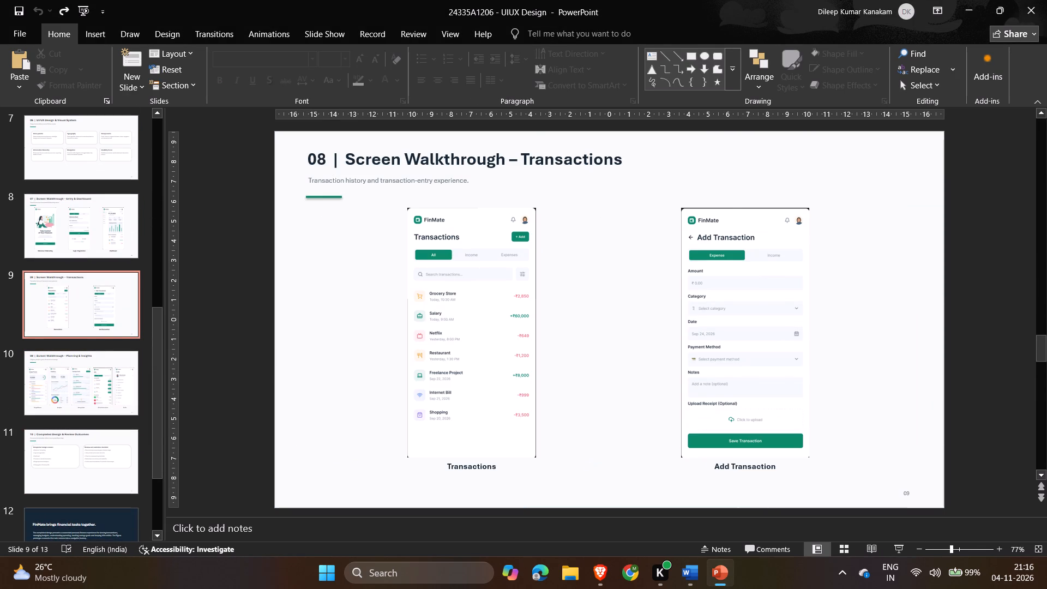
{"action": "key", "text": "Left"}
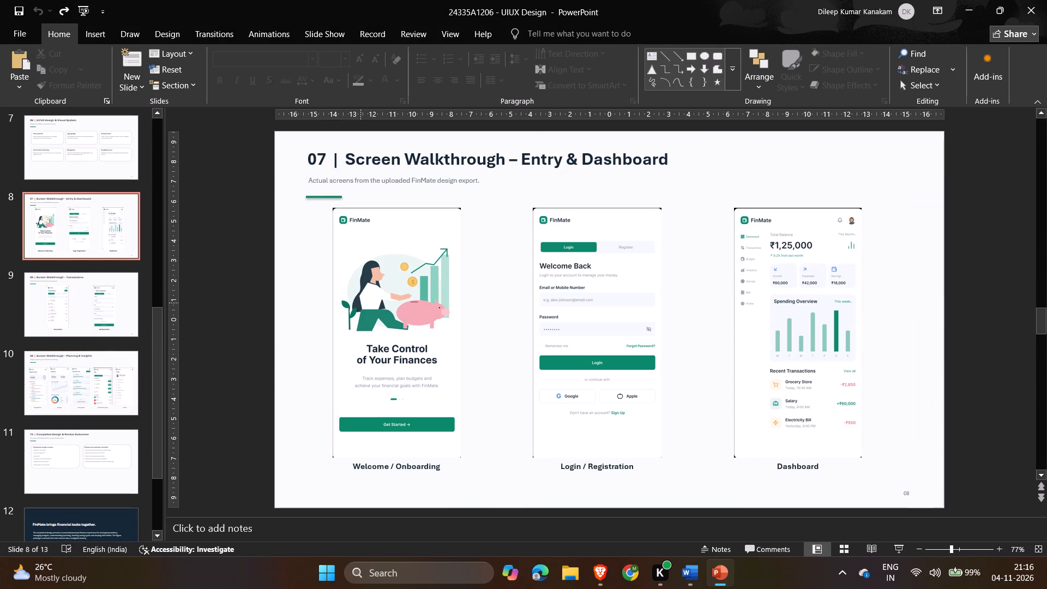
{"action": "left_click", "coordinate": [360, 303]}
{"action": "key", "text": "ctrl+c"}
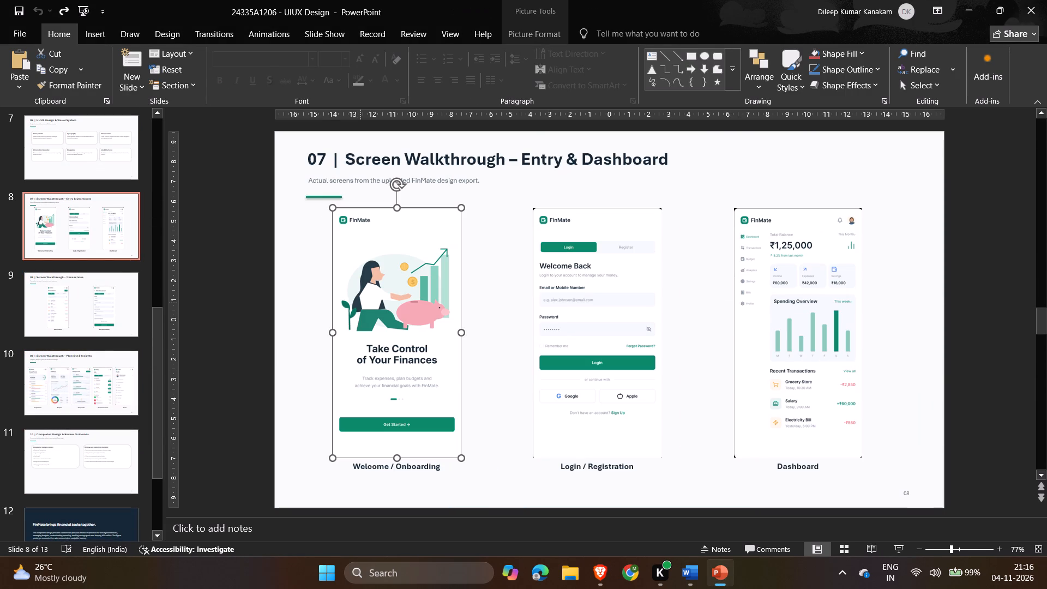
Return to SEC_Report in Word and paste the image on a new line above the Welcome / Onboarding Screen entry in Output Screenshots.
{"action": "key", "text": "alt+Tab"}
{"action": "scroll", "coordinate": [360, 303], "scroll_direction": "down", "scroll_amount": 4}
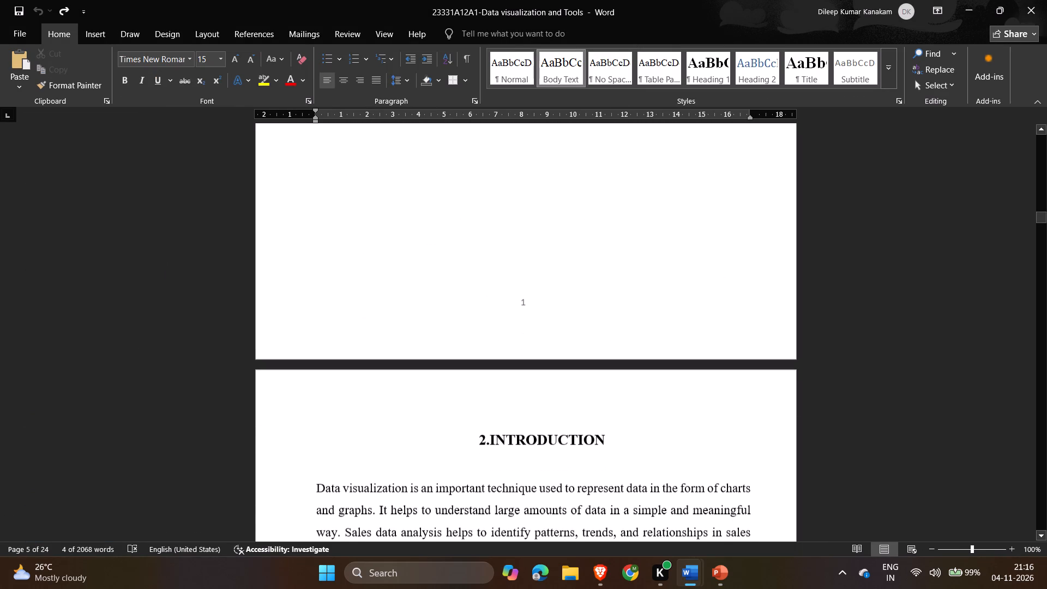
{"action": "key", "text": "alt+Tab"}
{"action": "key", "text": "alt+Tab"}
{"action": "key", "text": "alt+Tab"}
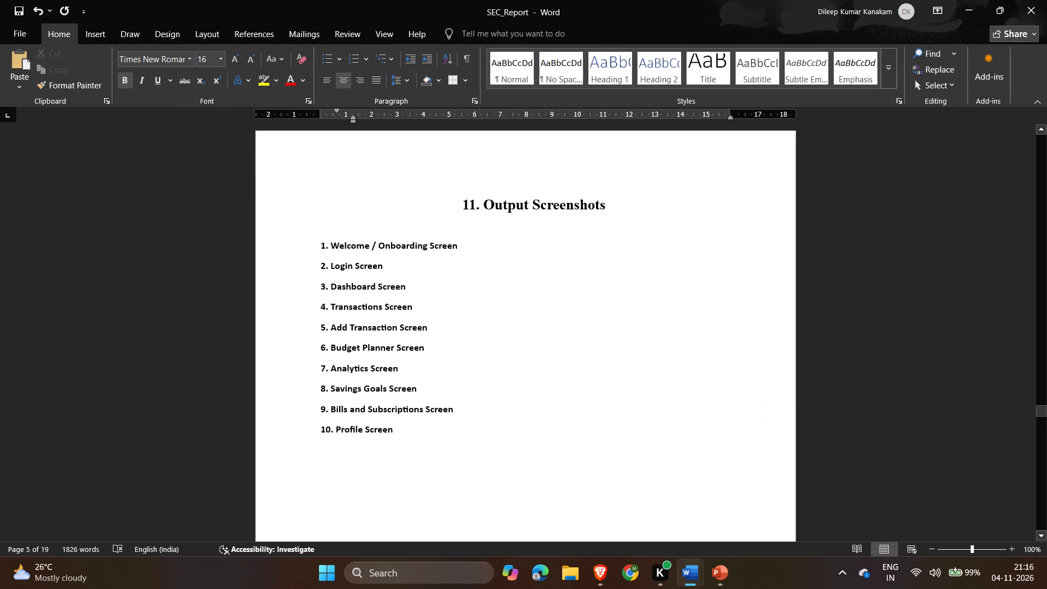
{"action": "left_click", "coordinate": [316, 224]}
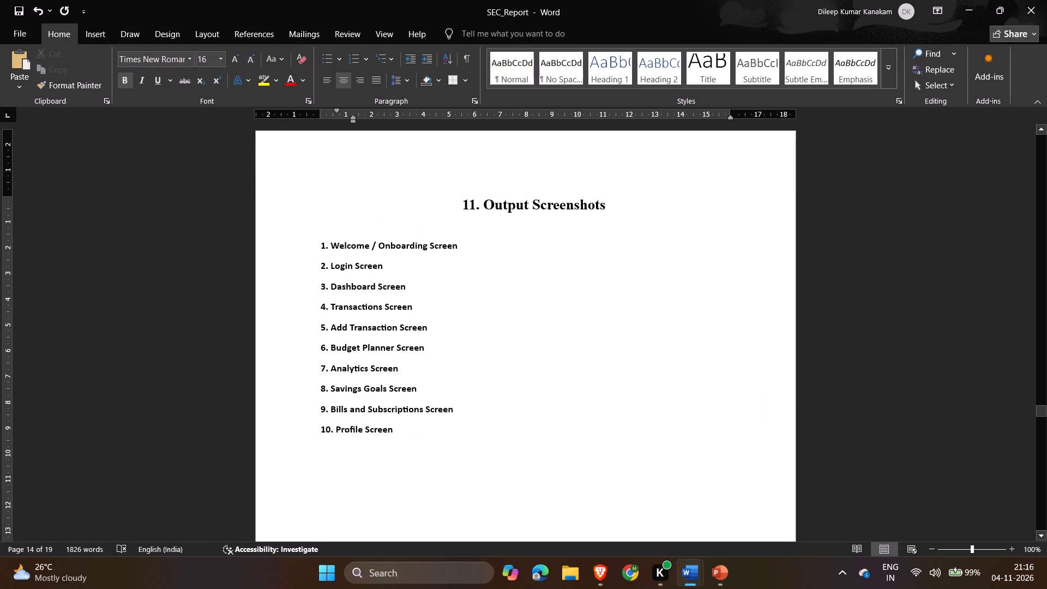
{"action": "key", "text": "Return"}
{"action": "key", "text": "BackSpace"}
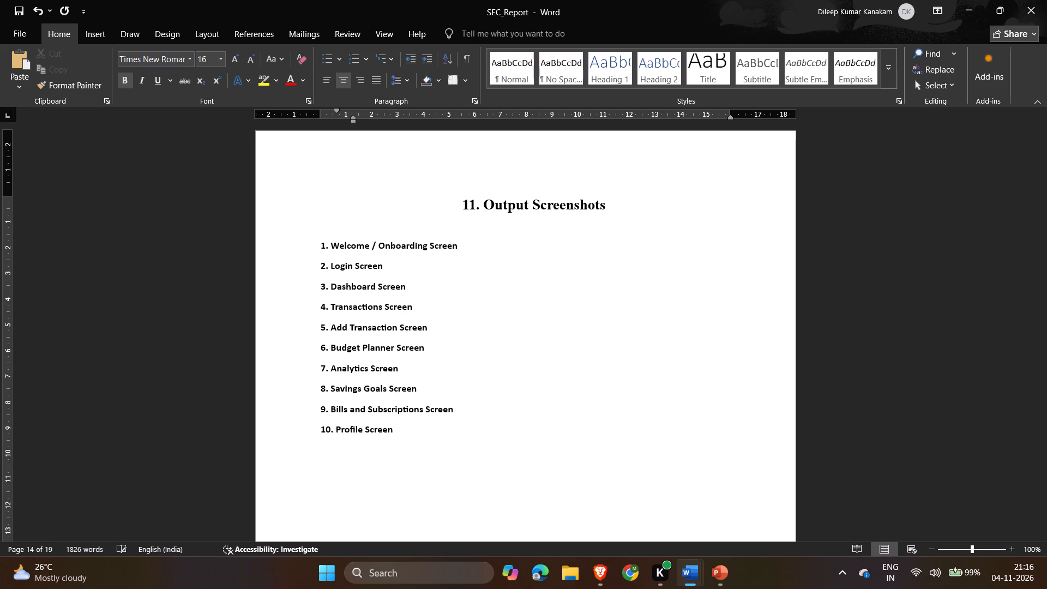
{"action": "left_click", "coordinate": [318, 248]}
{"action": "key", "text": "Return"}
{"action": "key", "text": "Up"}
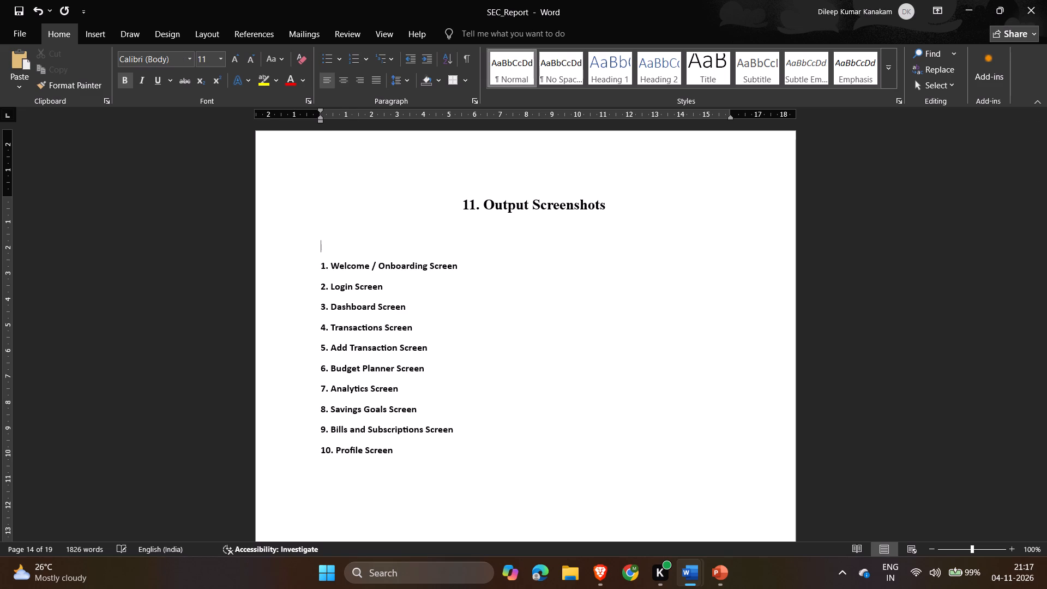
{"action": "key", "text": "ctrl+v"}
Copy the Login / Registration screen image from slide 8 of the presentation and paste it beside the Welcome image in SEC_Report.
{"action": "scroll", "coordinate": [395, 269], "scroll_direction": "down", "scroll_amount": 1}
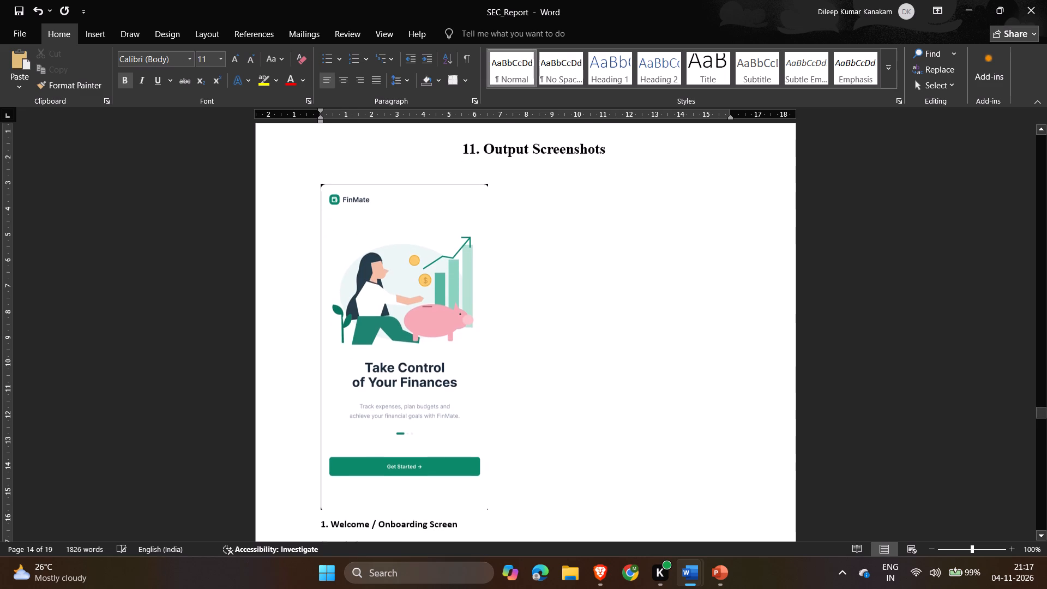
{"action": "scroll", "coordinate": [395, 269], "scroll_direction": "down", "scroll_amount": 2}
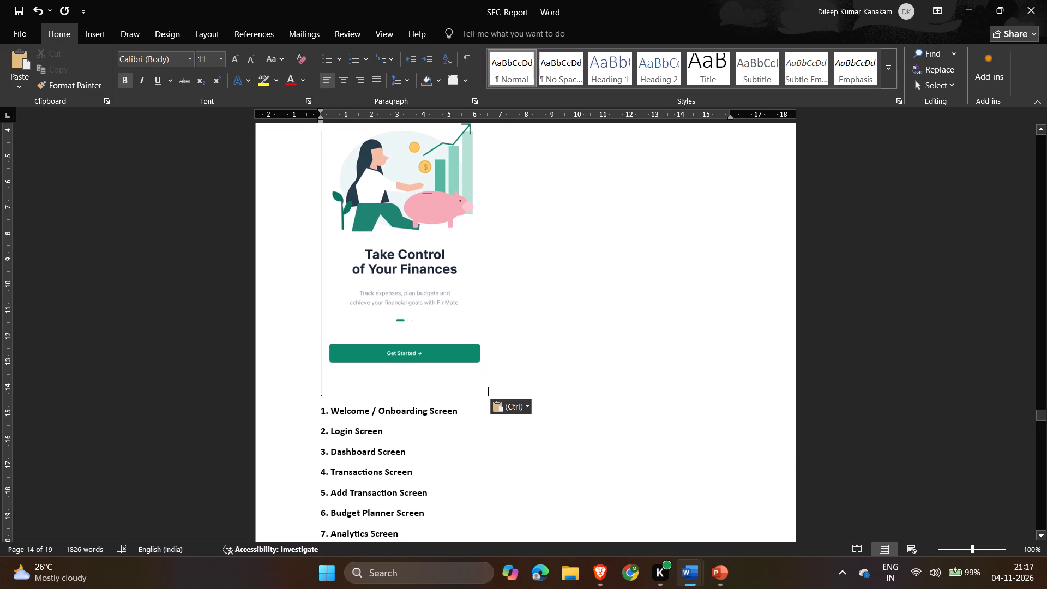
{"action": "scroll", "coordinate": [576, 328], "scroll_direction": "up", "scroll_amount": 1}
{"action": "key", "text": "alt+Tab"}
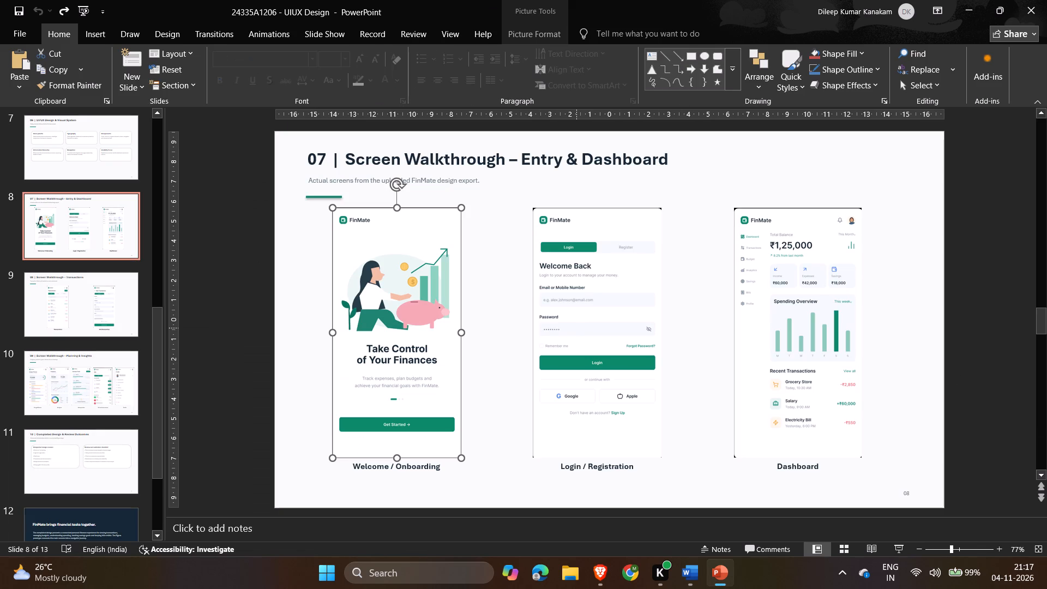
{"action": "left_click", "coordinate": [594, 305]}
{"action": "key", "text": "ctrl+c"}
{"action": "key", "text": "alt+Tab"}
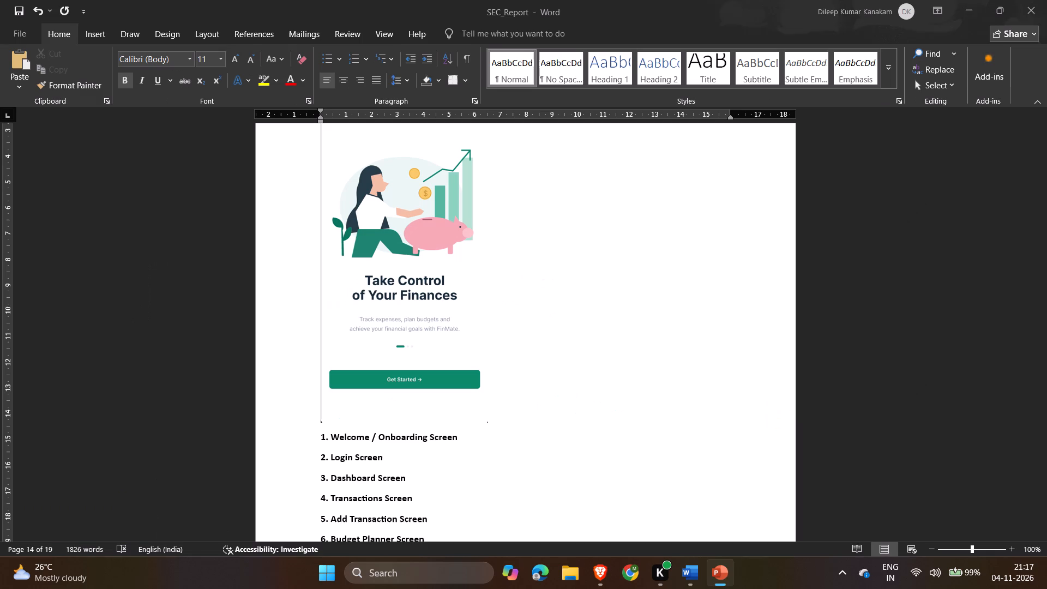
{"action": "key", "text": "ctrl+v"}
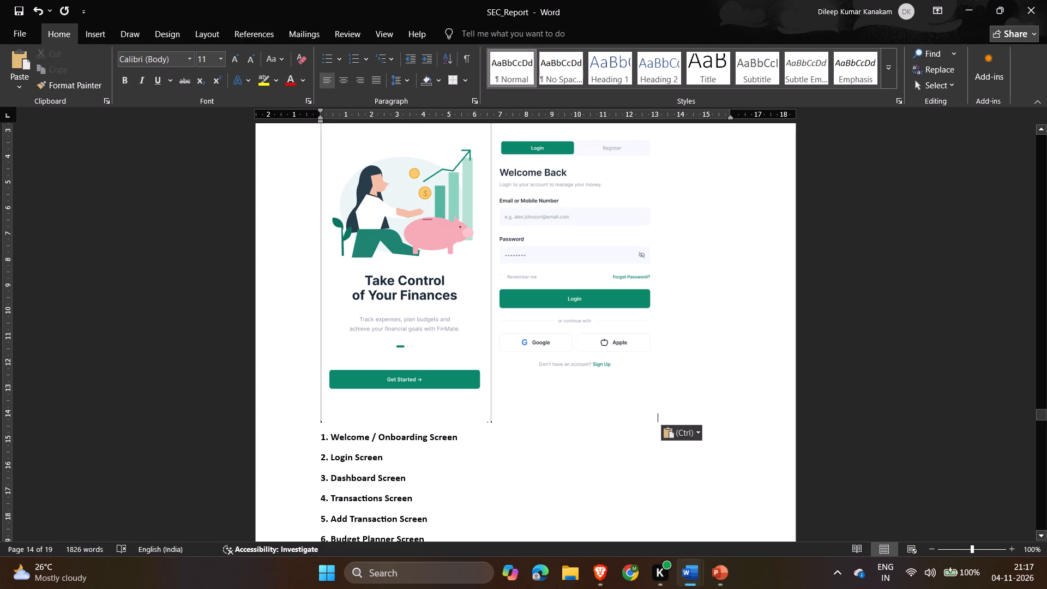
Insert a tab space between the Welcome and Login images and check their placement above the list of screen names.
{"action": "left_click", "coordinate": [489, 410]}
{"action": "key", "text": "Tab"}
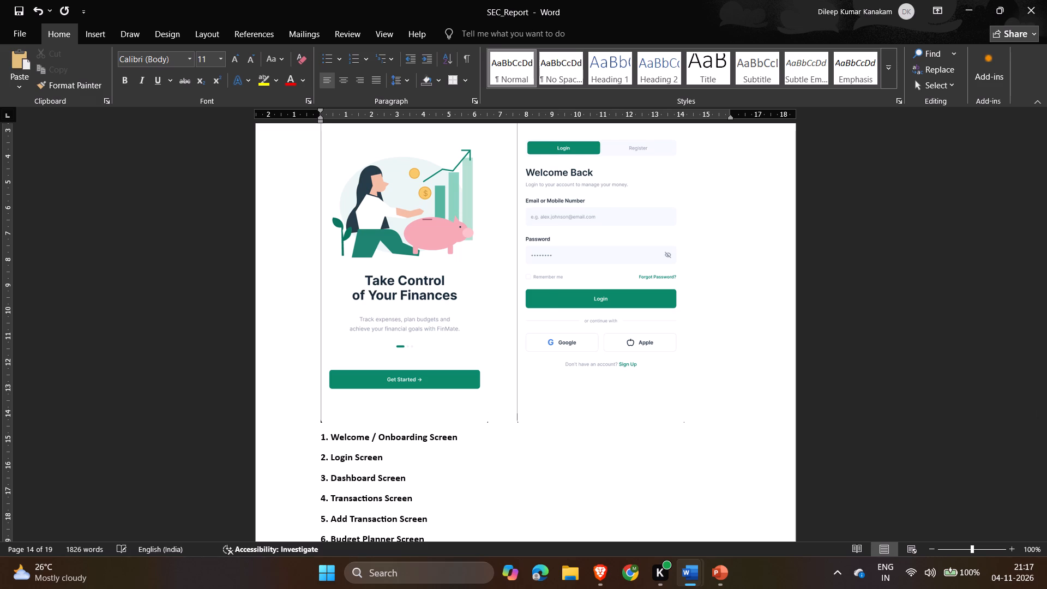
{"action": "scroll", "coordinate": [489, 410], "scroll_direction": "up", "scroll_amount": 2}
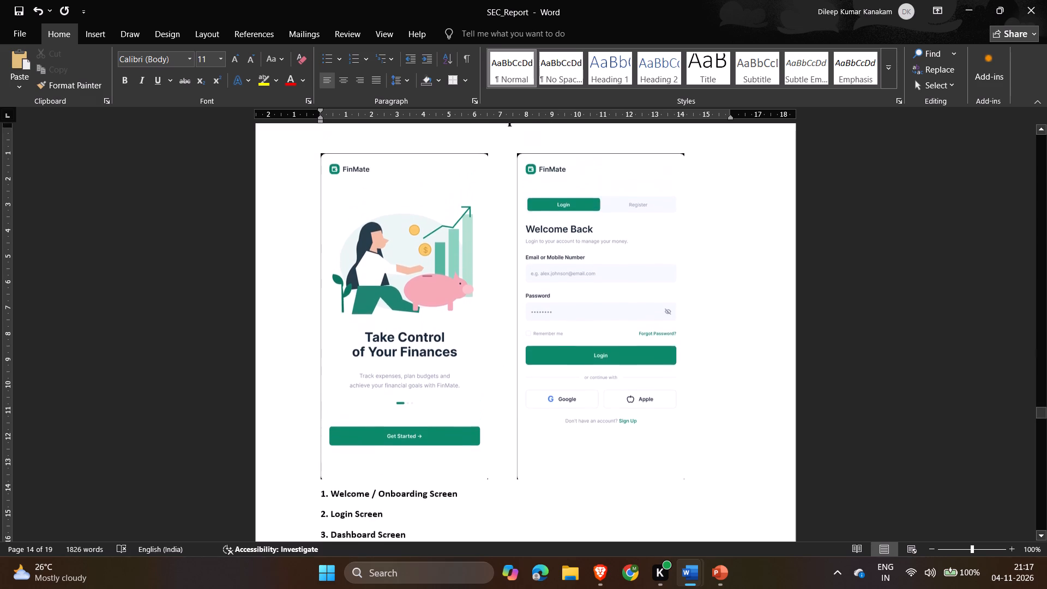
{"action": "scroll", "coordinate": [489, 410], "scroll_direction": "up", "scroll_amount": 1}
{"action": "scroll", "coordinate": [489, 410], "scroll_direction": "down", "scroll_amount": 3}
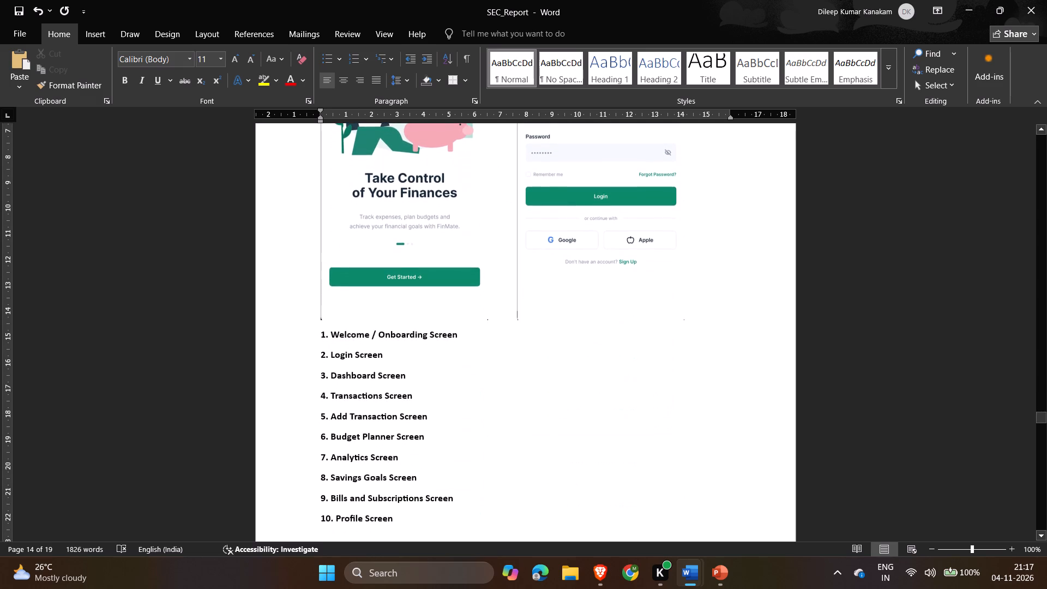
{"action": "scroll", "coordinate": [489, 410], "scroll_direction": "down", "scroll_amount": 1}
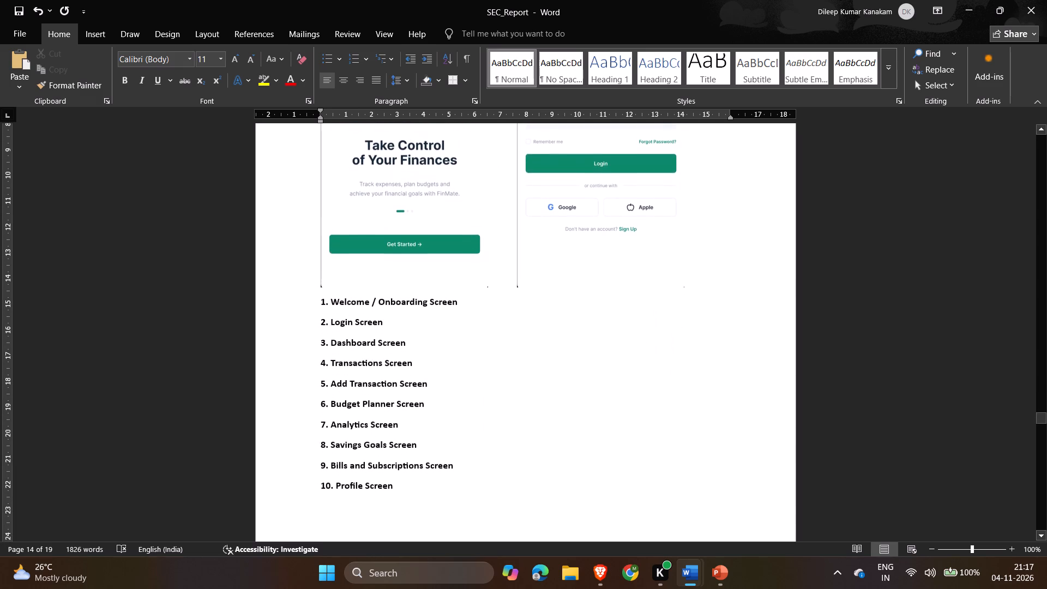
Shrink the Welcome image in Output Screenshots proportionally to about 5 cm wide.
{"action": "scroll", "coordinate": [489, 410], "scroll_direction": "up", "scroll_amount": 2}
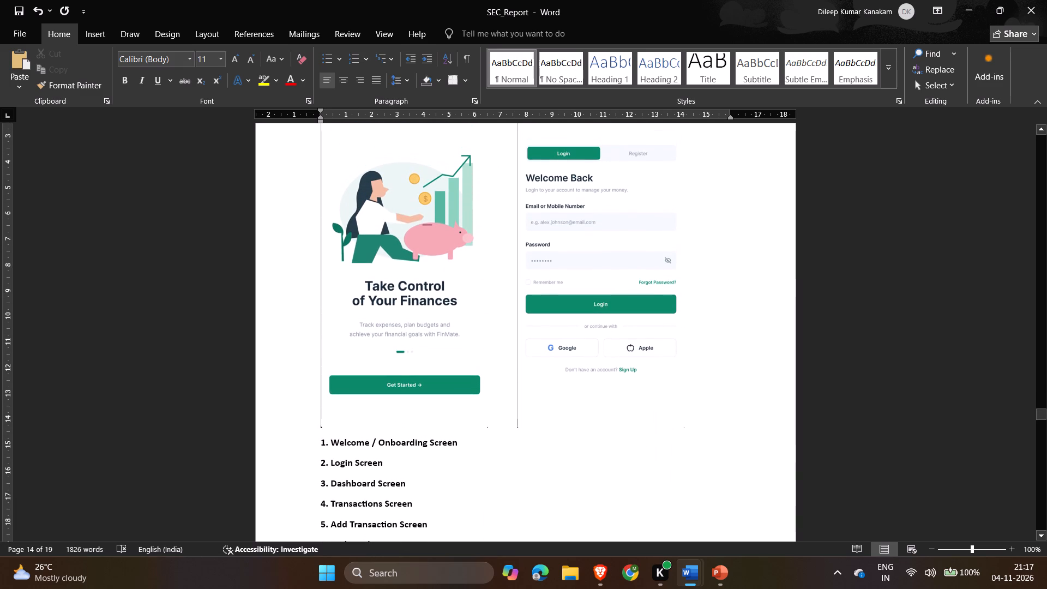
{"action": "left_click", "coordinate": [465, 322]}
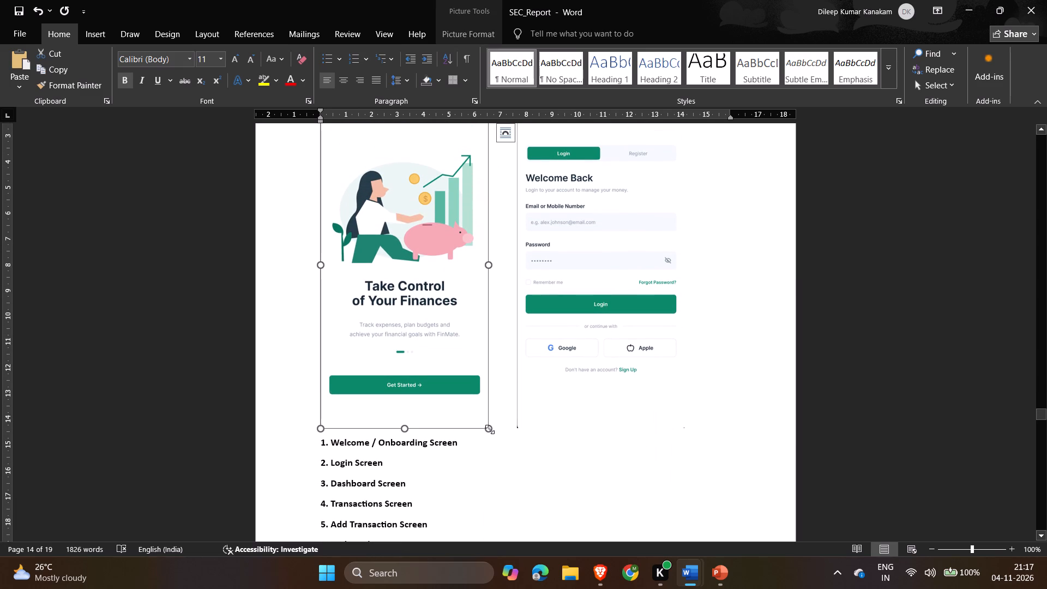
{"action": "left_click_drag", "start_coordinate": [489, 429], "coordinate": [429, 351]}
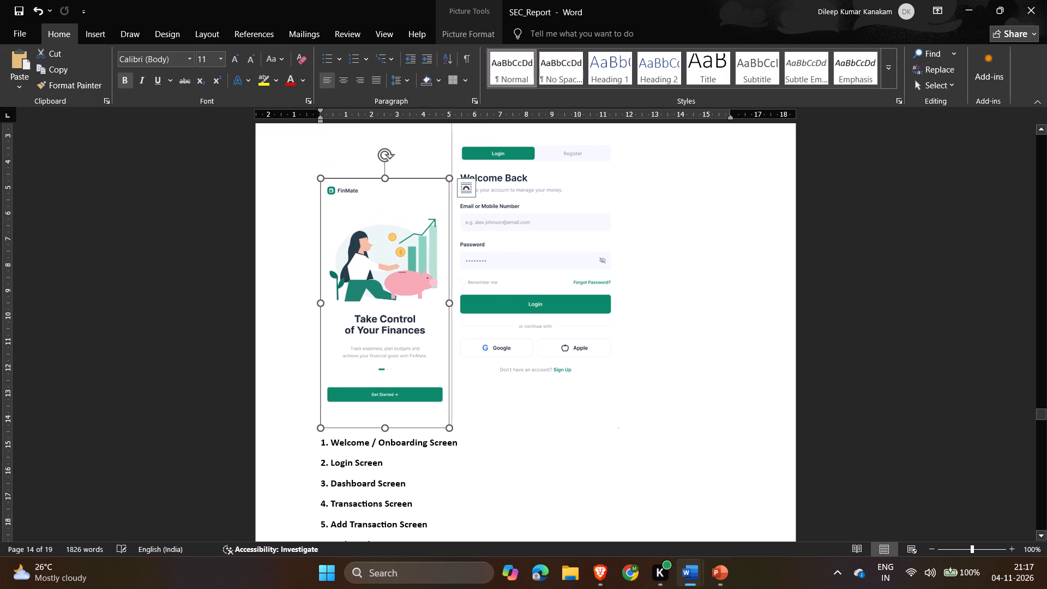
Shrink the Login image proportionally to about 5 cm wide so its height matches the Welcome image beside it.
{"action": "scroll", "coordinate": [444, 315], "scroll_direction": "up", "scroll_amount": 1}
{"action": "left_click", "coordinate": [503, 317]}
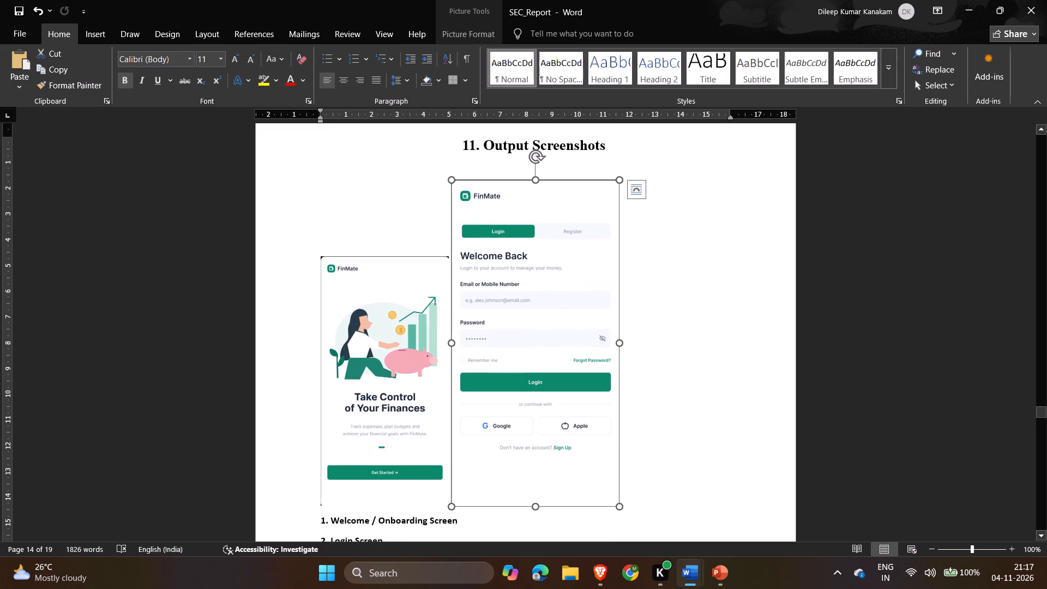
{"action": "left_click", "coordinate": [569, 245]}
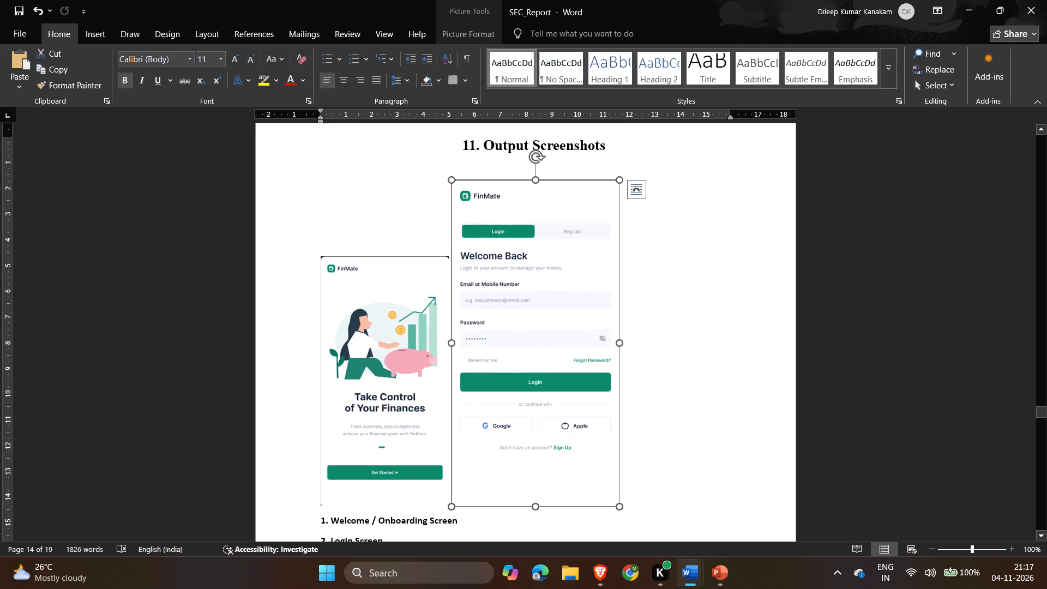
{"action": "left_click", "coordinate": [619, 184]}
{"action": "left_click_drag", "start_coordinate": [616, 178], "coordinate": [568, 248]}
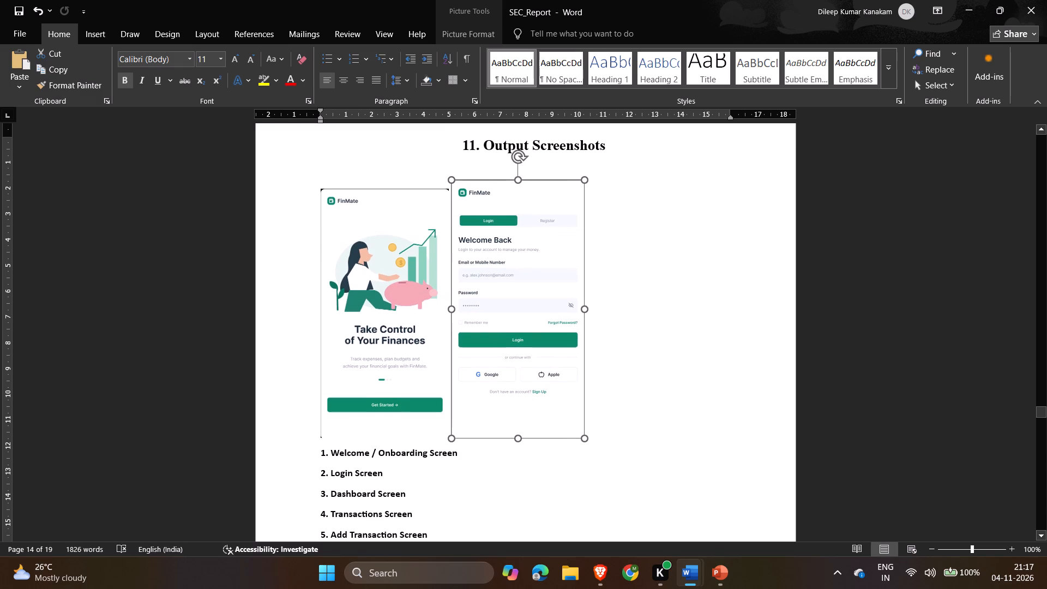
{"action": "left_click_drag", "start_coordinate": [568, 248], "coordinate": [564, 247]}
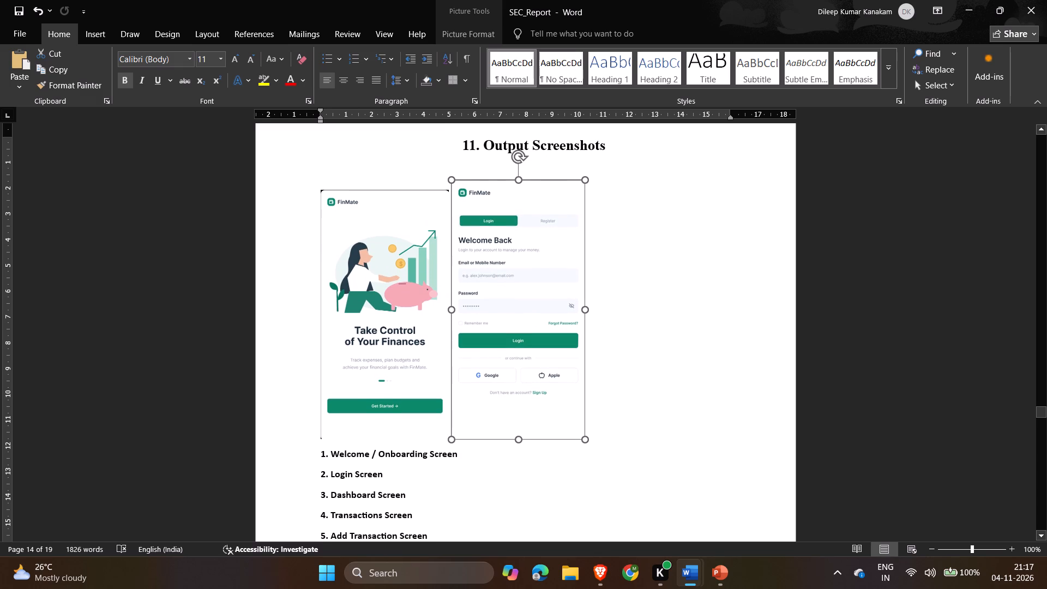
{"action": "left_click_drag", "start_coordinate": [564, 247], "coordinate": [552, 265]}
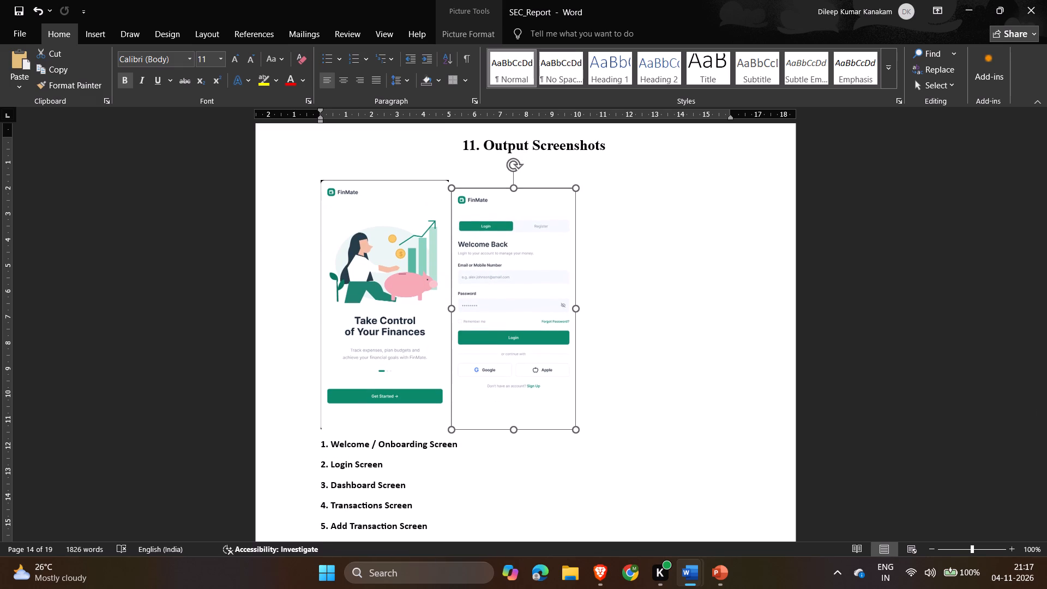
{"action": "left_click_drag", "start_coordinate": [552, 265], "coordinate": [558, 256]}
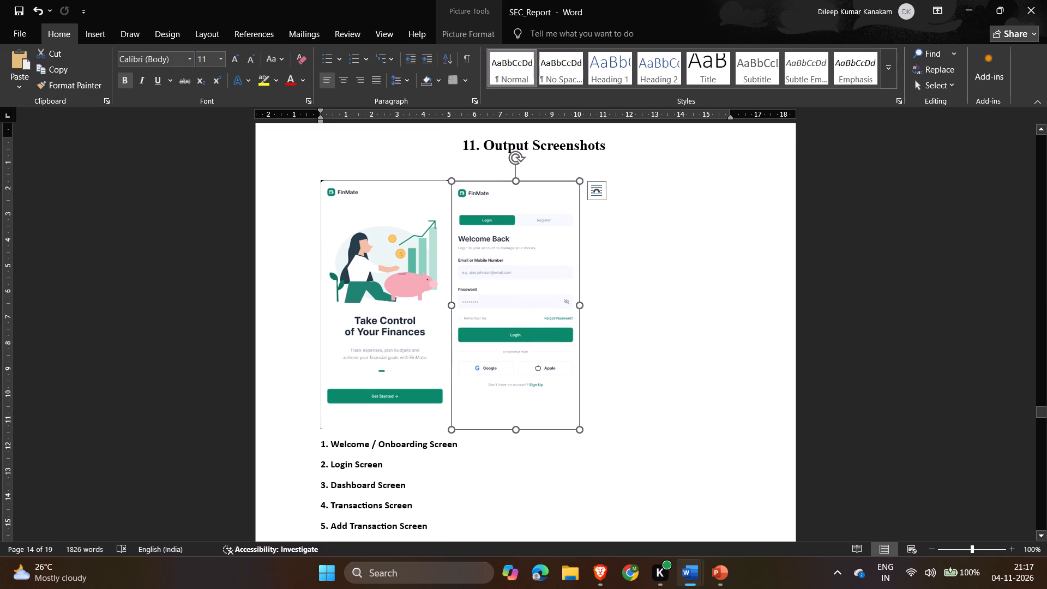
Insert a tab between the Welcome and Login images, and a tab plus a space after the Login image.
{"action": "key", "text": "Right"}
{"action": "key", "text": "Right"}
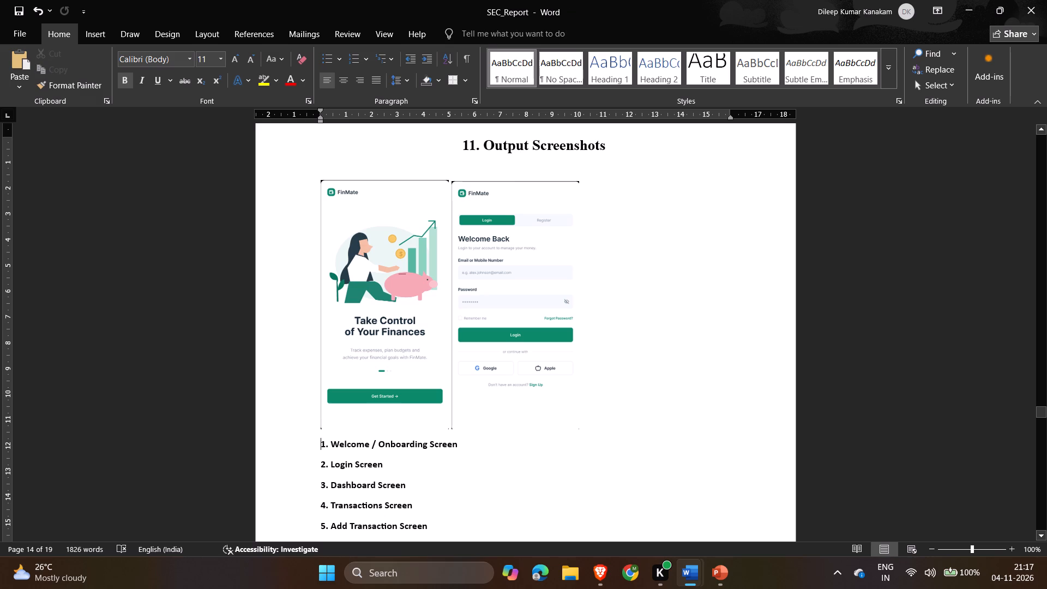
{"action": "left_click", "coordinate": [449, 410]}
{"action": "key", "text": "Tab"}
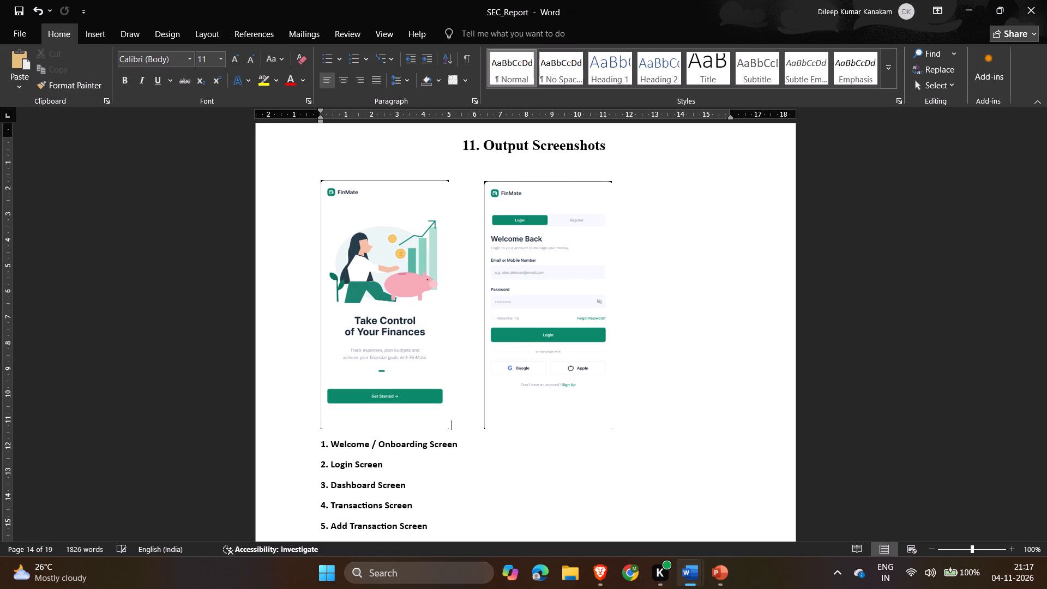
{"action": "left_click", "coordinate": [650, 312]}
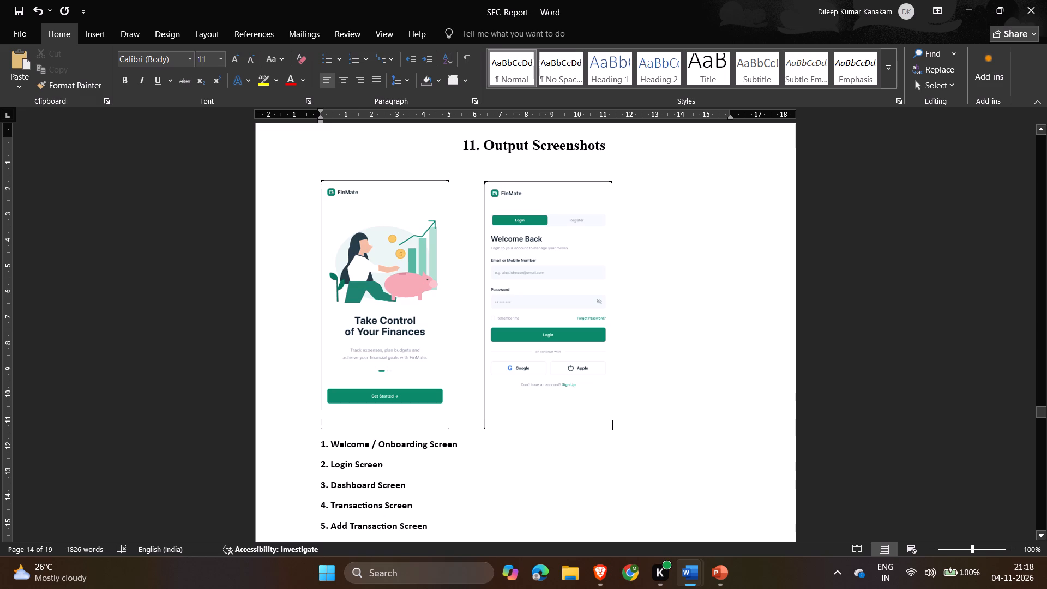
{"action": "key", "text": "Tab"}
{"action": "key", "text": "space"}
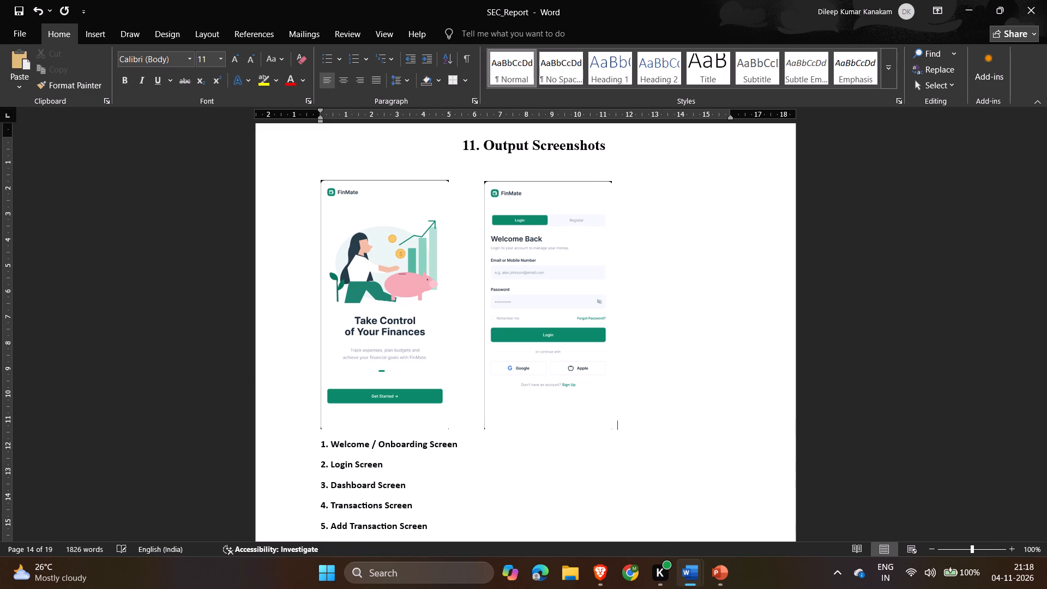
Copy the Dashboard screen image from slide 8 of the PowerPoint presentation and paste it after the Login image in SEC_Report.
{"action": "key", "text": "alt+Tab"}
{"action": "left_click", "coordinate": [755, 302]}
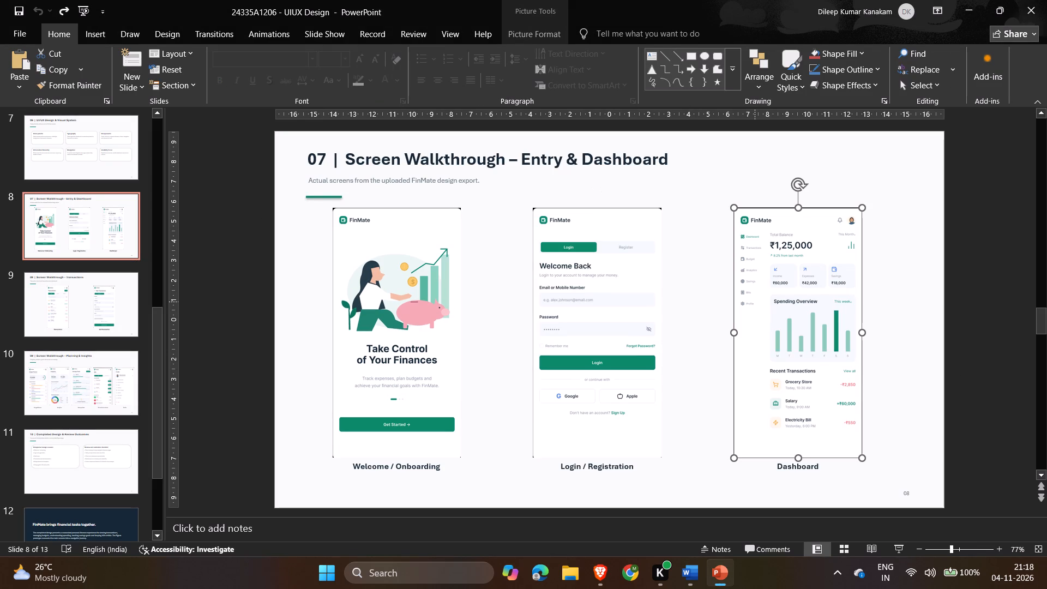
{"action": "key", "text": "ctrl+c"}
{"action": "key", "text": "alt+Tab"}
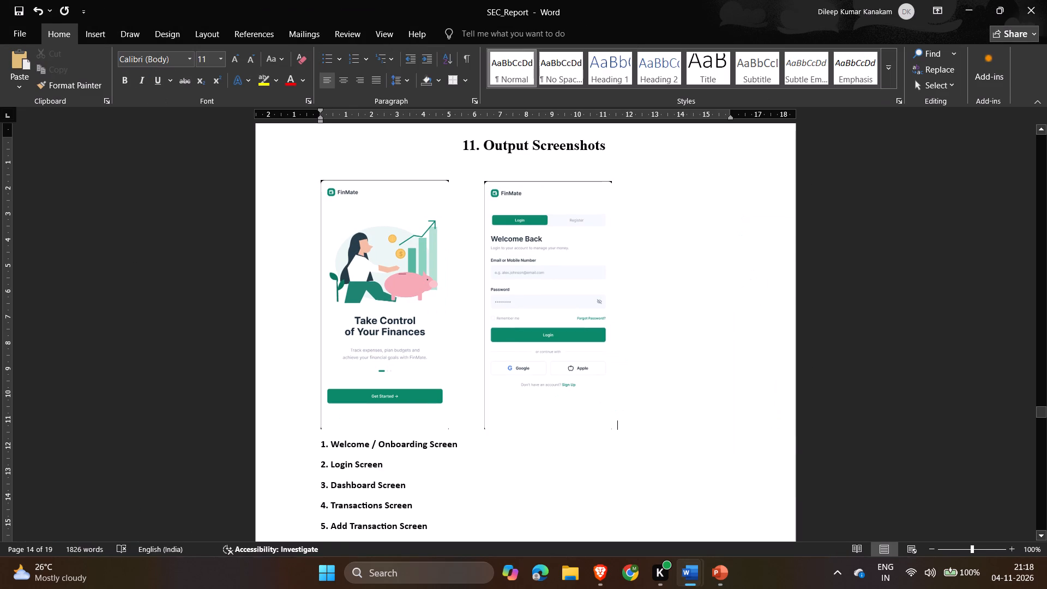
{"action": "key", "text": "ctrl+v"}
Shrink the pasted Dashboard image to about 4.2 cm wide so it fits on the same line as the Welcome and Login images.
{"action": "left_click", "coordinate": [440, 286]}
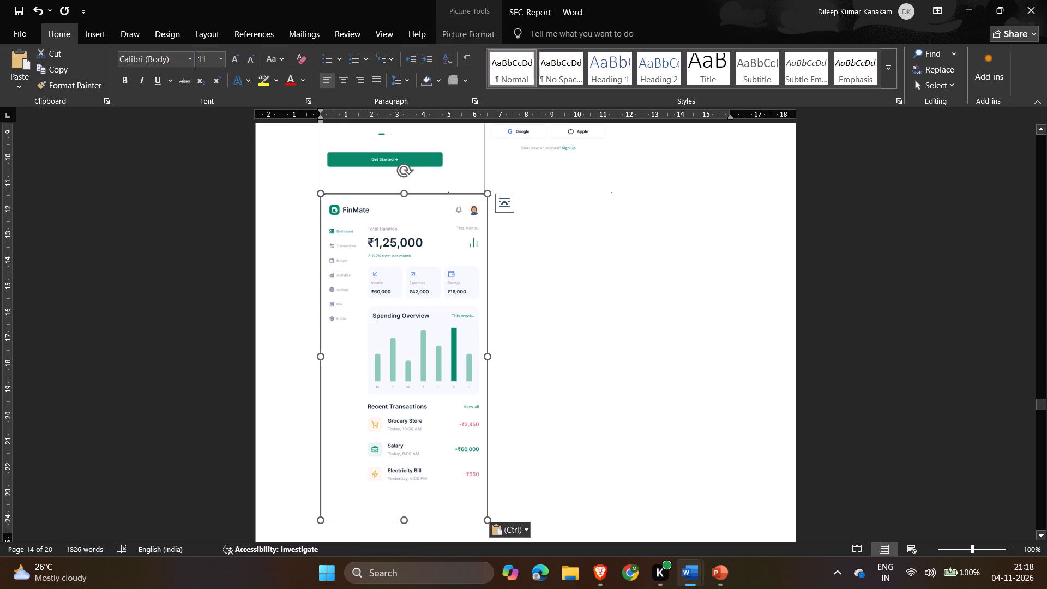
{"action": "left_click_drag", "start_coordinate": [486, 191], "coordinate": [390, 253]}
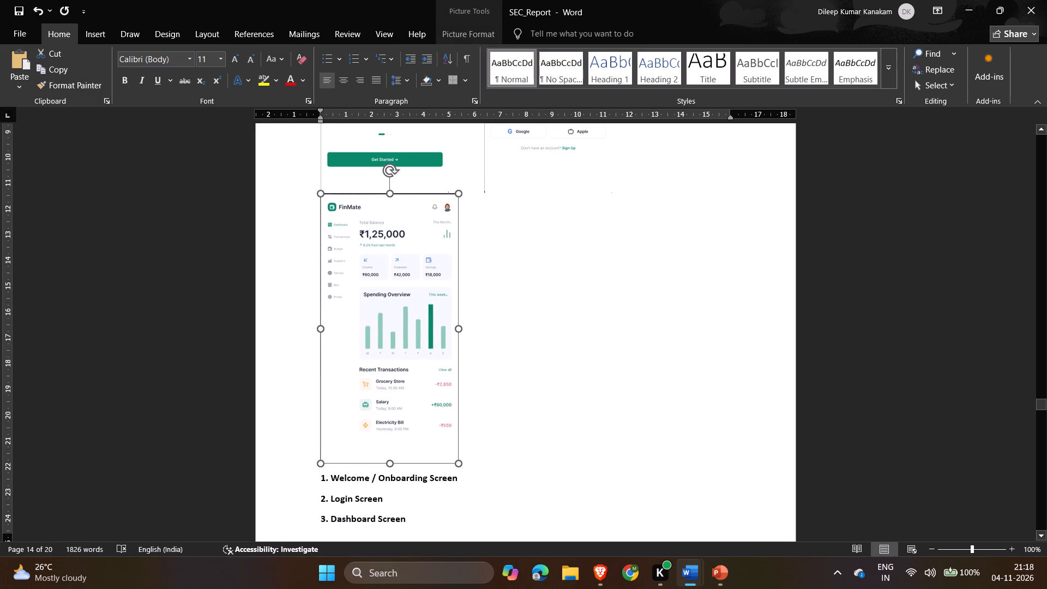
{"action": "left_click_drag", "start_coordinate": [390, 253], "coordinate": [313, 267]}
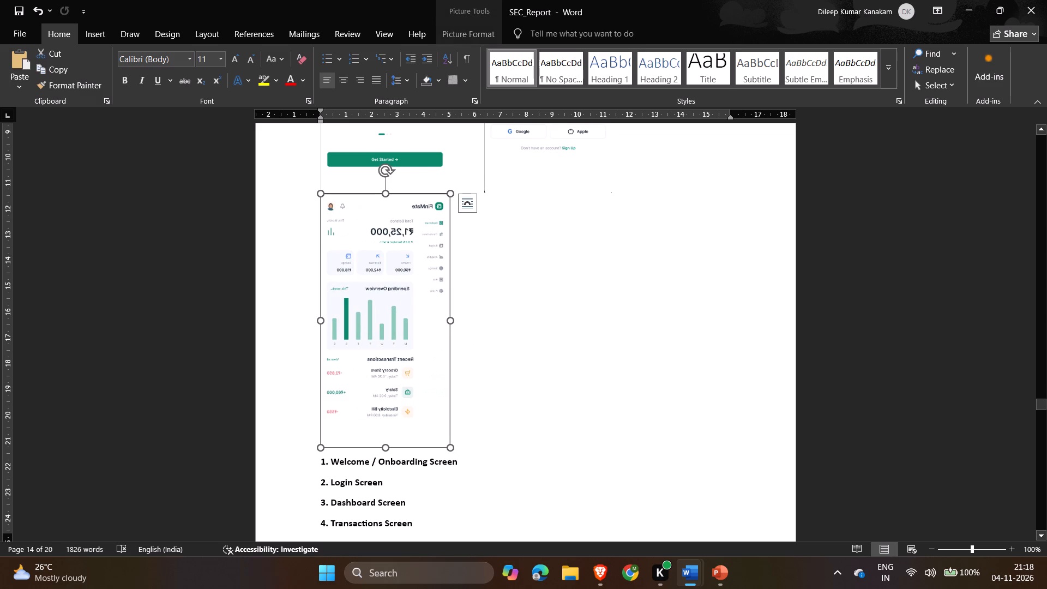
{"action": "left_click_drag", "start_coordinate": [449, 450], "coordinate": [422, 402]}
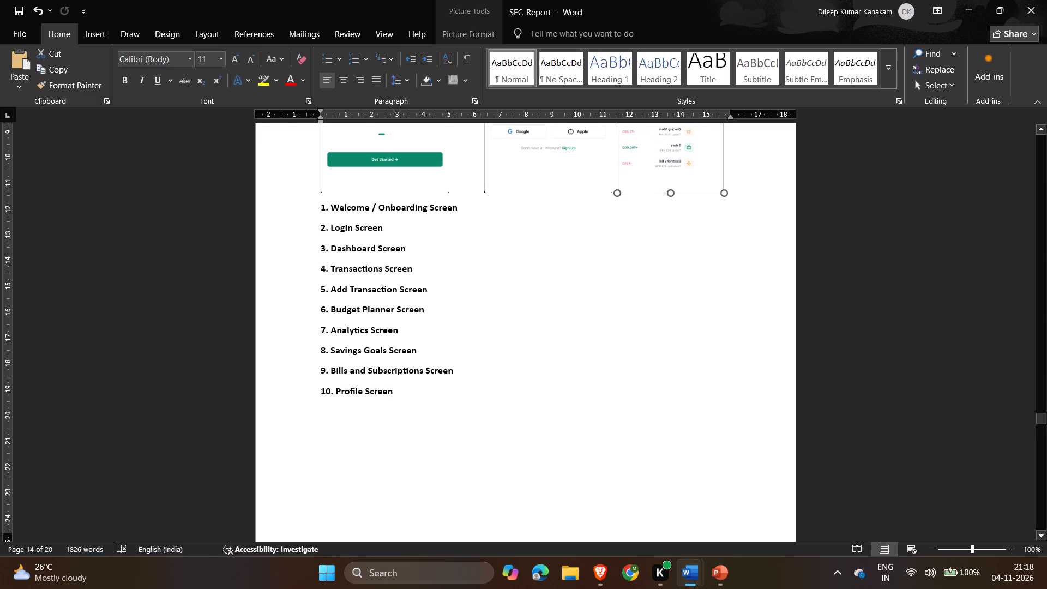
{"action": "left_click_drag", "start_coordinate": [422, 402], "coordinate": [422, 404]}
{"action": "scroll", "coordinate": [519, 389], "scroll_direction": "up", "scroll_amount": 1}
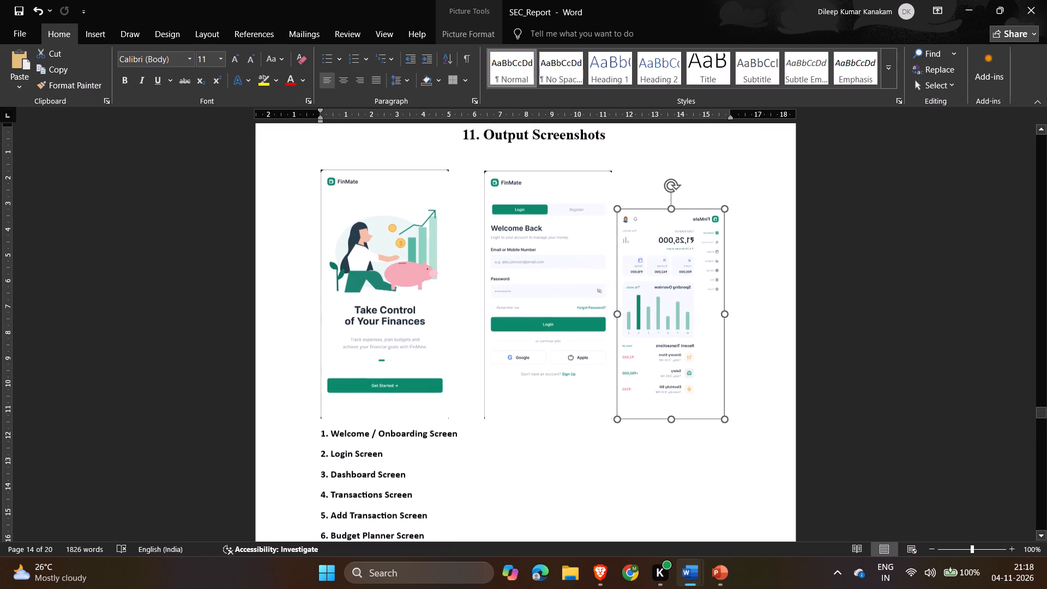
Replace the tab gap between the Welcome and Login images with five spaces.
{"action": "left_click", "coordinate": [473, 278]}
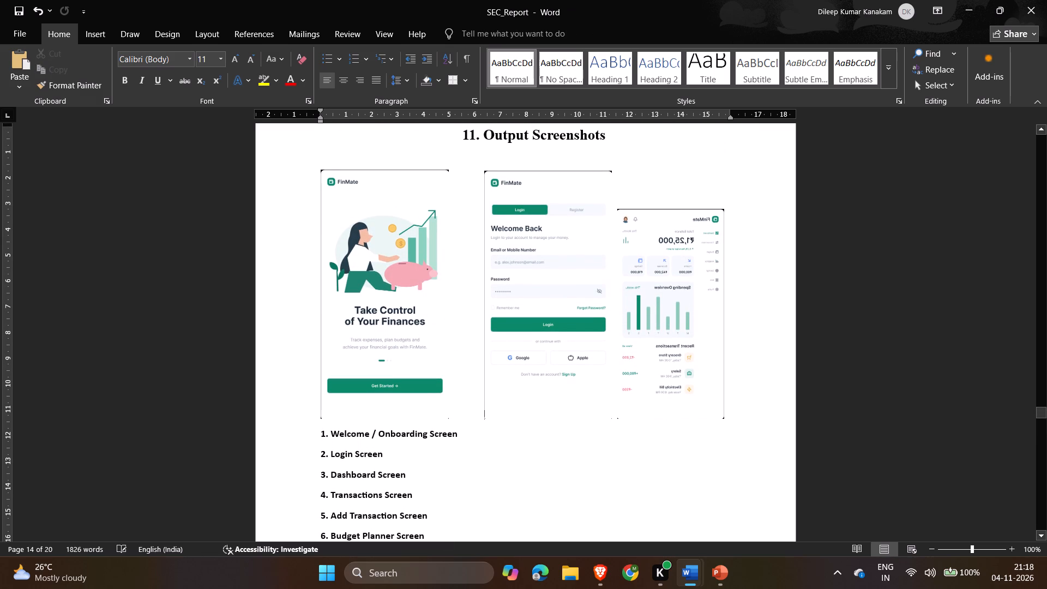
{"action": "key", "text": "BackSpace"}
{"action": "key", "text": "space"}
{"action": "key", "text": "space"}
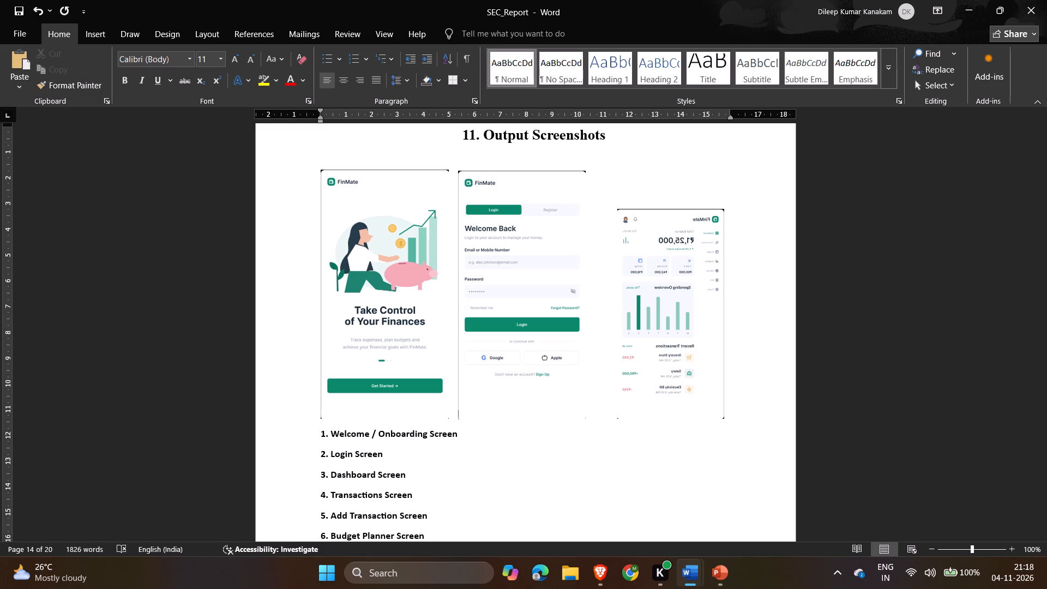
{"action": "key", "text": "BackSpace"}
{"action": "key", "text": "BackSpace"}
{"action": "key", "text": "BackSpace"}
{"action": "key", "text": "BackSpace"}
{"action": "key", "text": "BackSpace"}
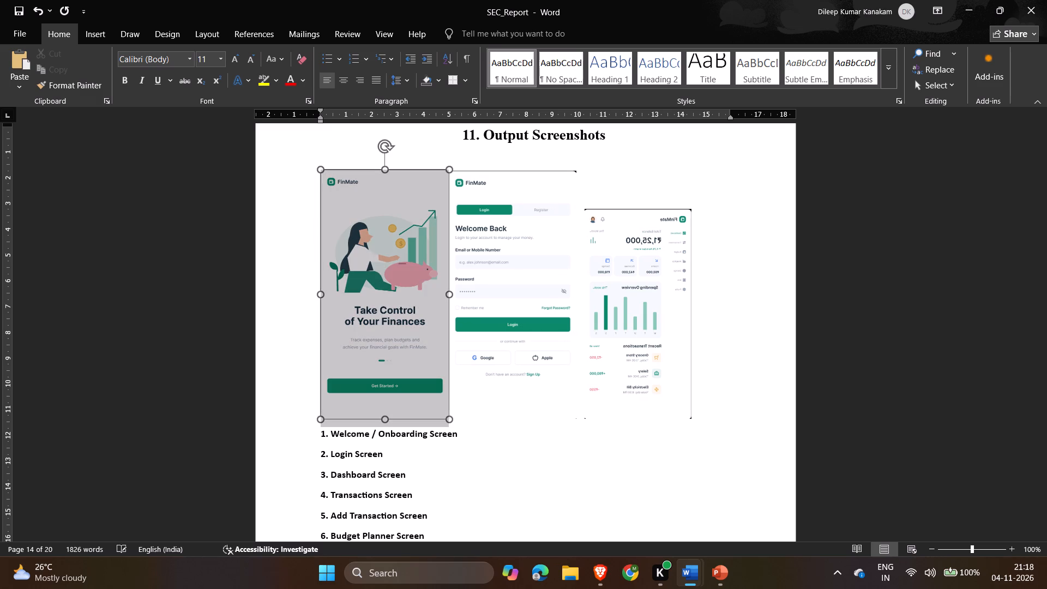
{"action": "key", "text": "ctrl+z"}
{"action": "key", "text": "BackSpace"}
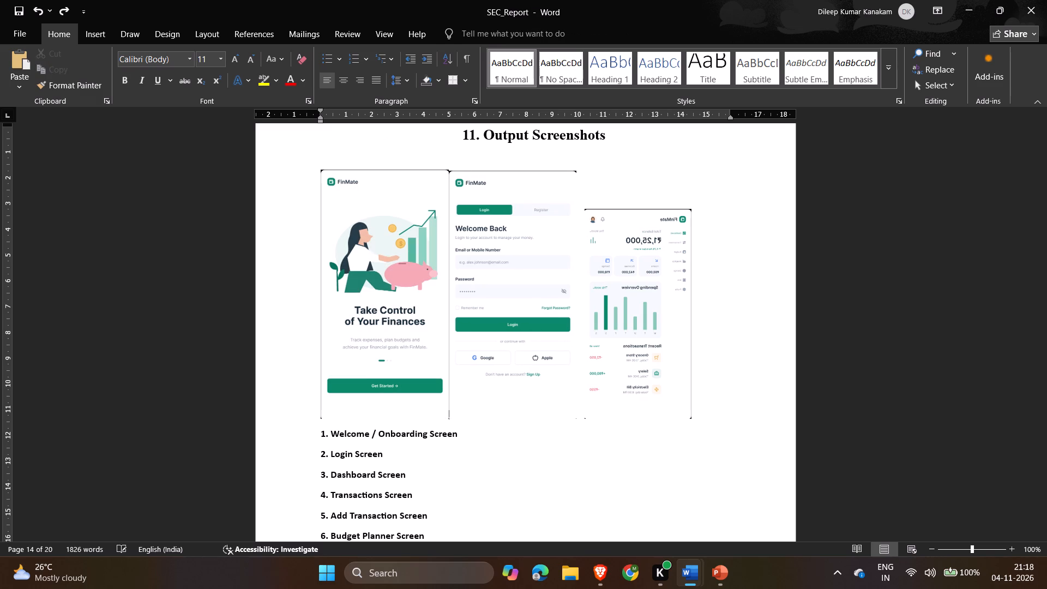
{"action": "key", "text": "space"}
{"action": "key", "text": "space"}
{"action": "key", "text": "space"}
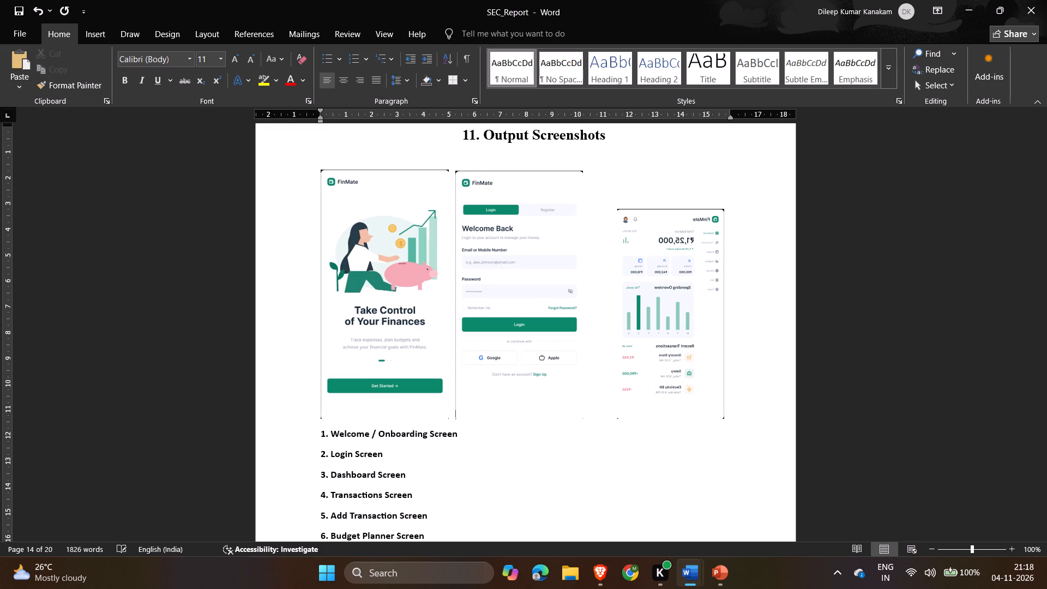
{"action": "key", "text": "space"}
{"action": "key", "text": "space"}
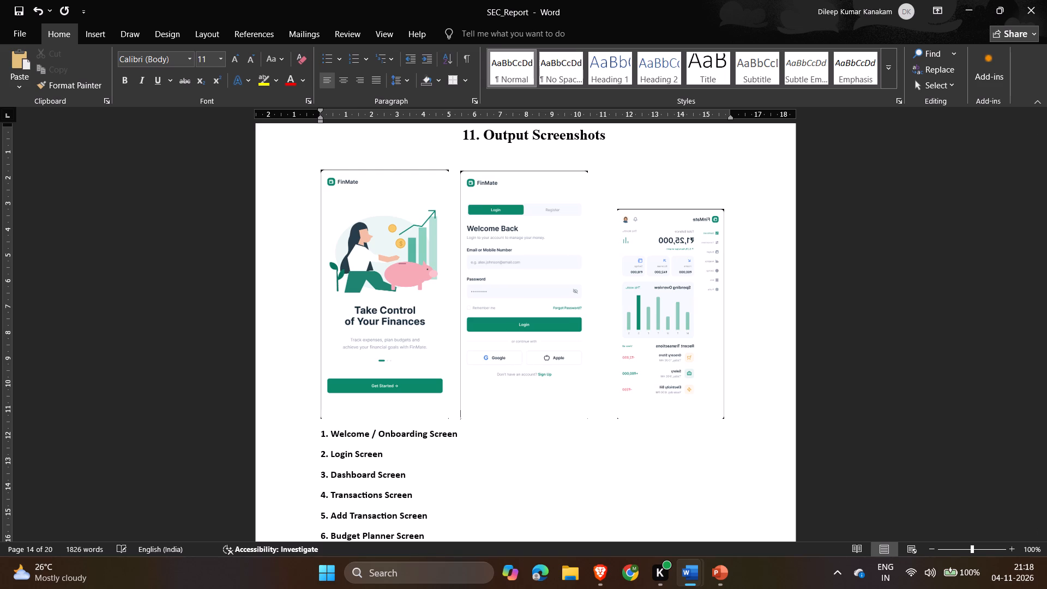
Enlarge the Dashboard image slightly to about 4.4 cm wide, keeping it on the same line as the other two images.
{"action": "left_click", "coordinate": [668, 242]}
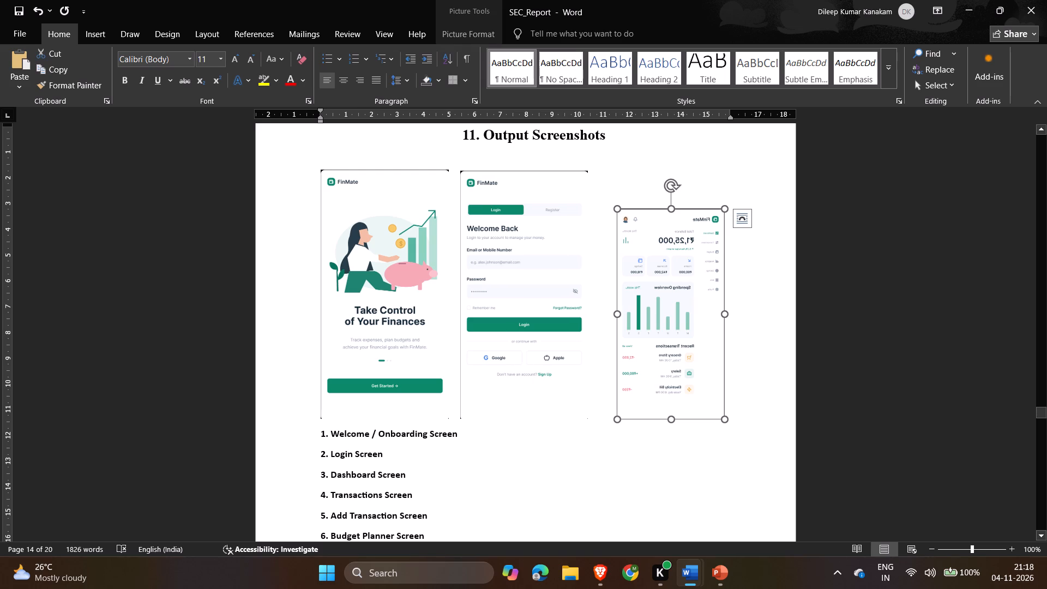
{"action": "left_click", "coordinate": [725, 212]}
{"action": "left_click_drag", "start_coordinate": [725, 210], "coordinate": [727, 184]}
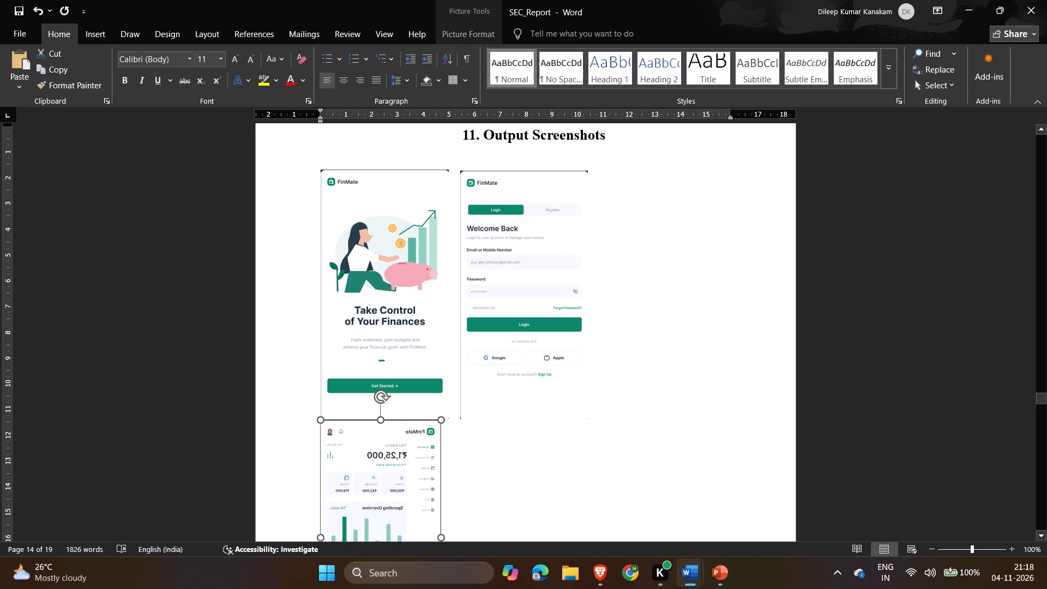
{"action": "left_click_drag", "start_coordinate": [727, 184], "coordinate": [703, 199]}
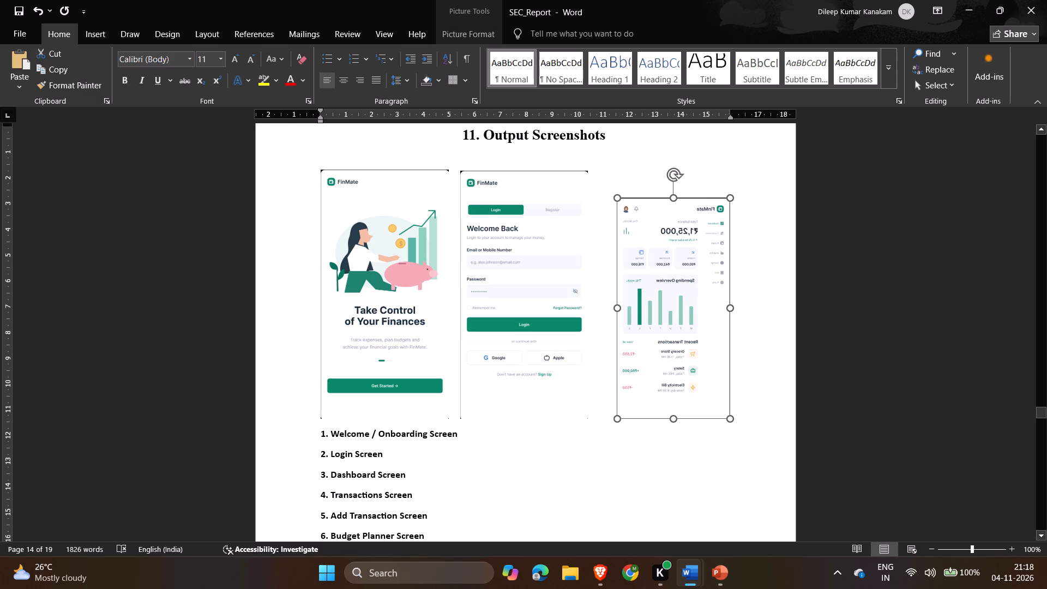
Remove the gap between the Login and Dashboard images in Output Screenshots.
{"action": "left_click", "coordinate": [608, 350]}
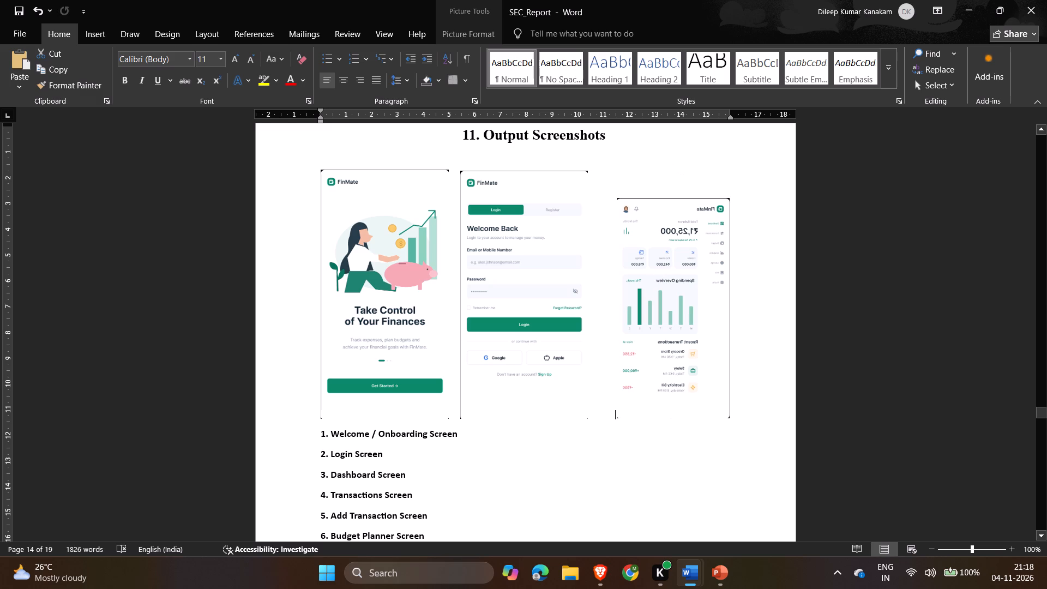
{"action": "key", "text": "BackSpace"}
{"action": "key", "text": "BackSpace"}
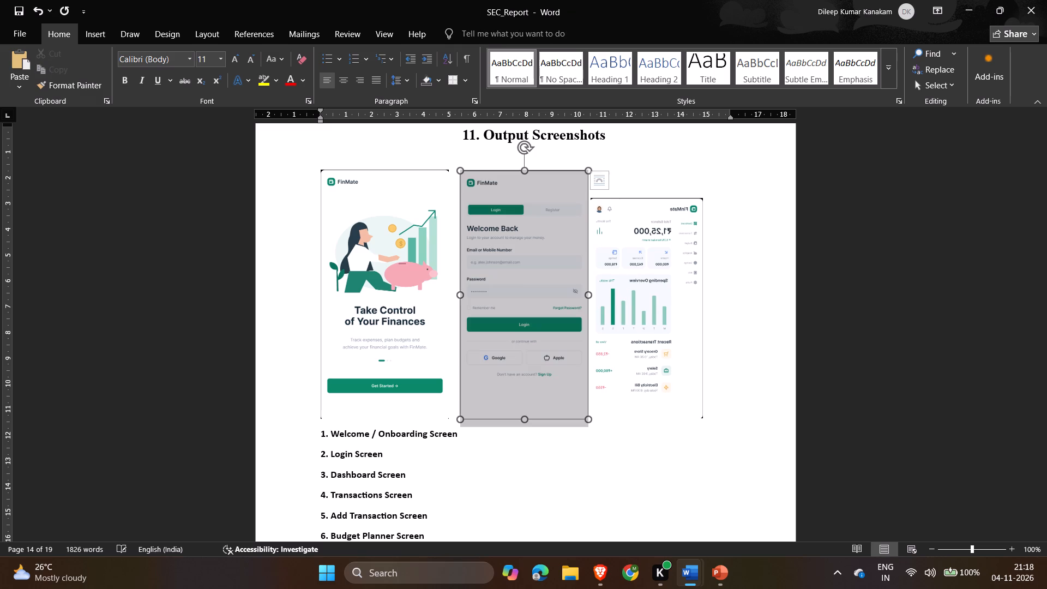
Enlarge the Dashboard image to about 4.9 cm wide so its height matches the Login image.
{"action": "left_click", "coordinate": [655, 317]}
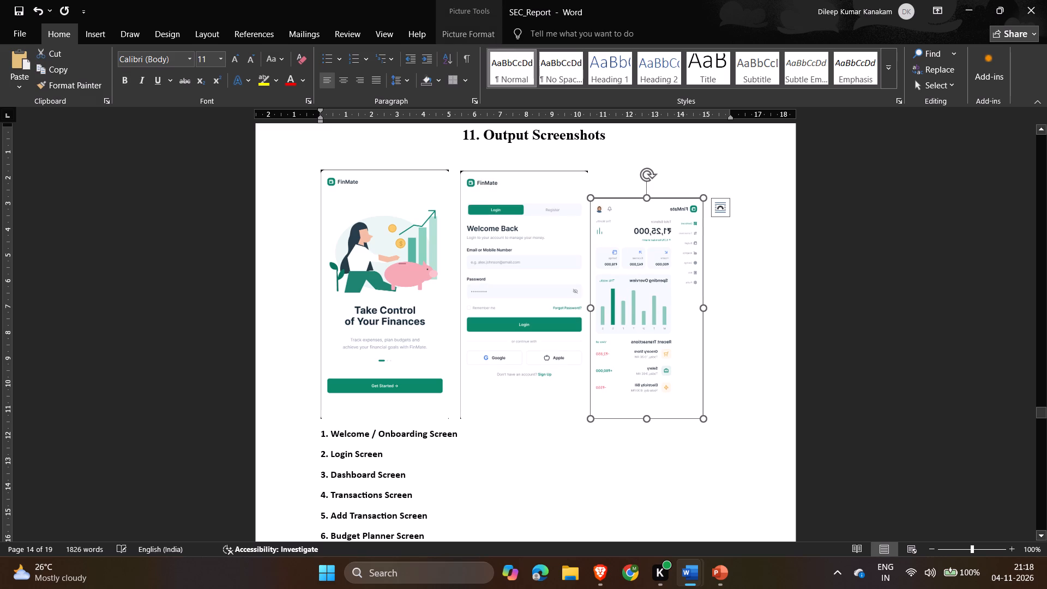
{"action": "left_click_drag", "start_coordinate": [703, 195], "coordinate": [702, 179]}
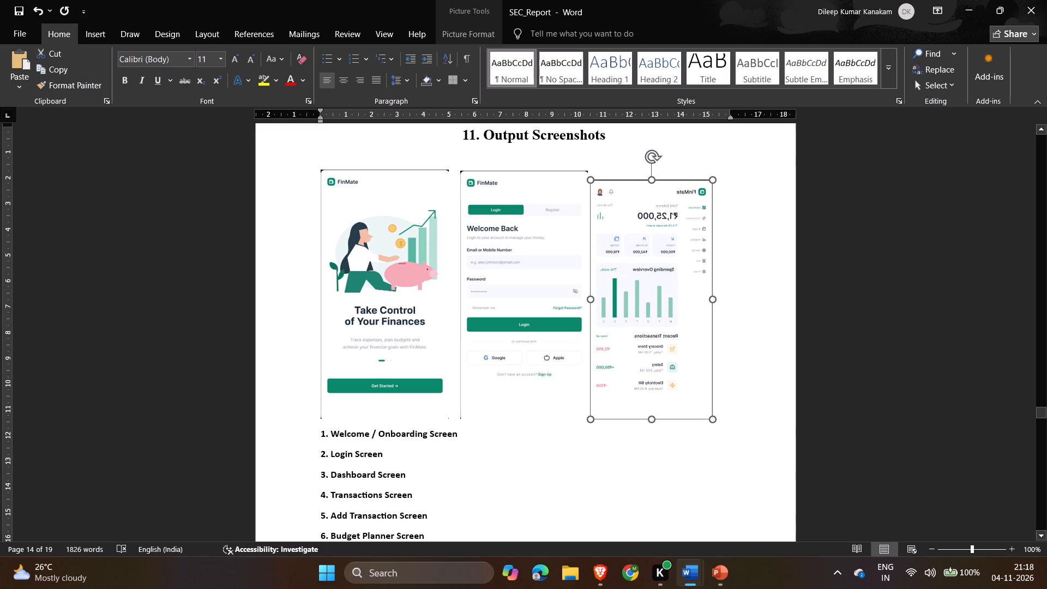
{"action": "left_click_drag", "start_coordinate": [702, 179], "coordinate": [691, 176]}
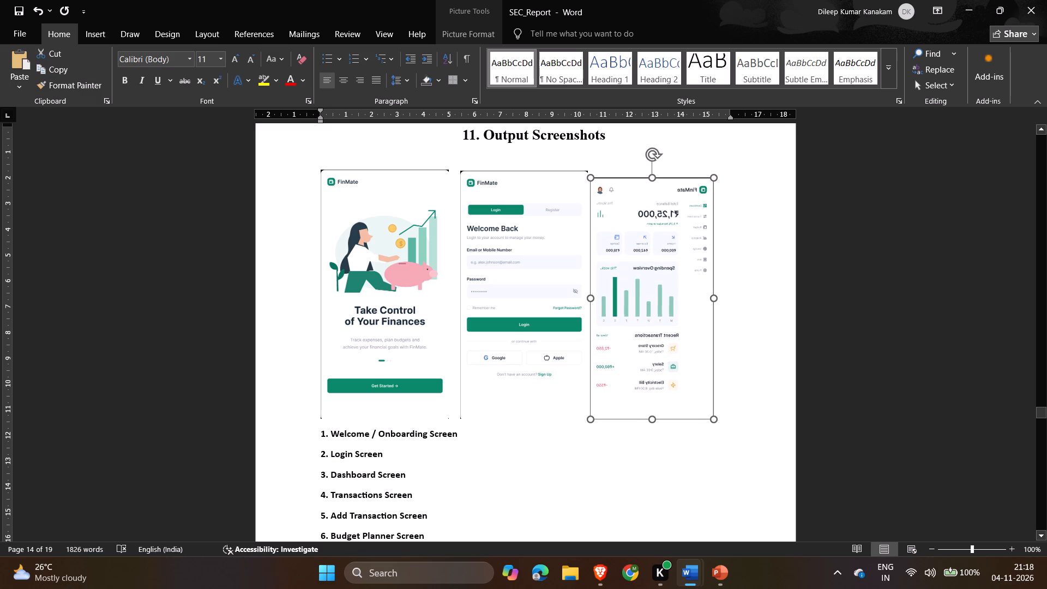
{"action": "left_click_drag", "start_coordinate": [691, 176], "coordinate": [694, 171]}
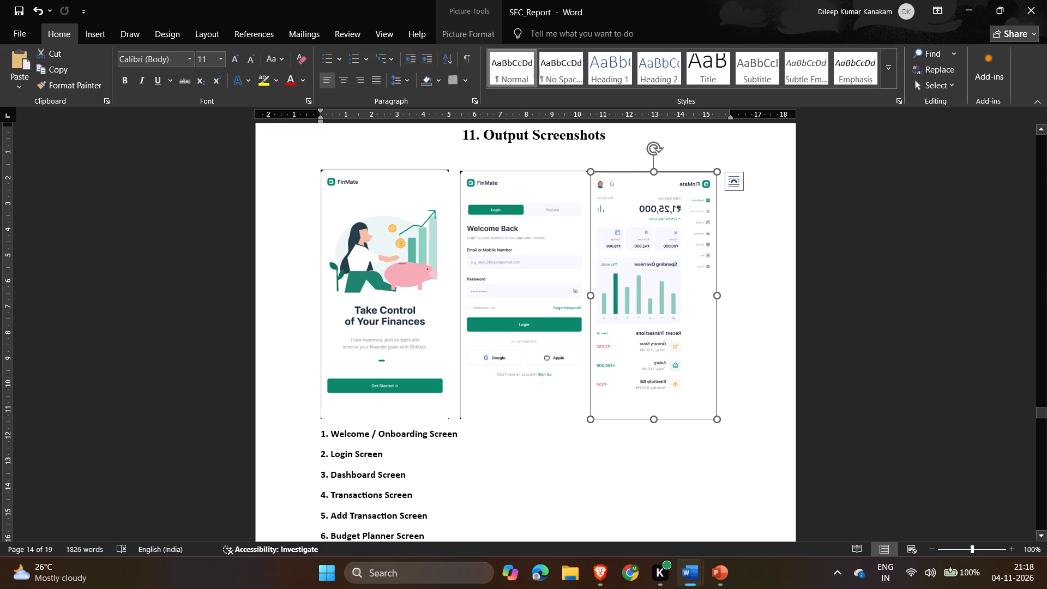
Insert five spaces between the Login and Dashboard images.
{"action": "left_click", "coordinate": [552, 468]}
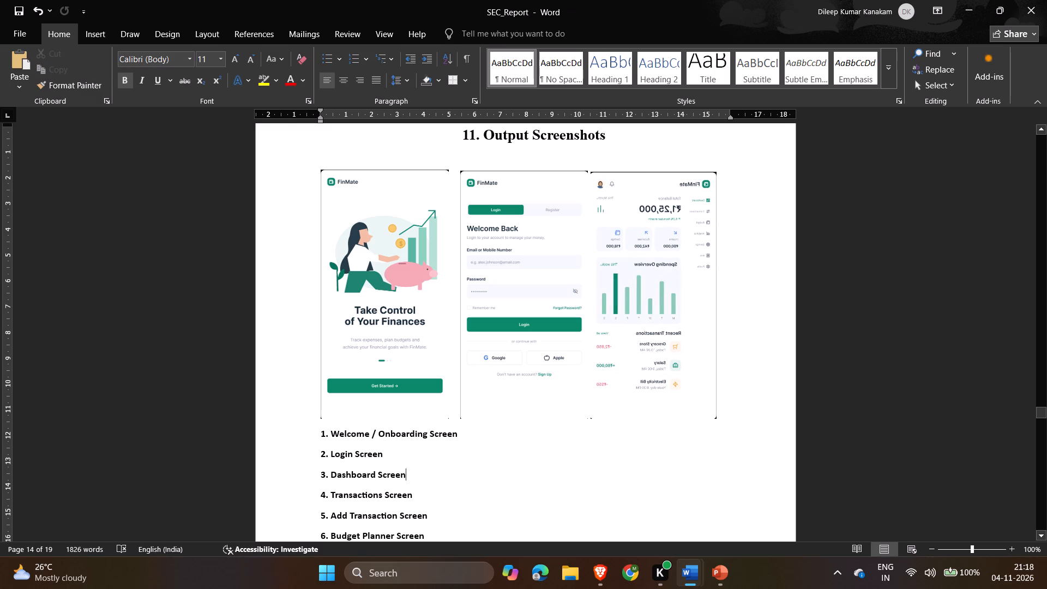
{"action": "left_click", "coordinate": [589, 404]}
{"action": "key", "text": "space"}
{"action": "key", "text": "space"}
{"action": "key", "text": "space"}
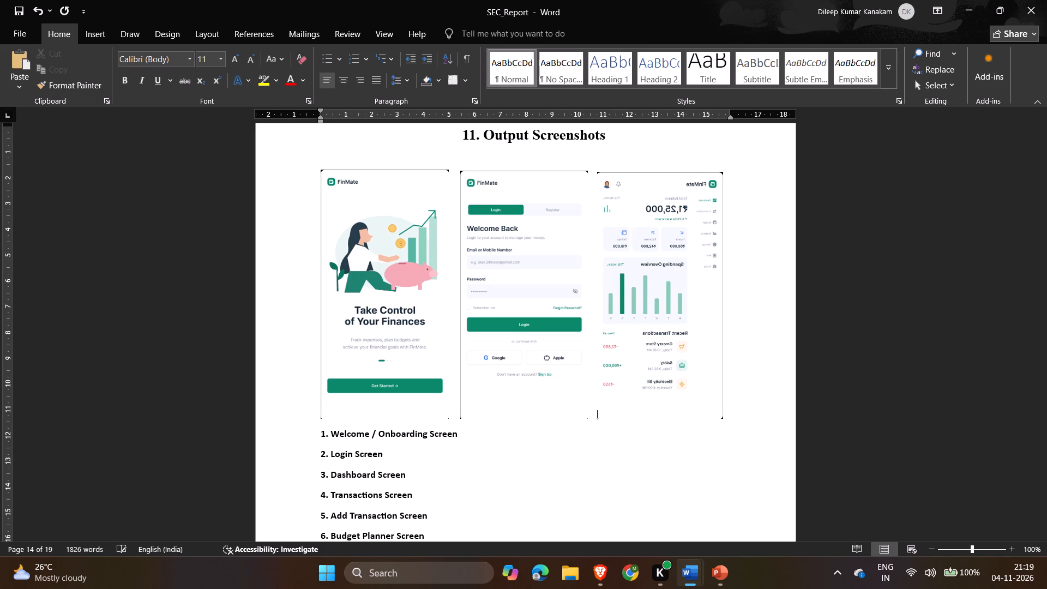
{"action": "key", "text": "space"}
{"action": "key", "text": "space"}
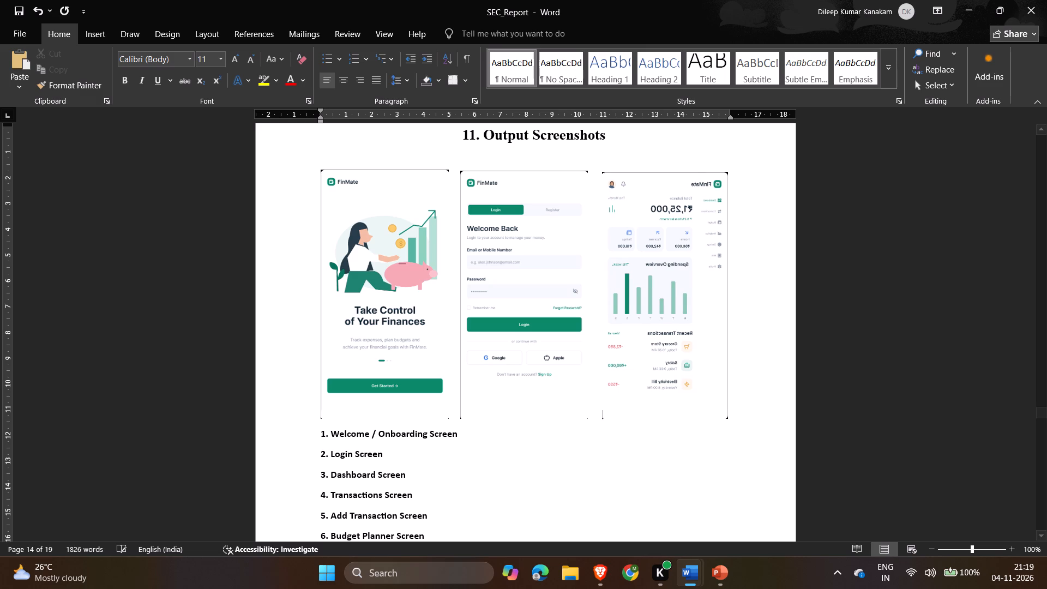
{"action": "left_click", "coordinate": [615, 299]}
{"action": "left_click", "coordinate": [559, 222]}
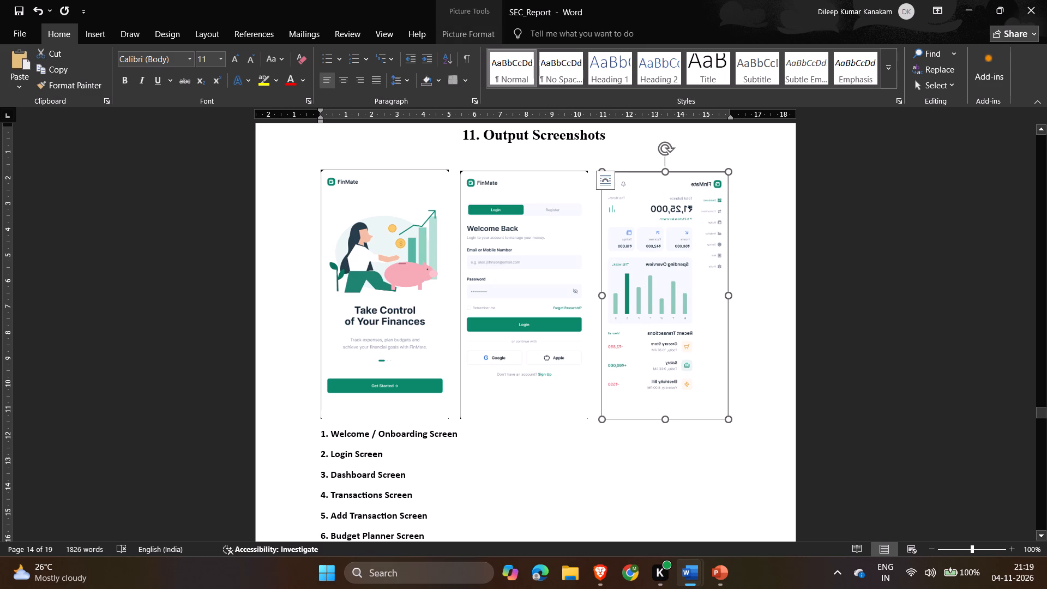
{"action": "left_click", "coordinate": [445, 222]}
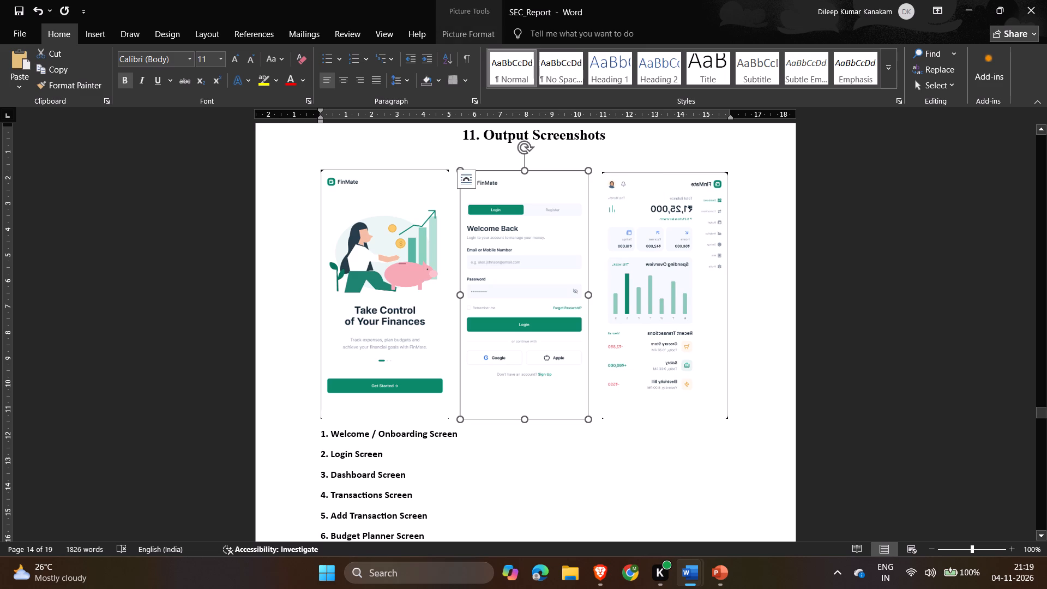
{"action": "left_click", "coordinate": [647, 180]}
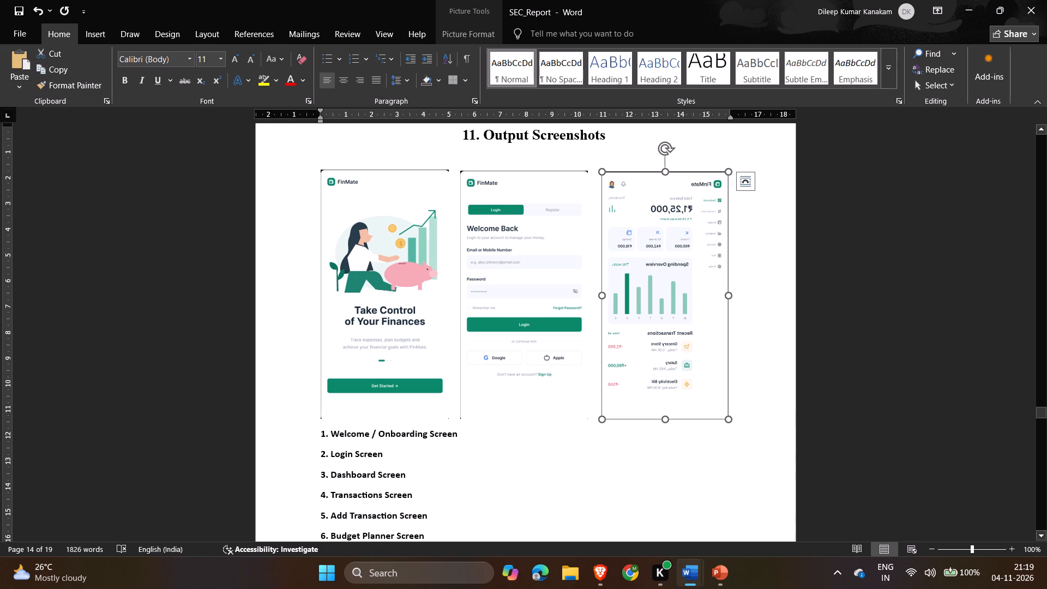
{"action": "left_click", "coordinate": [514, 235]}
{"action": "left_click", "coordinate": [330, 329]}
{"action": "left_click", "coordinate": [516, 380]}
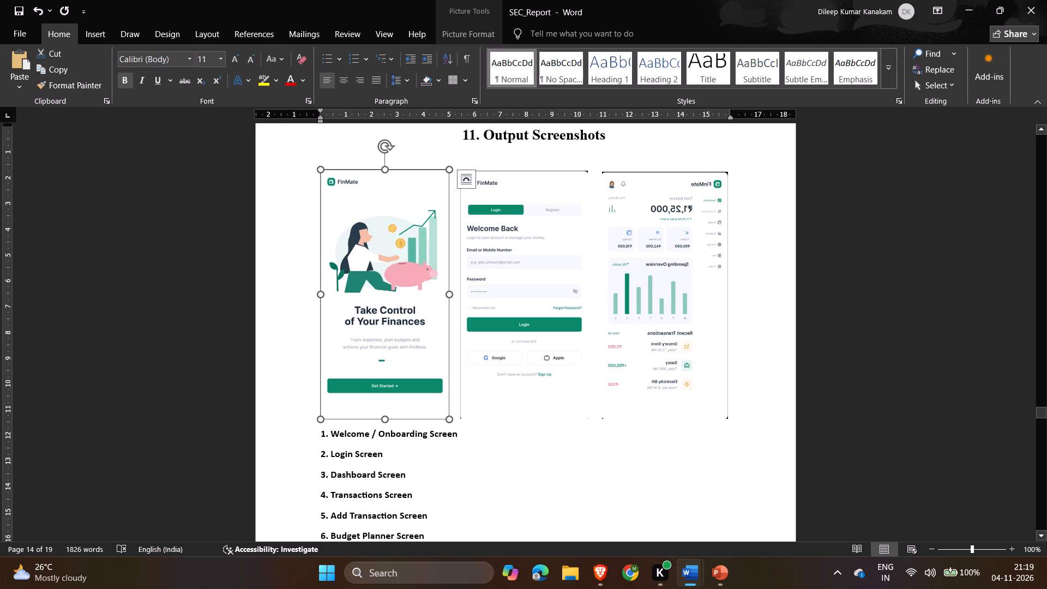
Apply the rounded-corner bevel picture style with a soft shadow to the Welcome image.
{"action": "left_click", "coordinate": [350, 299]}
{"action": "left_click", "coordinate": [474, 29]}
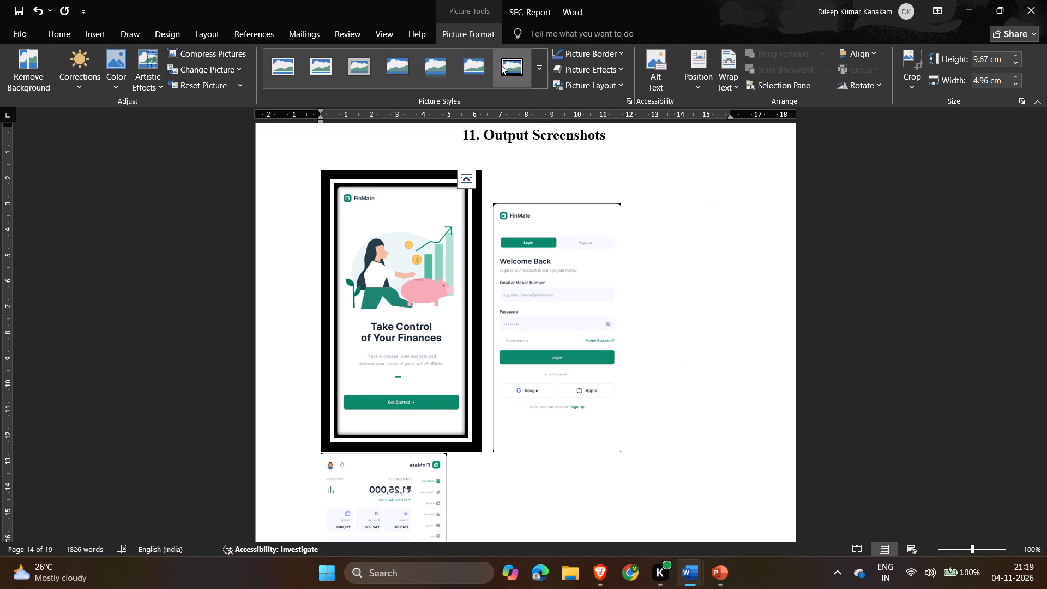
{"action": "left_click", "coordinate": [541, 69]}
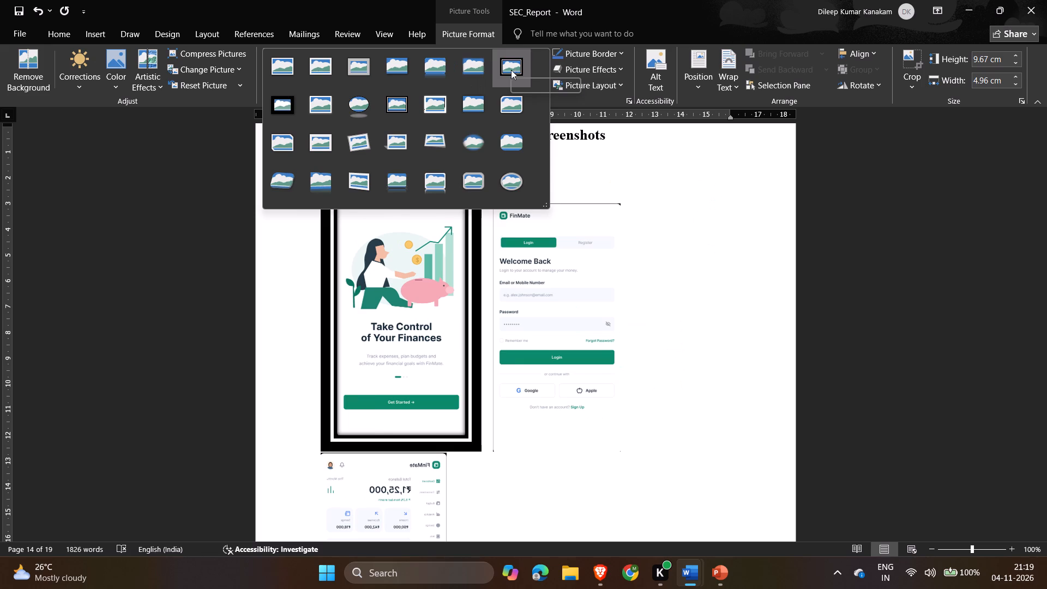
{"action": "left_click", "coordinate": [507, 129]}
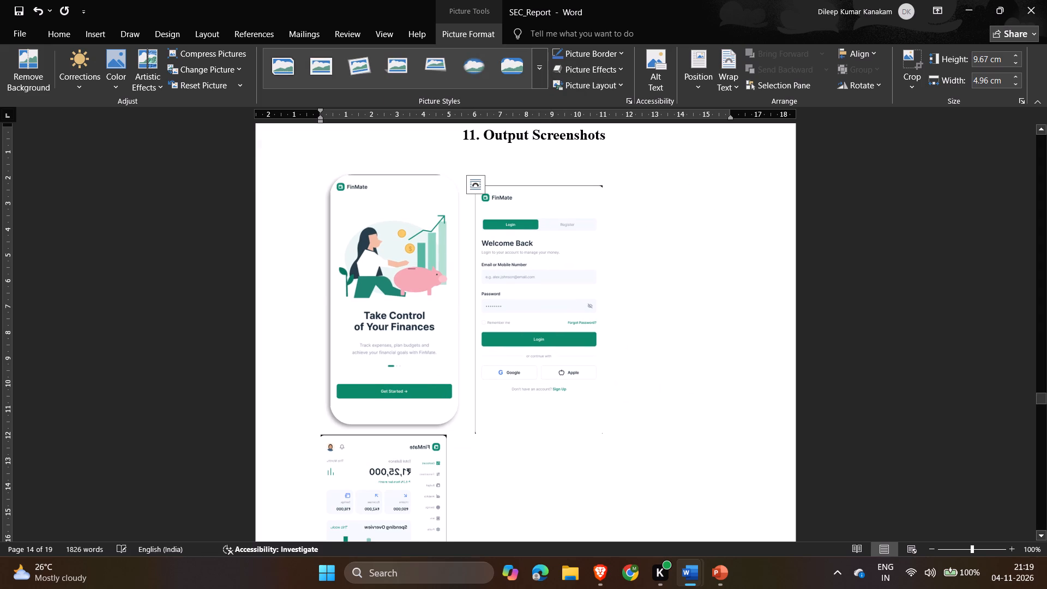
{"action": "left_click", "coordinate": [714, 294]}
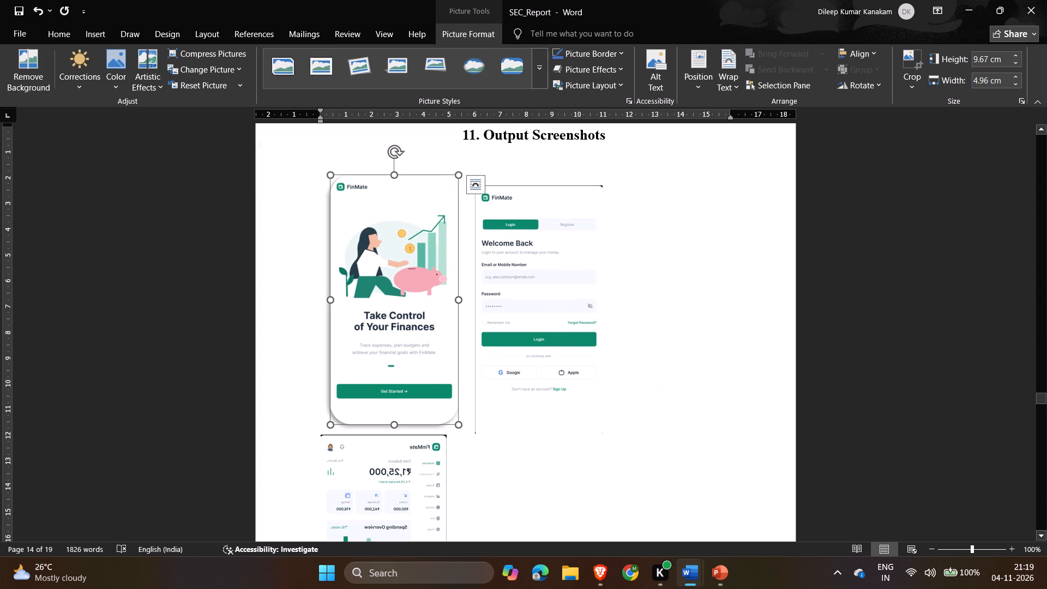
Apply the same rounded-corner bevel picture style to the Login image.
{"action": "left_click", "coordinate": [513, 253]}
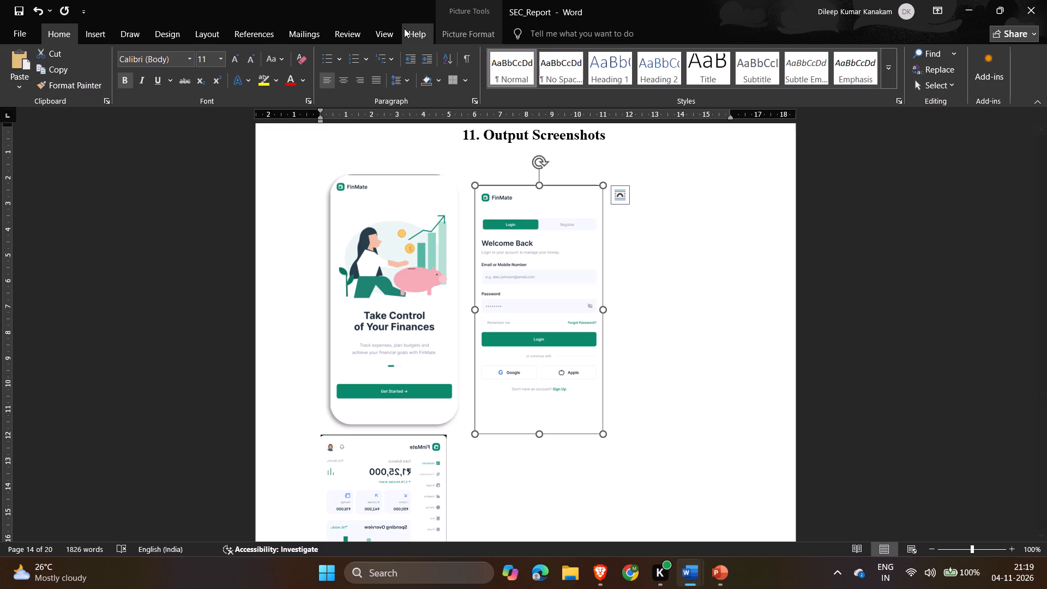
{"action": "left_click", "coordinate": [458, 27]}
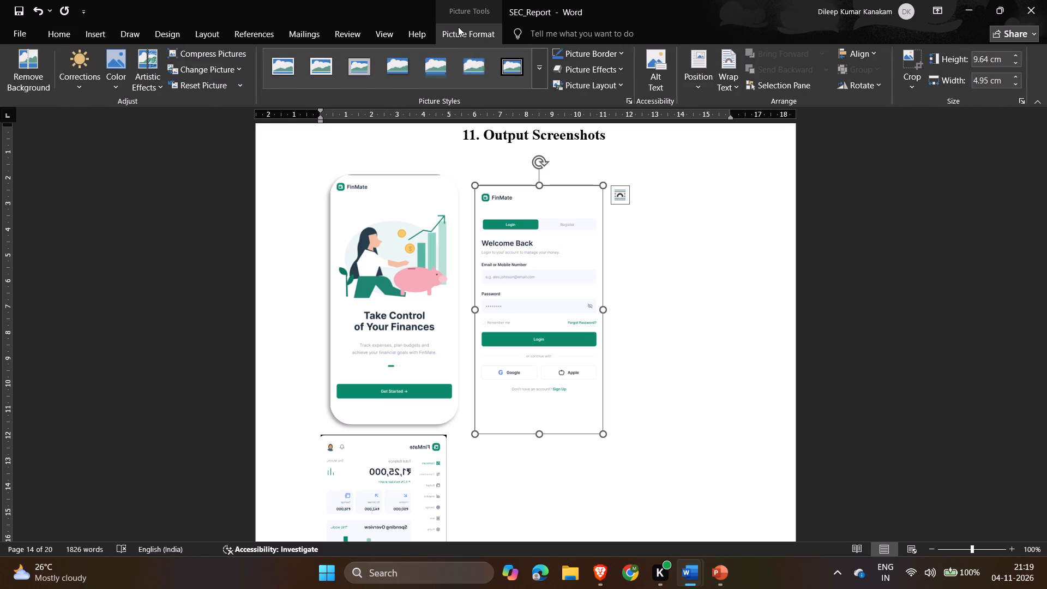
{"action": "left_click", "coordinate": [538, 75]}
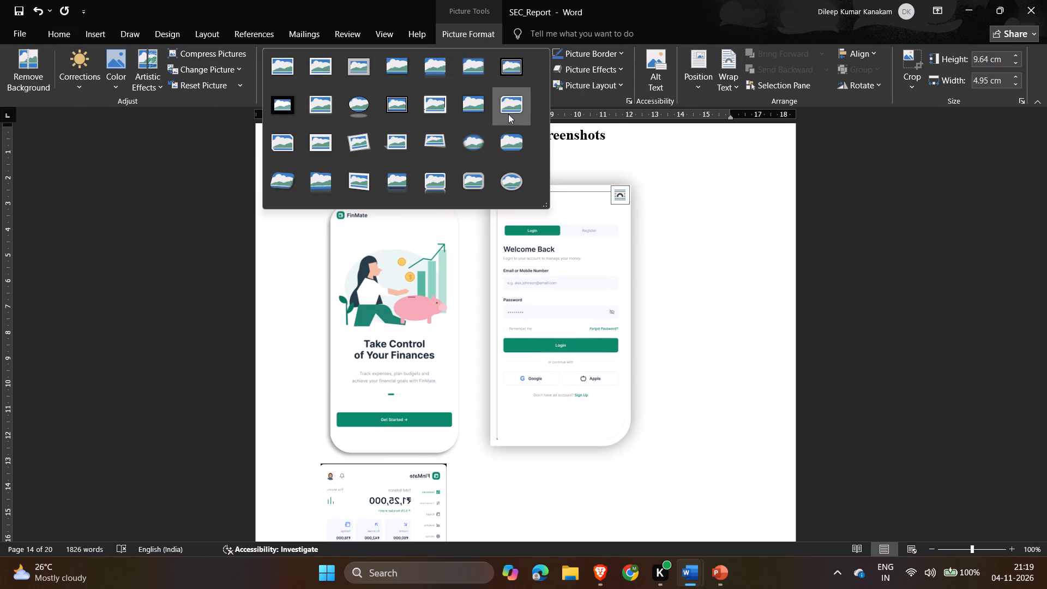
{"action": "left_click", "coordinate": [503, 145]}
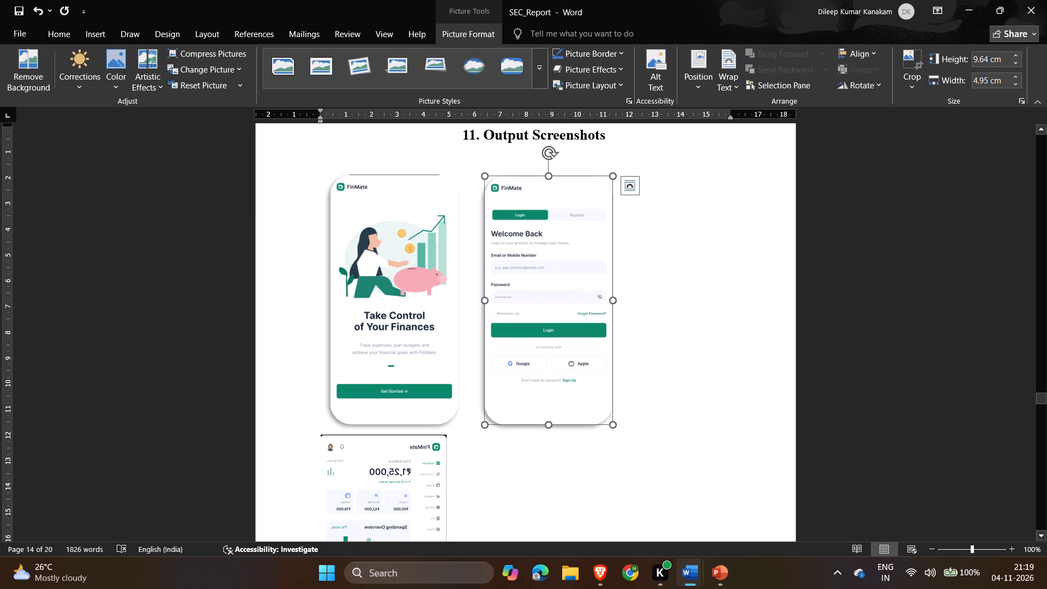
Delete the spaces between the Welcome and Login images to bring them closer together.
{"action": "left_click", "coordinate": [472, 330]}
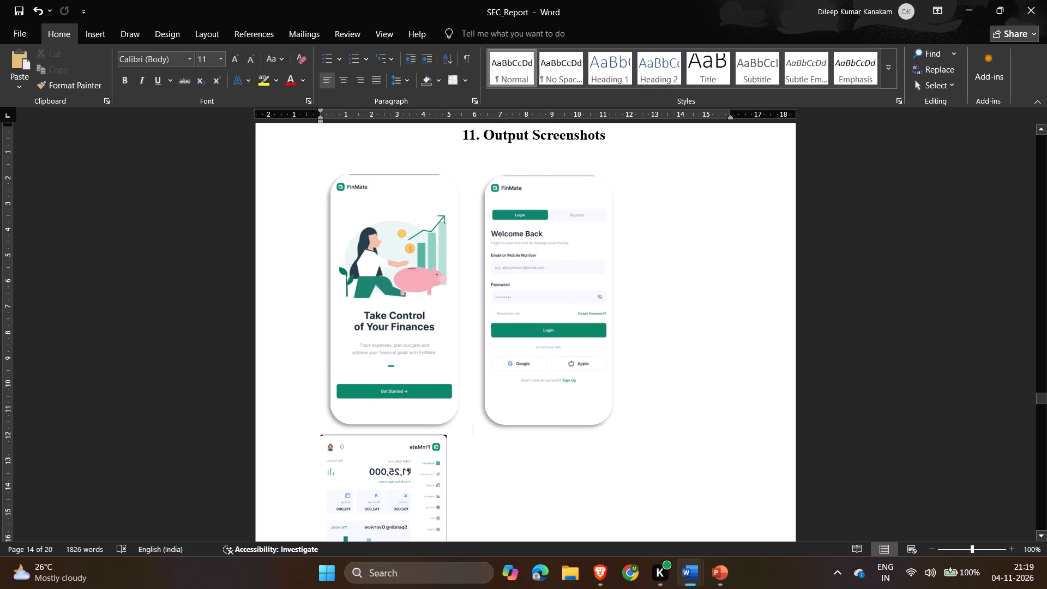
{"action": "key", "text": "Right"}
{"action": "key", "text": "Right"}
{"action": "key", "text": "Left"}
{"action": "key", "text": "BackSpace"}
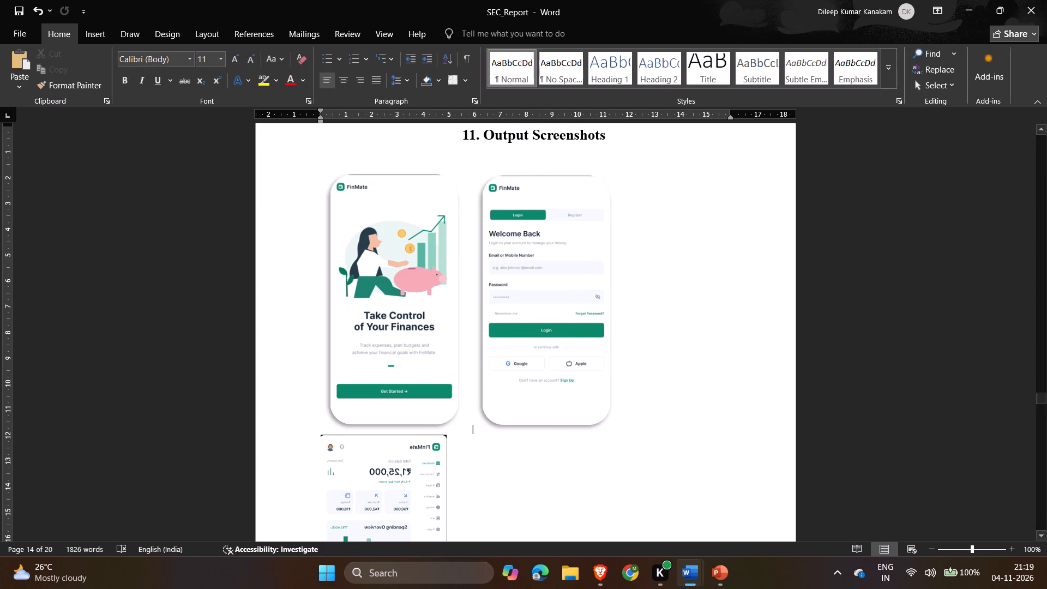
{"action": "key", "text": "BackSpace"}
{"action": "key", "text": "BackSpace"}
{"action": "key", "text": "BackSpace"}
{"action": "key", "text": "BackSpace"}
{"action": "key", "text": "BackSpace"}
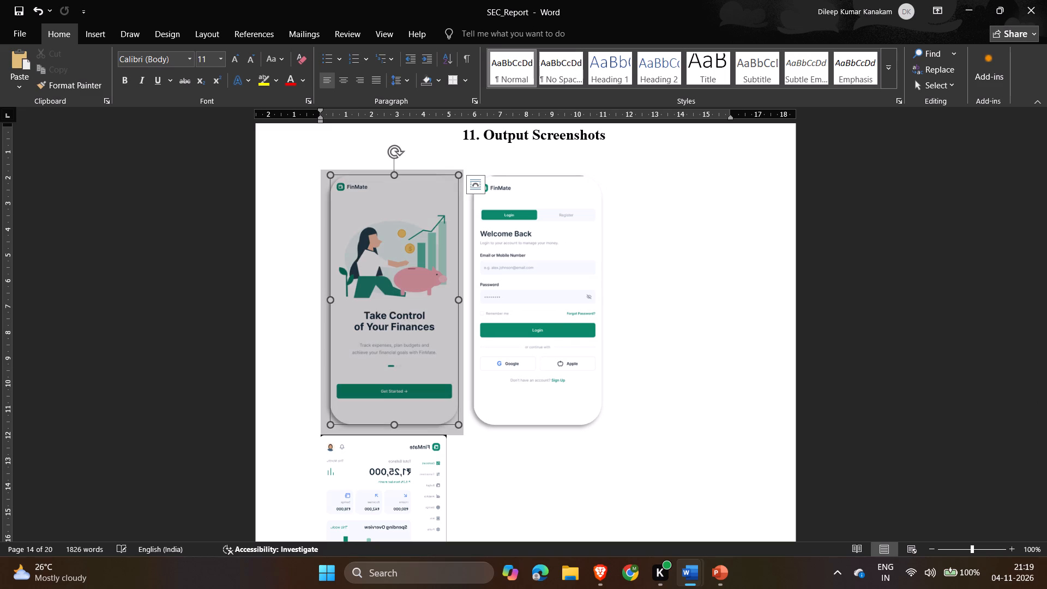
{"action": "left_click", "coordinate": [668, 329]}
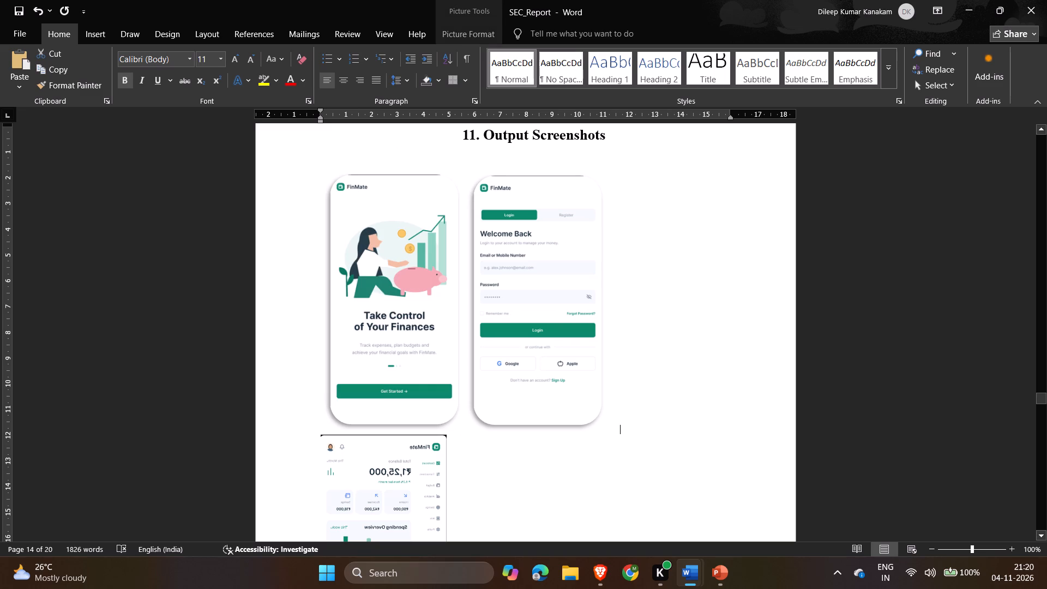
Delete the mirrored Dashboard image below the Welcome image.
{"action": "left_click", "coordinate": [412, 445]}
{"action": "scroll", "coordinate": [412, 445], "scroll_direction": "down", "scroll_amount": 2}
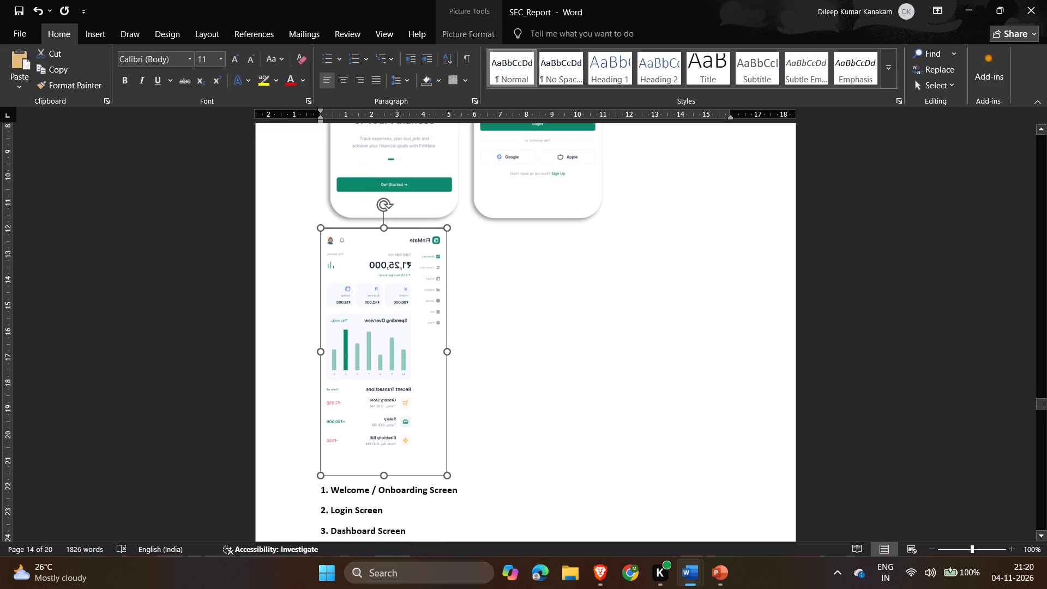
{"action": "left_click", "coordinate": [388, 203]}
{"action": "left_click_drag", "start_coordinate": [388, 203], "coordinate": [385, 211]}
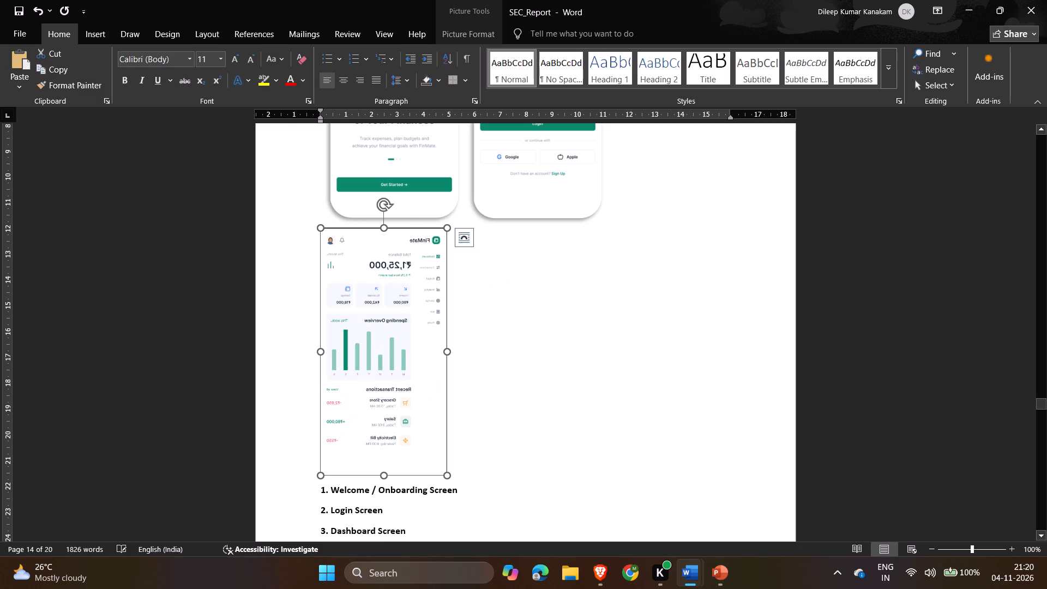
{"action": "left_click_drag", "start_coordinate": [369, 284], "coordinate": [386, 282]}
{"action": "key", "text": "Delete"}
Copy the Dashboard image from slide 8 of the PowerPoint presentation again and paste it after the Login image in SEC_Report.
{"action": "key", "text": "alt+Tab"}
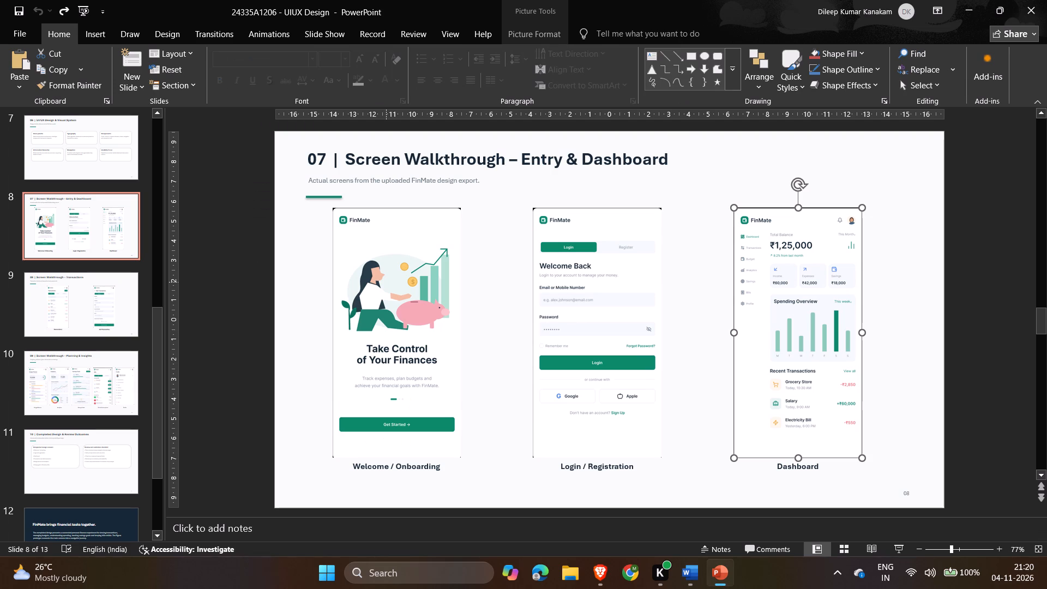
{"action": "key", "text": "ctrl+c"}
{"action": "key", "text": "alt+Tab"}
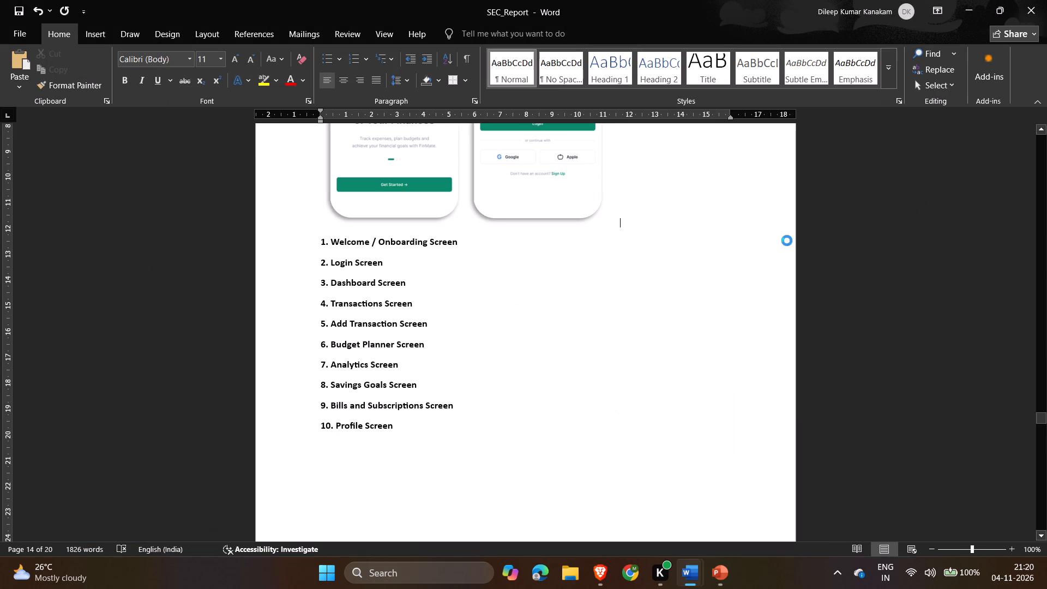
{"action": "key", "text": "ctrl+v"}
{"action": "scroll", "coordinate": [695, 262], "scroll_direction": "down", "scroll_amount": 1}
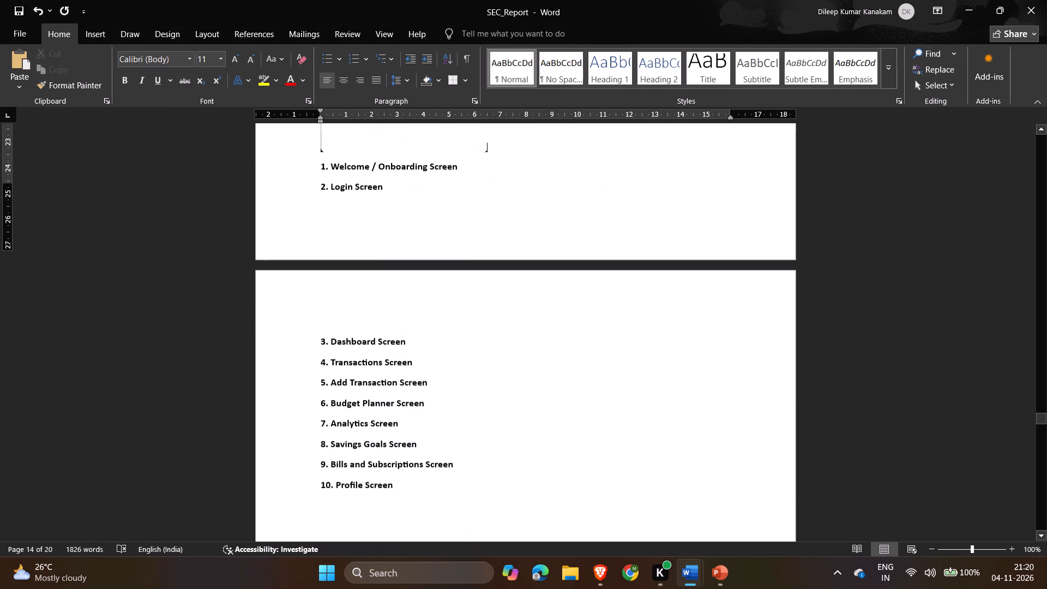
Copy the Login image's picture formatting onto the Dashboard image with Format Painter.
{"action": "scroll", "coordinate": [695, 262], "scroll_direction": "up", "scroll_amount": 5}
{"action": "scroll", "coordinate": [485, 182], "scroll_direction": "up", "scroll_amount": 1}
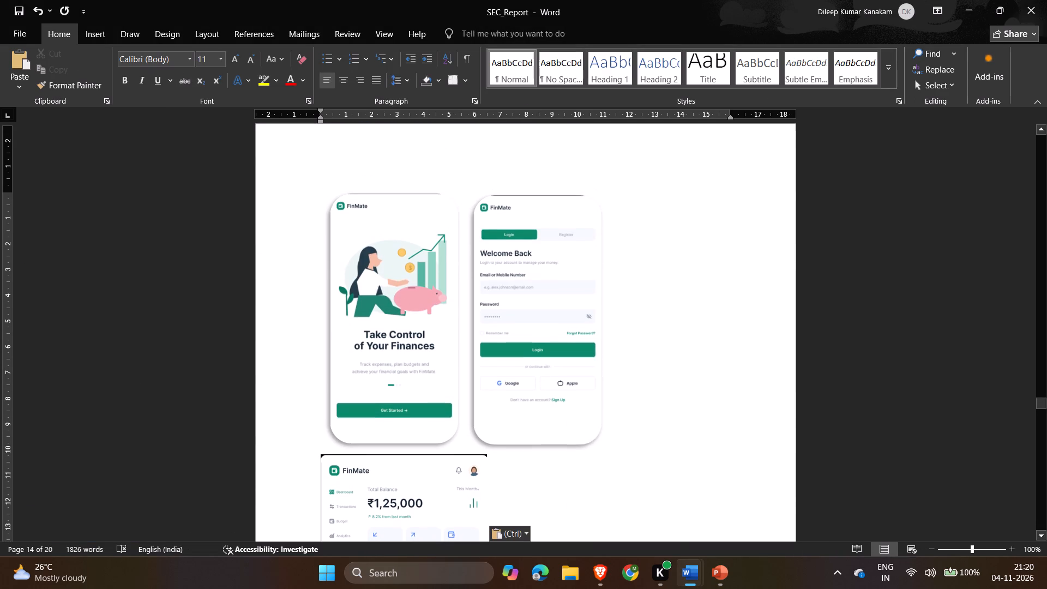
{"action": "right_click", "coordinate": [531, 267]}
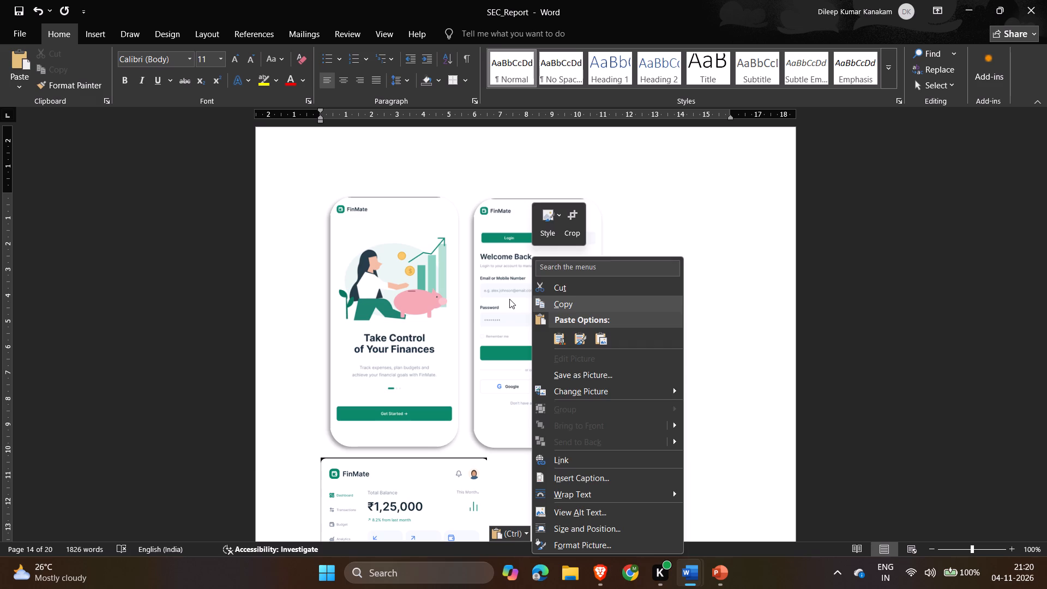
{"action": "left_click", "coordinate": [509, 299]}
{"action": "left_click", "coordinate": [93, 91]}
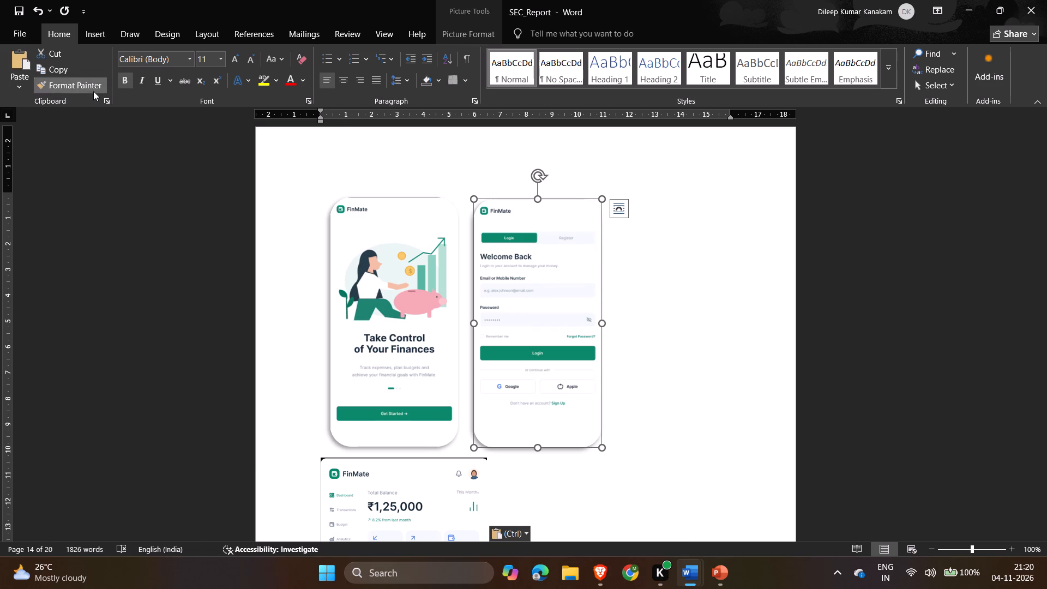
{"action": "scroll", "coordinate": [302, 248], "scroll_direction": "down", "scroll_amount": 3}
{"action": "left_click", "coordinate": [365, 291]}
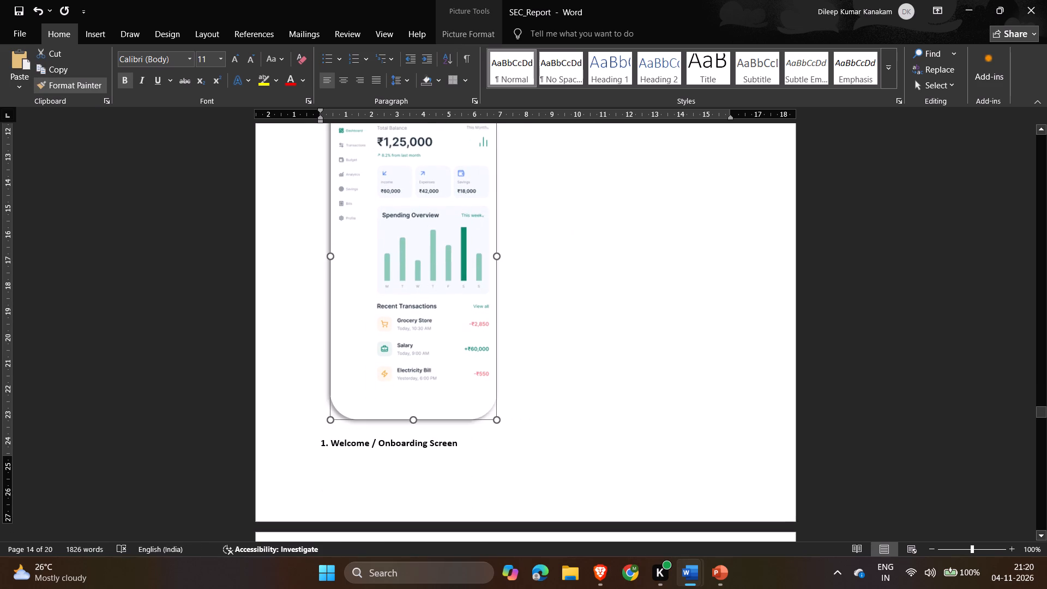
Set the Dashboard image's height to 9.64 cm, copied from the Login image.
{"action": "scroll", "coordinate": [462, 299], "scroll_direction": "up", "scroll_amount": 2}
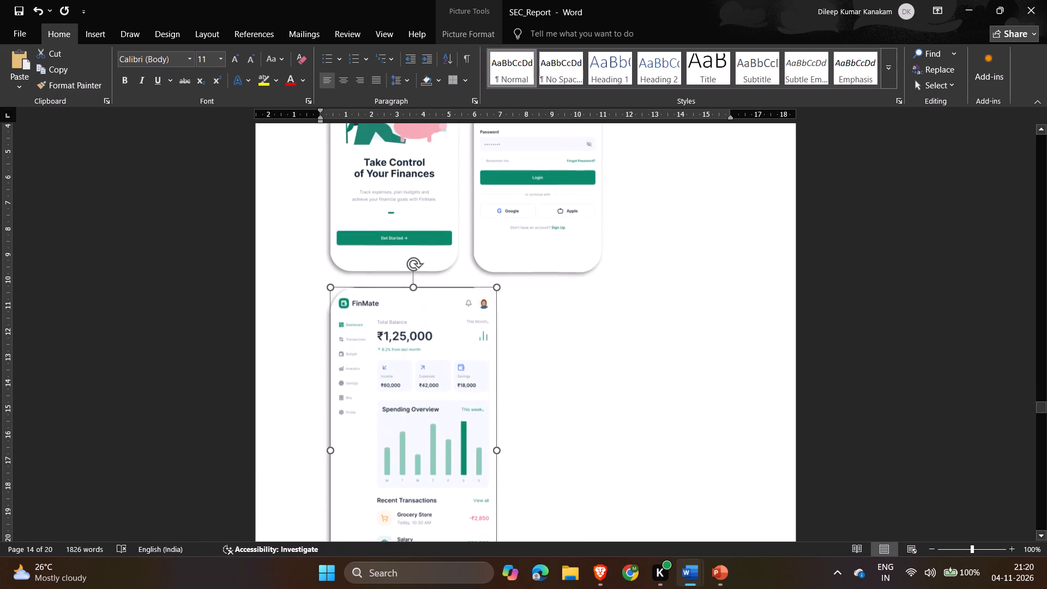
{"action": "left_click", "coordinate": [518, 230]}
{"action": "left_click", "coordinate": [515, 169]}
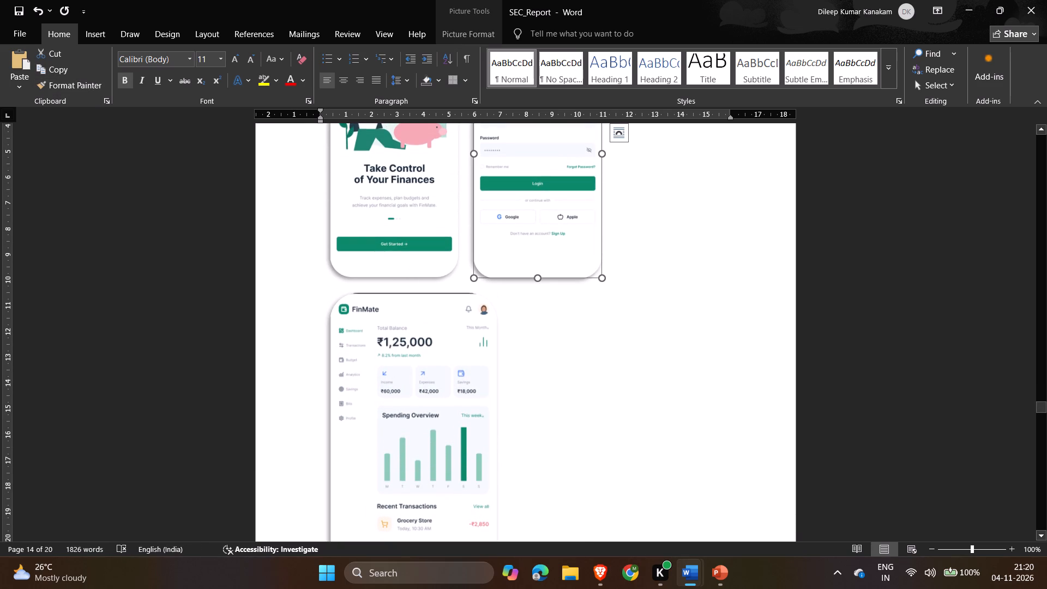
{"action": "left_click", "coordinate": [449, 37]}
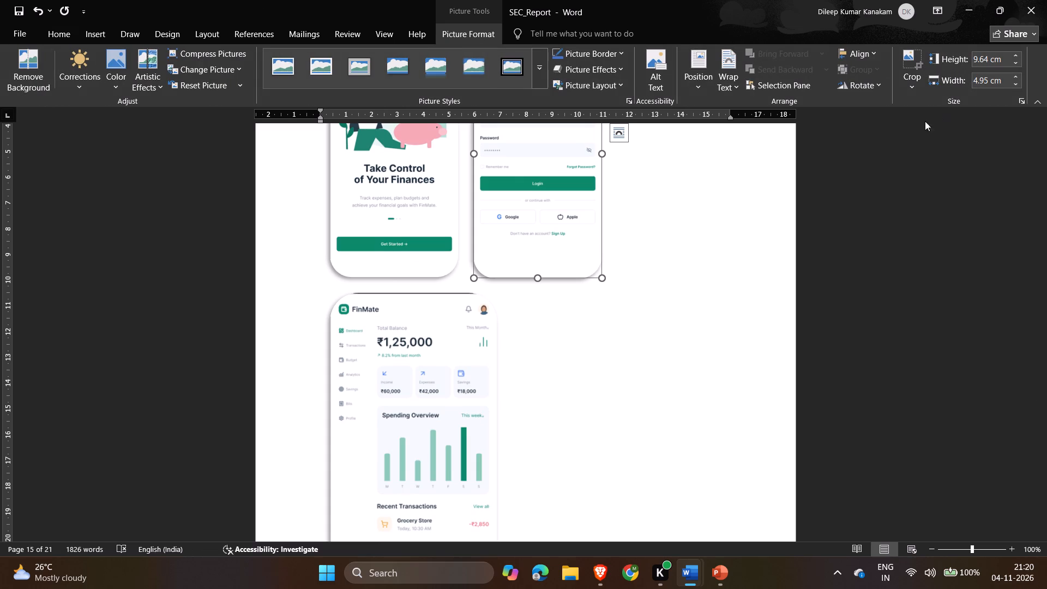
{"action": "left_click", "coordinate": [991, 55]}
{"action": "key", "text": "ctrl+c"}
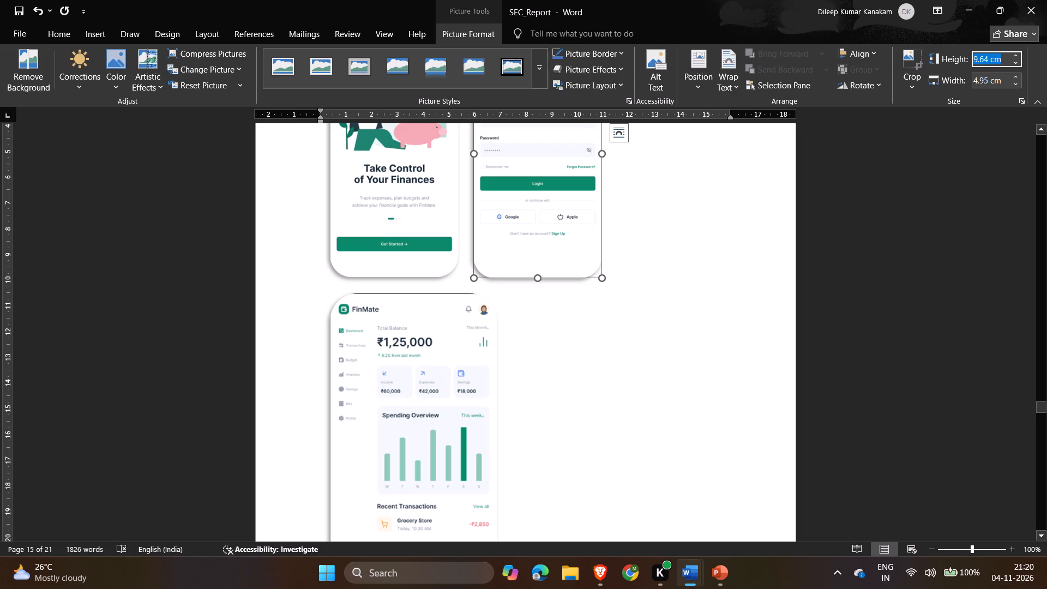
{"action": "left_click", "coordinate": [474, 389]}
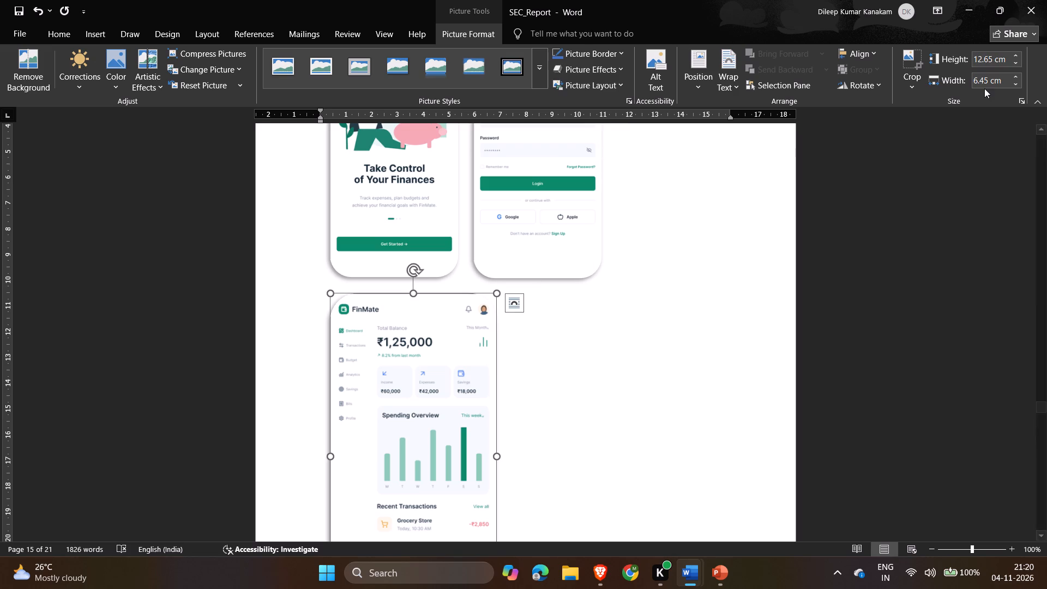
{"action": "left_click", "coordinate": [985, 57]}
{"action": "key", "text": "ctrl+v"}
{"action": "key", "text": "Return"}
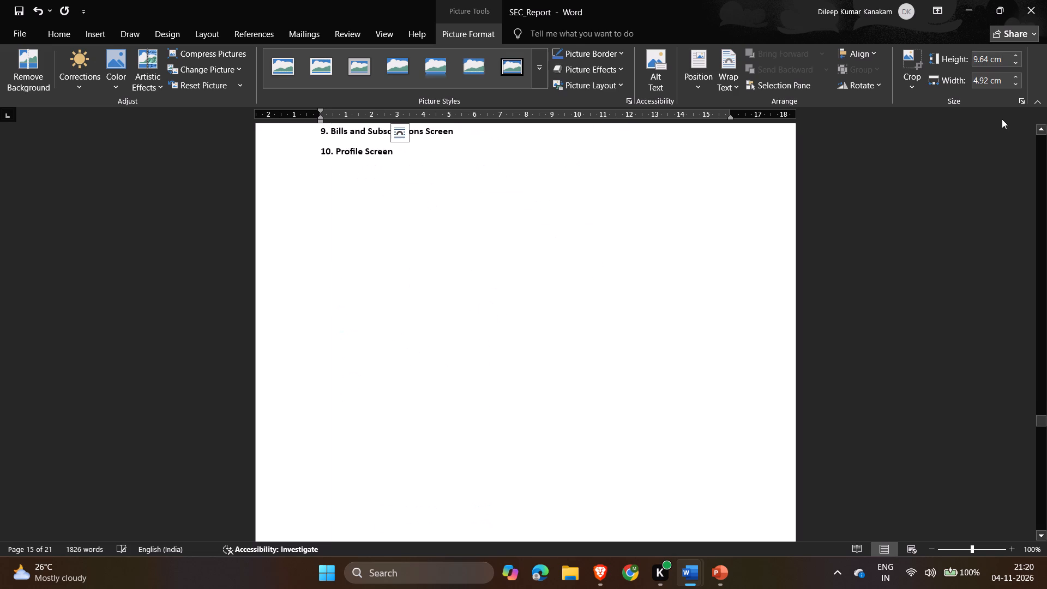
Set the Dashboard image's width to 4.95 cm, copied from the Login image.
{"action": "scroll", "coordinate": [1002, 119], "scroll_direction": "up", "scroll_amount": 3}
{"action": "scroll", "coordinate": [646, 232], "scroll_direction": "up", "scroll_amount": 5}
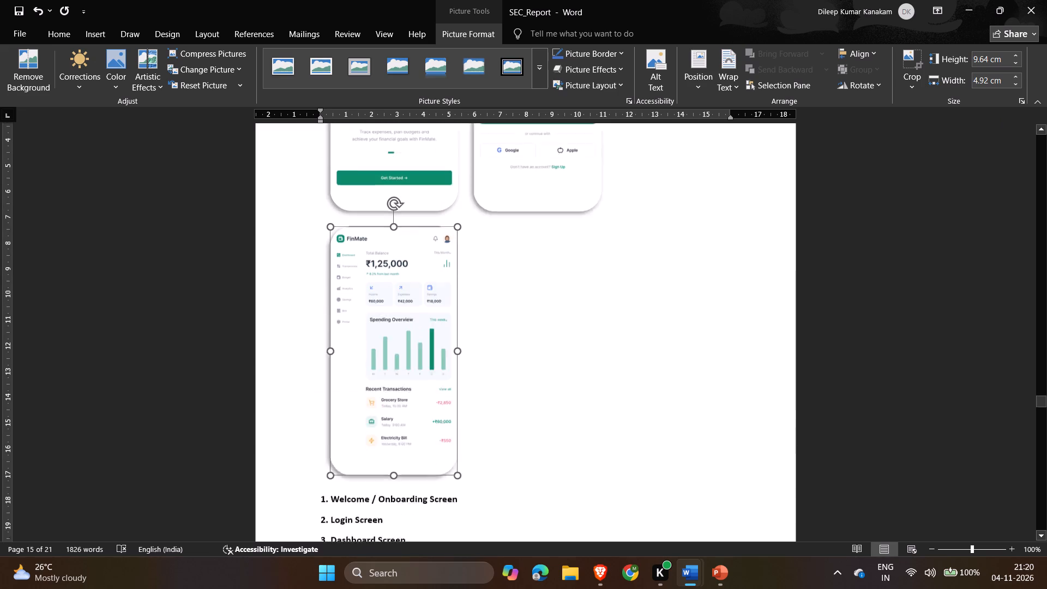
{"action": "scroll", "coordinate": [646, 232], "scroll_direction": "up", "scroll_amount": 1}
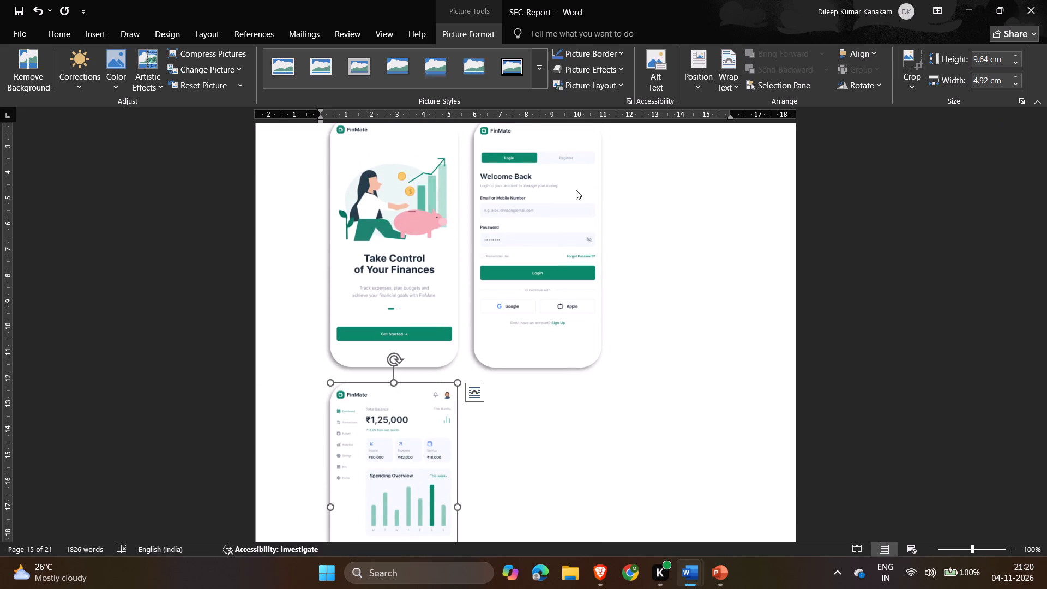
{"action": "left_click", "coordinate": [547, 252]}
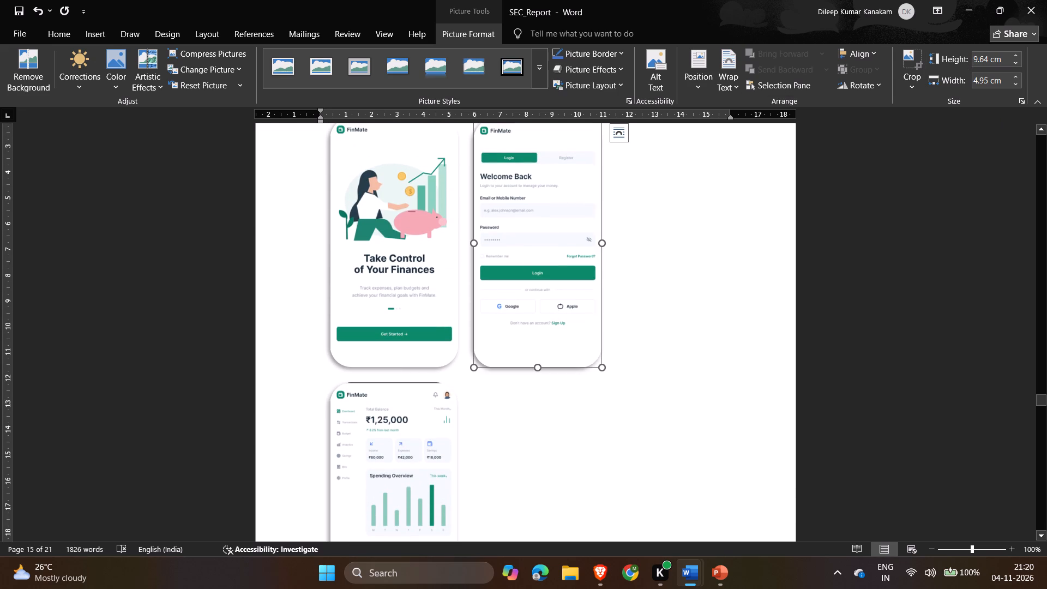
{"action": "left_click", "coordinate": [448, 213]}
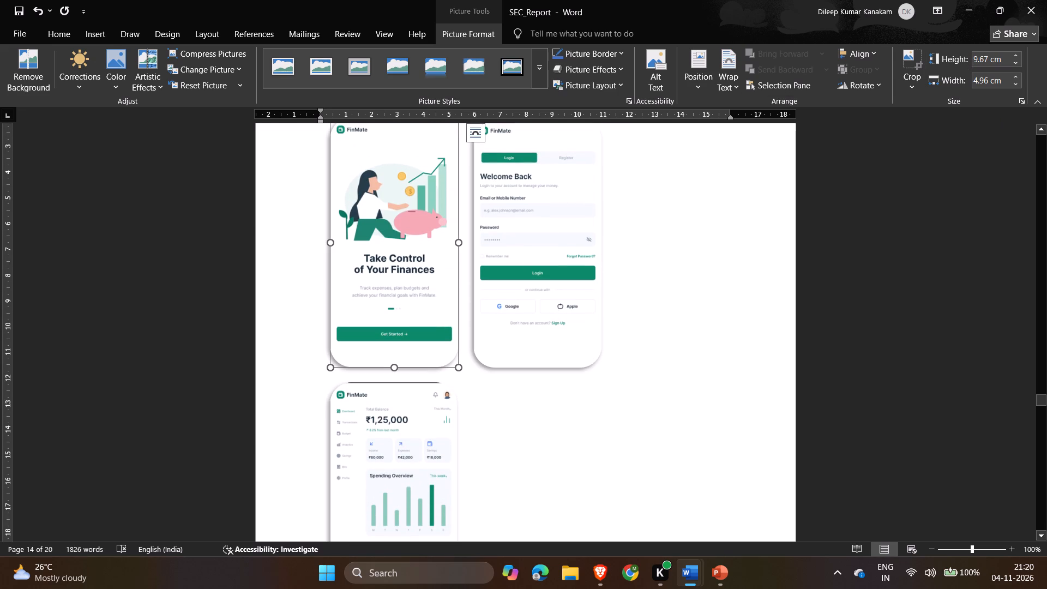
{"action": "left_click", "coordinate": [513, 207]}
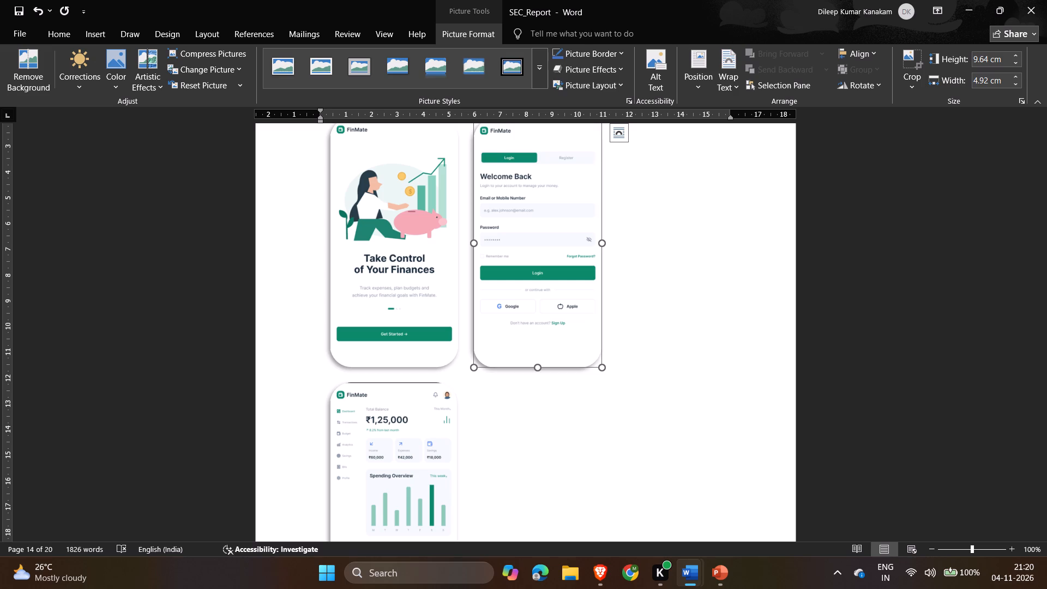
{"action": "left_click", "coordinate": [988, 85]}
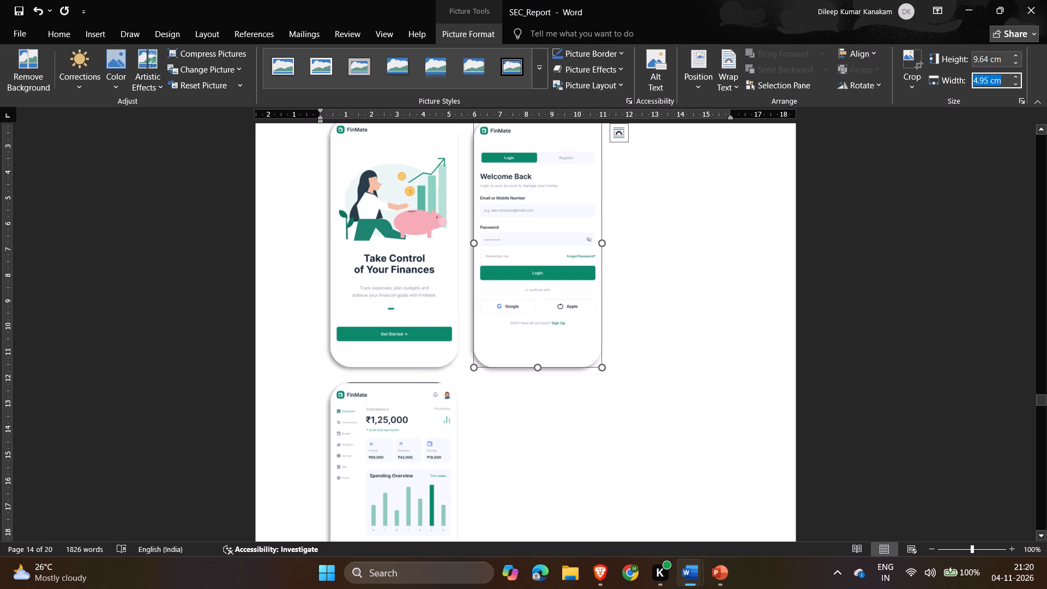
{"action": "key", "text": "ctrl+c"}
{"action": "left_click", "coordinate": [411, 464]}
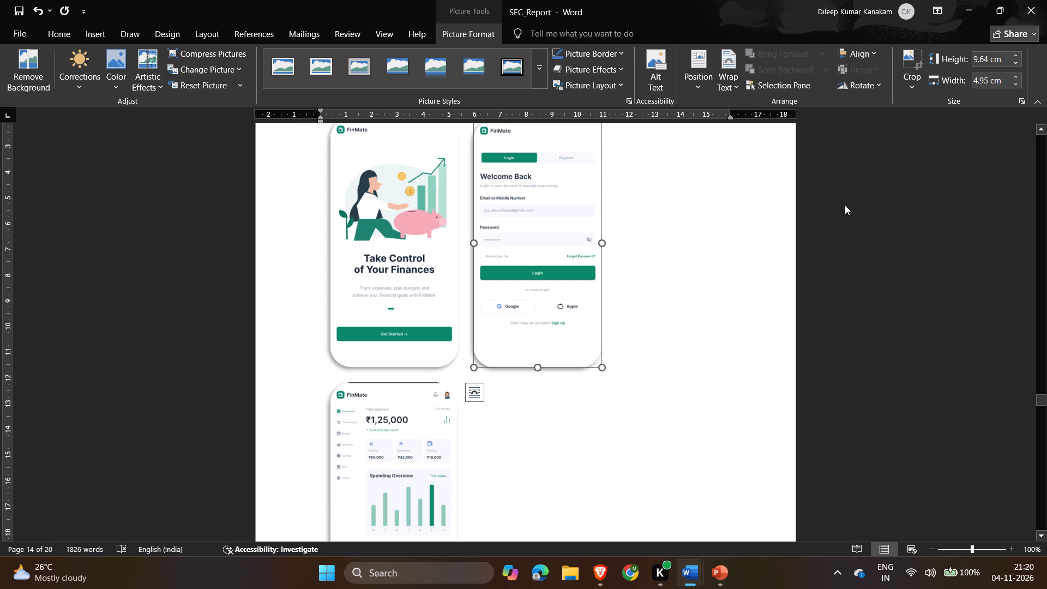
{"action": "left_click", "coordinate": [990, 77]}
{"action": "key", "text": "ctrl+v"}
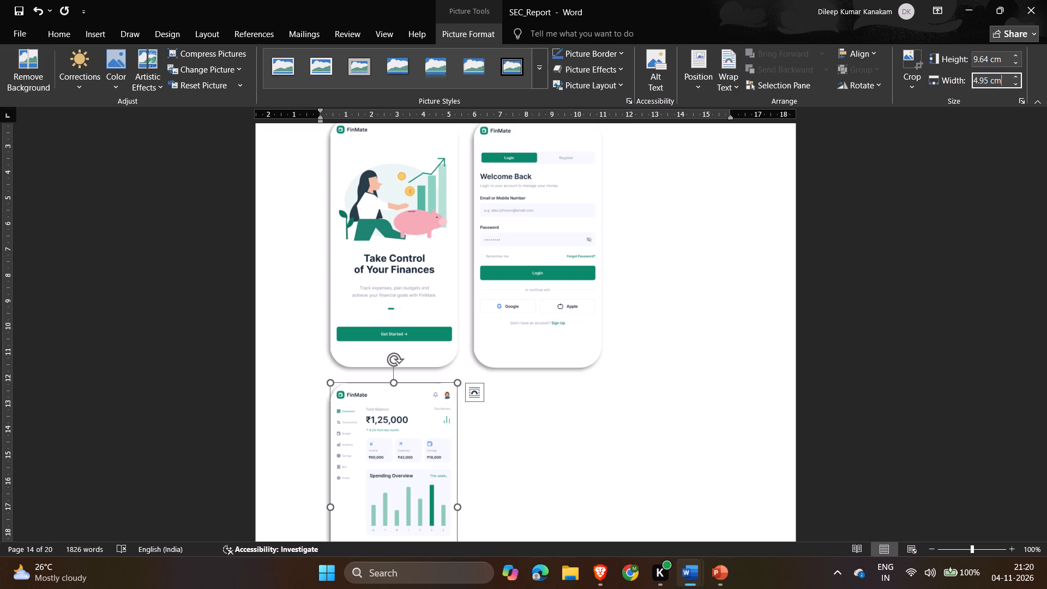
{"action": "key", "text": "Return"}
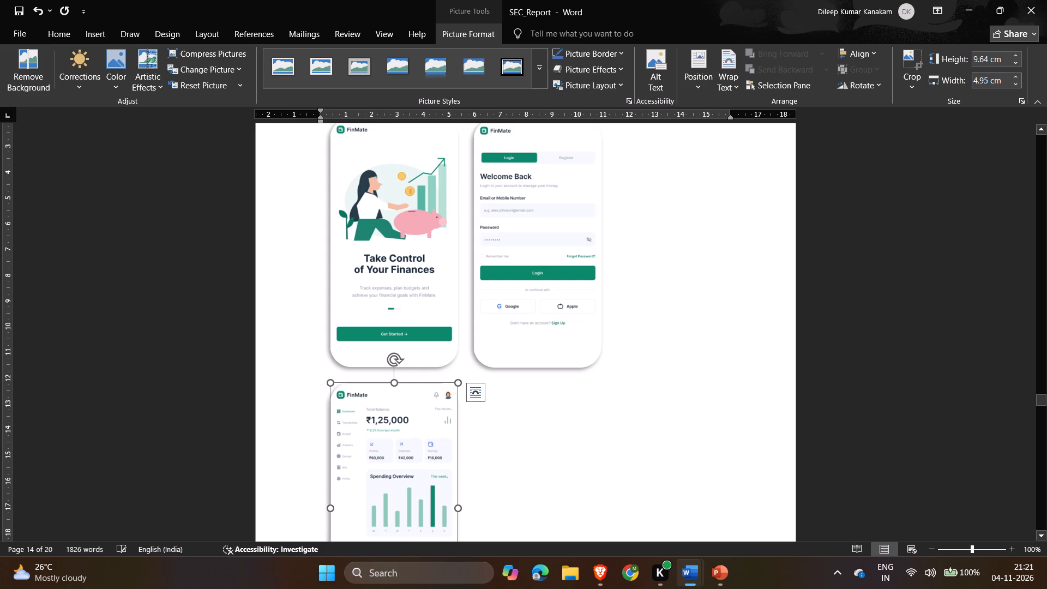
Delete the extra spaces after the Login image to pull the Dashboard image up beside it.
{"action": "left_click", "coordinate": [711, 321]}
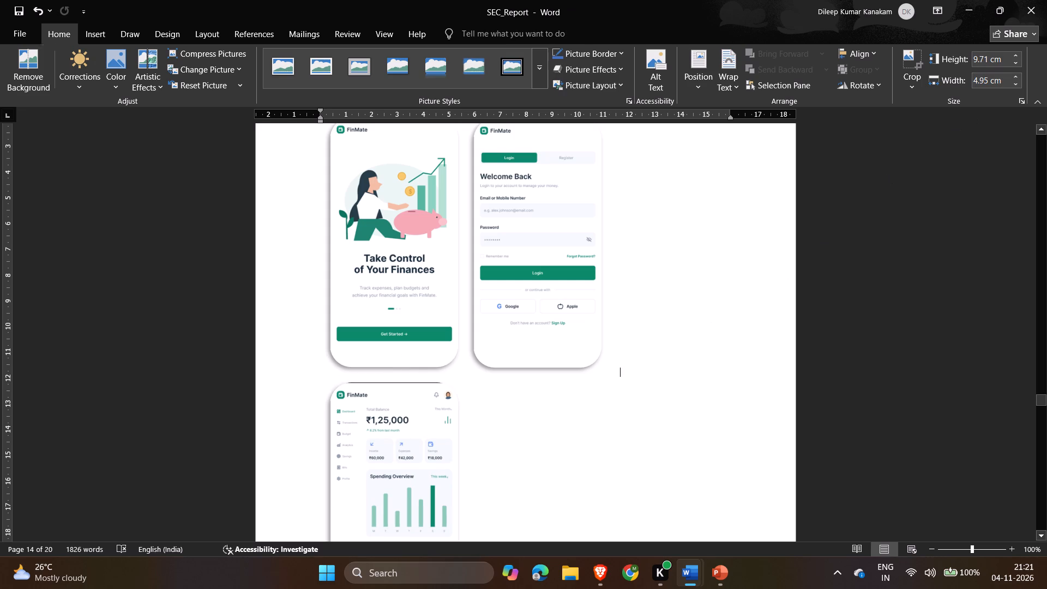
{"action": "key", "text": "BackSpace"}
{"action": "key", "text": "BackSpace"}
{"action": "key", "text": "BackSpace"}
{"action": "key", "text": "BackSpace"}
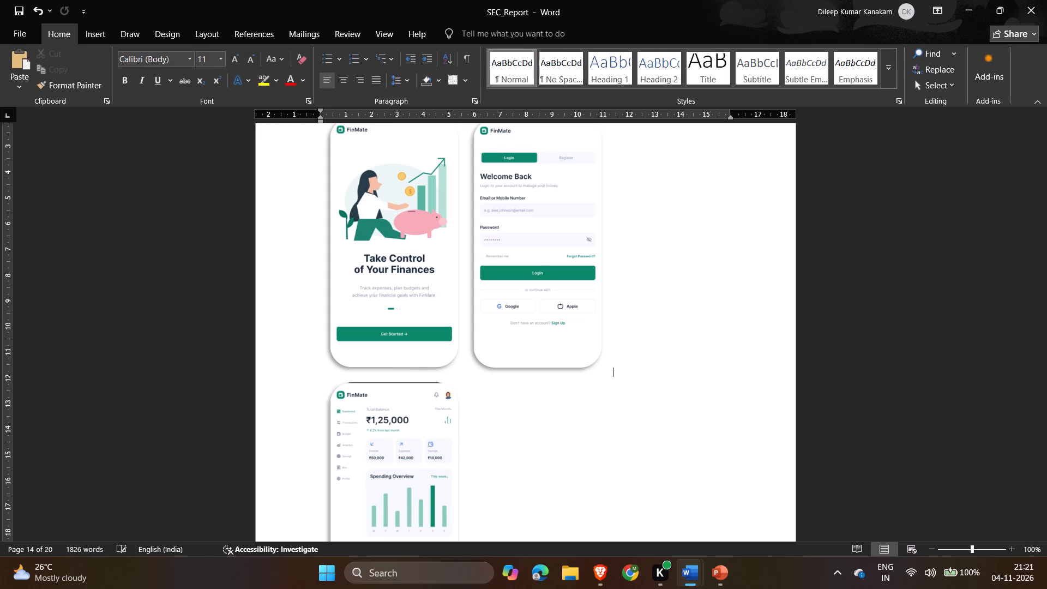
{"action": "key", "text": "BackSpace"}
{"action": "key", "text": "BackSpace"}
{"action": "key", "text": "Delete"}
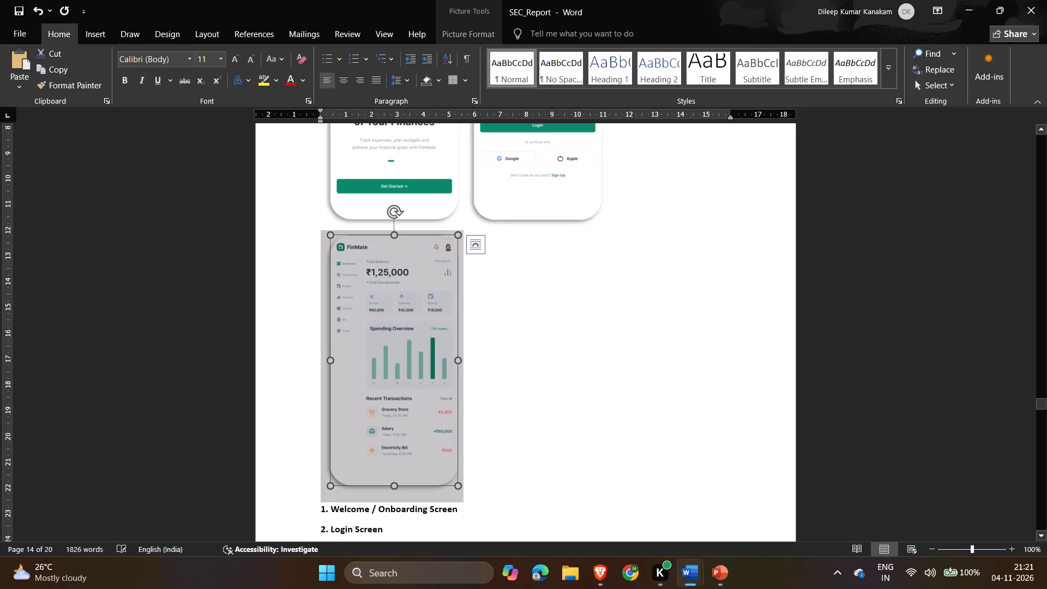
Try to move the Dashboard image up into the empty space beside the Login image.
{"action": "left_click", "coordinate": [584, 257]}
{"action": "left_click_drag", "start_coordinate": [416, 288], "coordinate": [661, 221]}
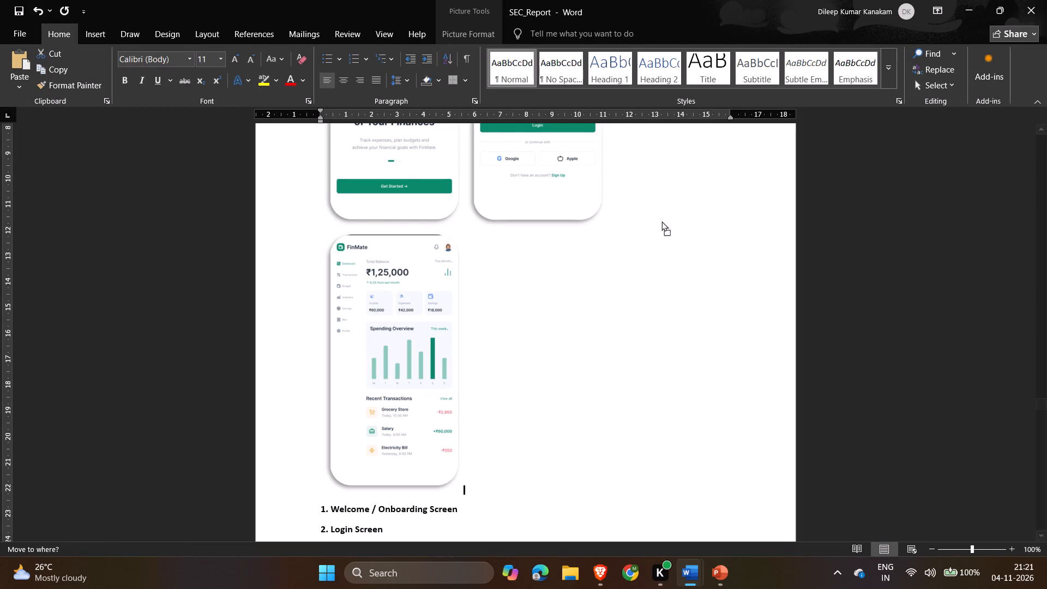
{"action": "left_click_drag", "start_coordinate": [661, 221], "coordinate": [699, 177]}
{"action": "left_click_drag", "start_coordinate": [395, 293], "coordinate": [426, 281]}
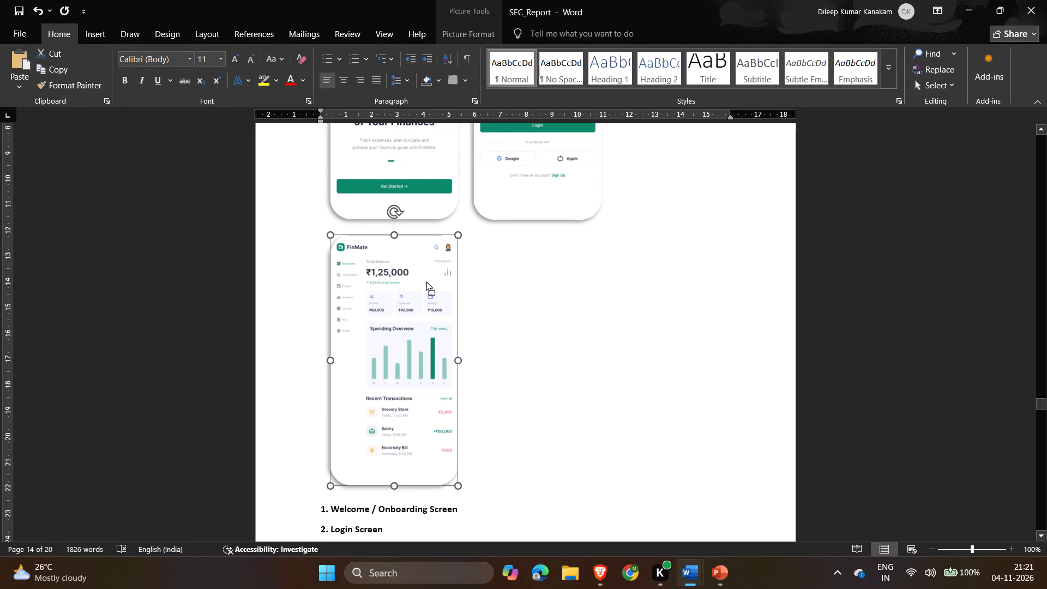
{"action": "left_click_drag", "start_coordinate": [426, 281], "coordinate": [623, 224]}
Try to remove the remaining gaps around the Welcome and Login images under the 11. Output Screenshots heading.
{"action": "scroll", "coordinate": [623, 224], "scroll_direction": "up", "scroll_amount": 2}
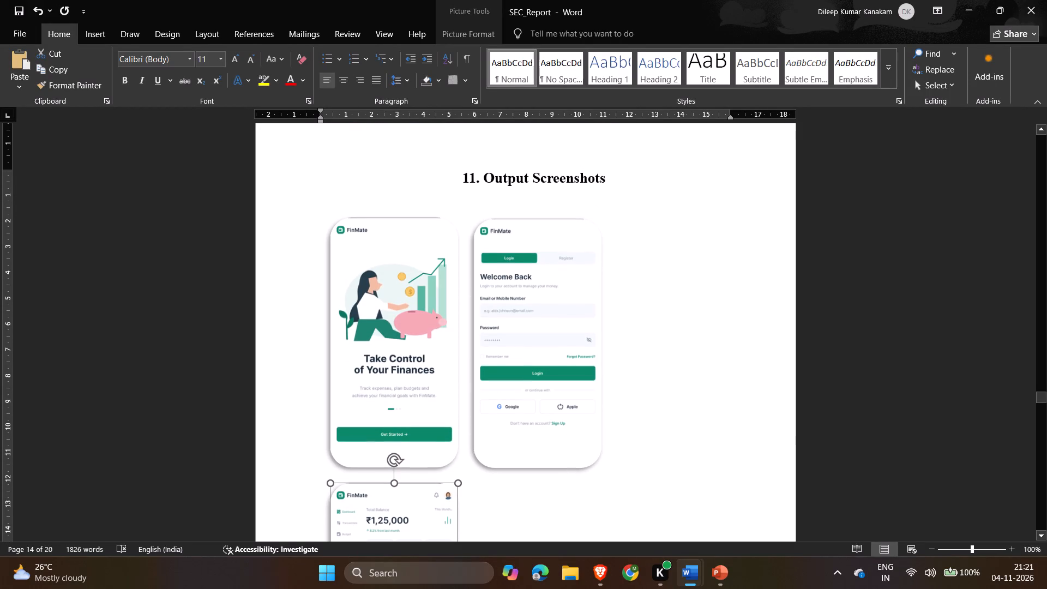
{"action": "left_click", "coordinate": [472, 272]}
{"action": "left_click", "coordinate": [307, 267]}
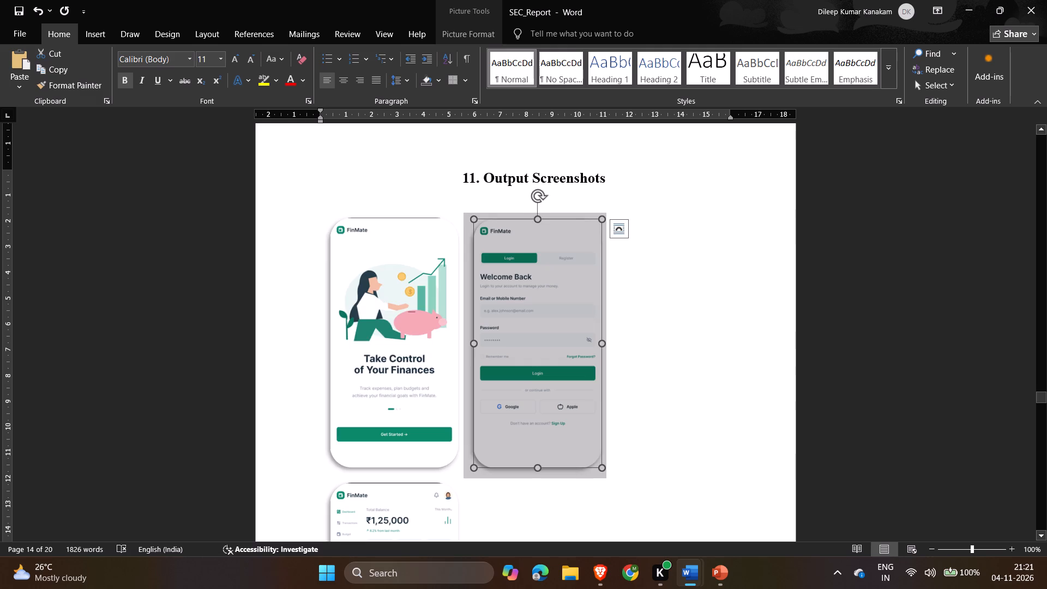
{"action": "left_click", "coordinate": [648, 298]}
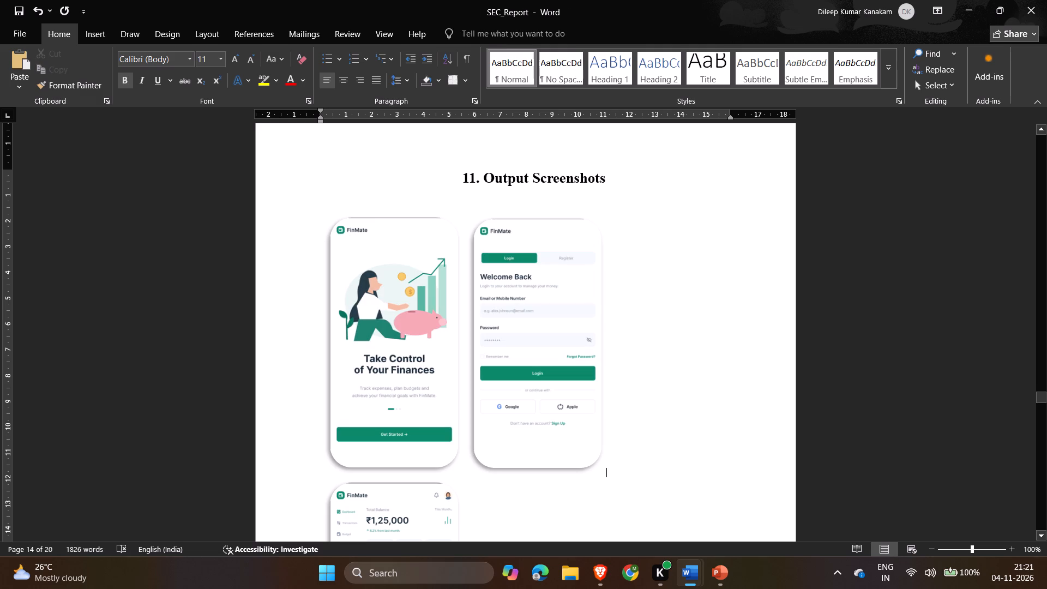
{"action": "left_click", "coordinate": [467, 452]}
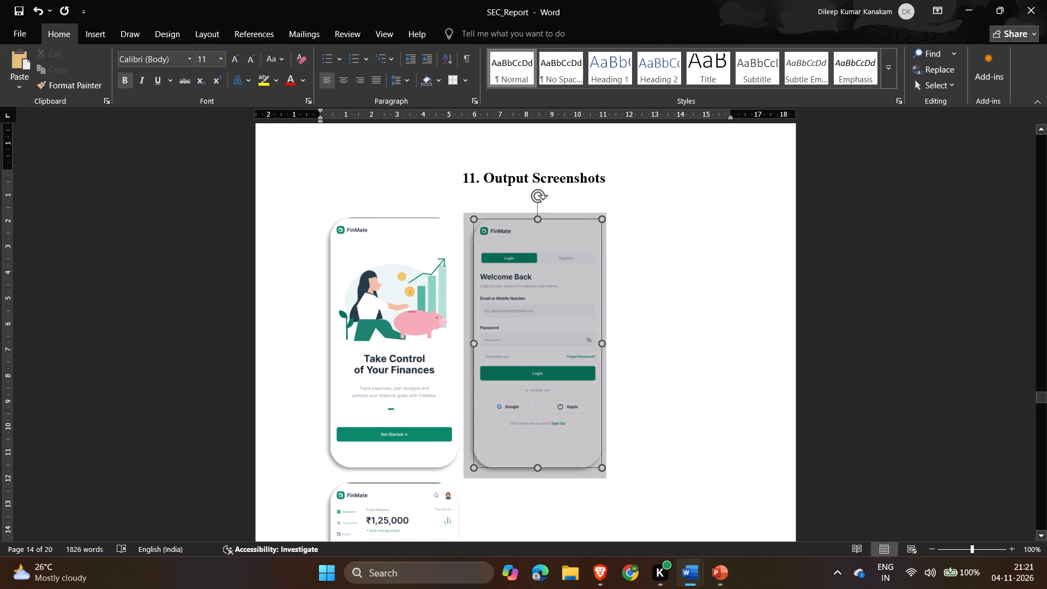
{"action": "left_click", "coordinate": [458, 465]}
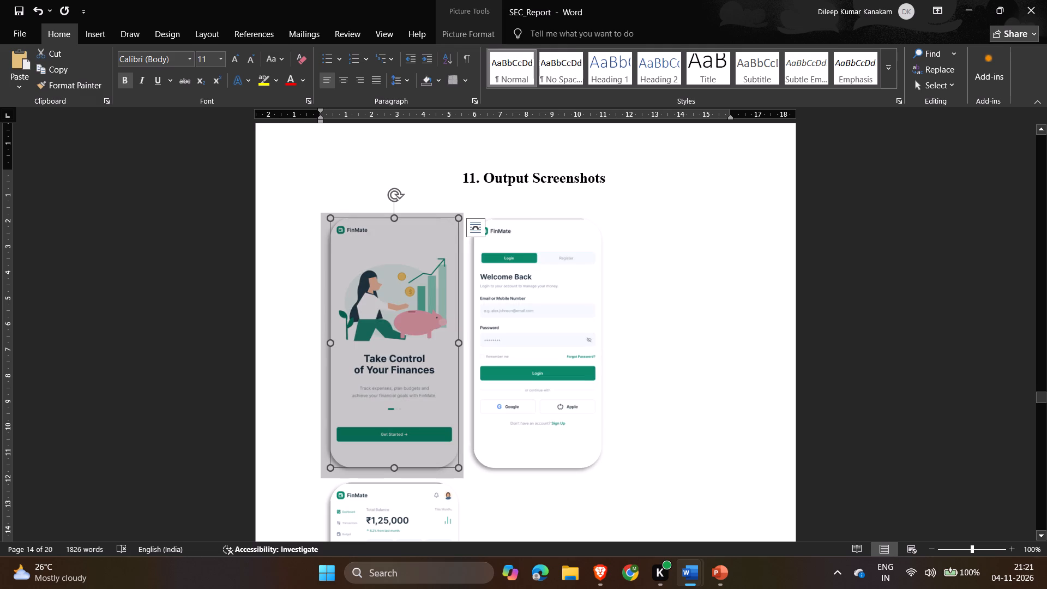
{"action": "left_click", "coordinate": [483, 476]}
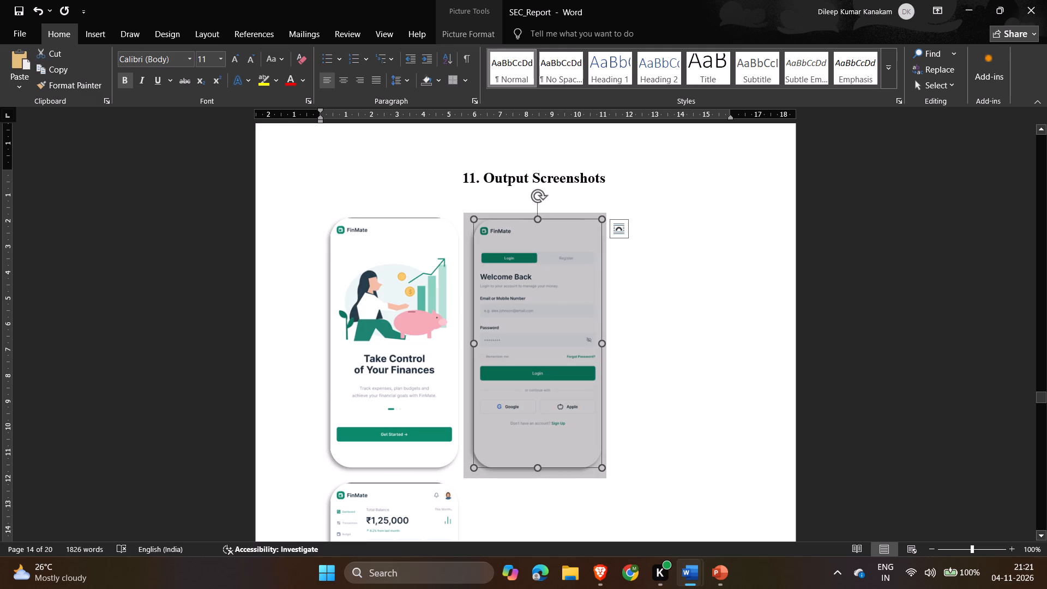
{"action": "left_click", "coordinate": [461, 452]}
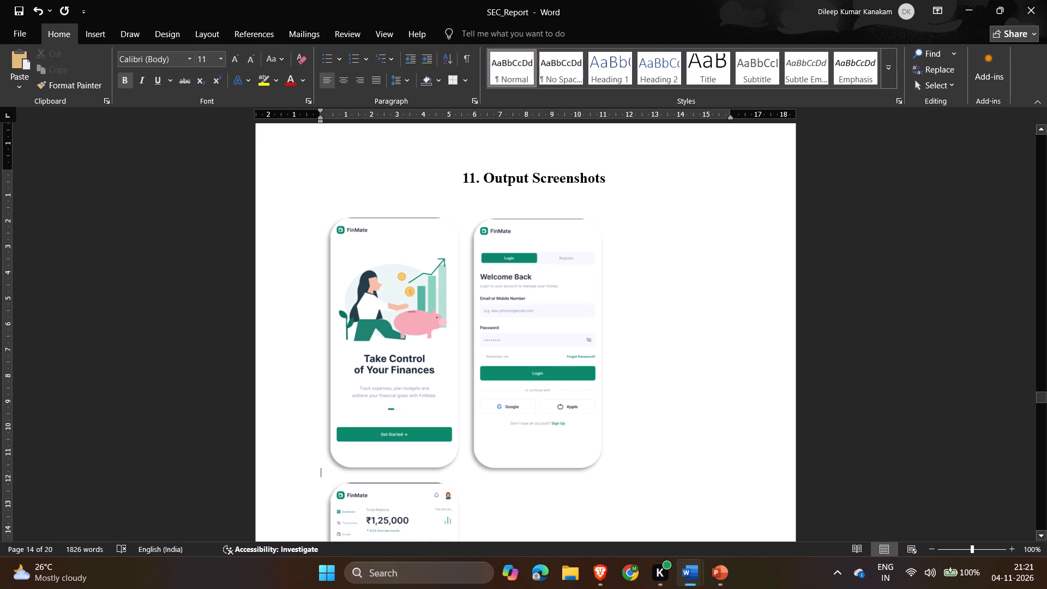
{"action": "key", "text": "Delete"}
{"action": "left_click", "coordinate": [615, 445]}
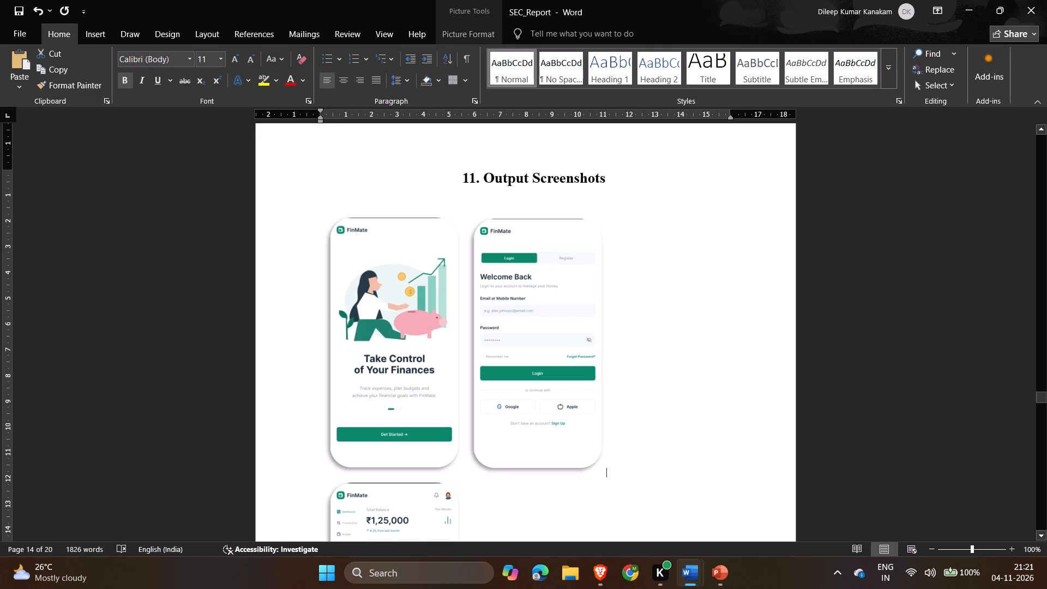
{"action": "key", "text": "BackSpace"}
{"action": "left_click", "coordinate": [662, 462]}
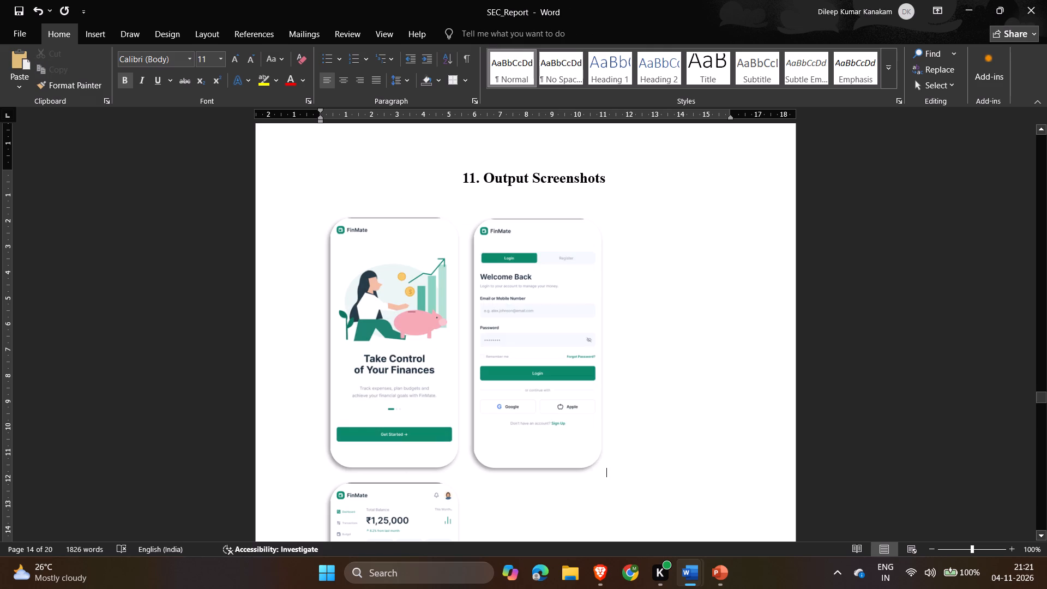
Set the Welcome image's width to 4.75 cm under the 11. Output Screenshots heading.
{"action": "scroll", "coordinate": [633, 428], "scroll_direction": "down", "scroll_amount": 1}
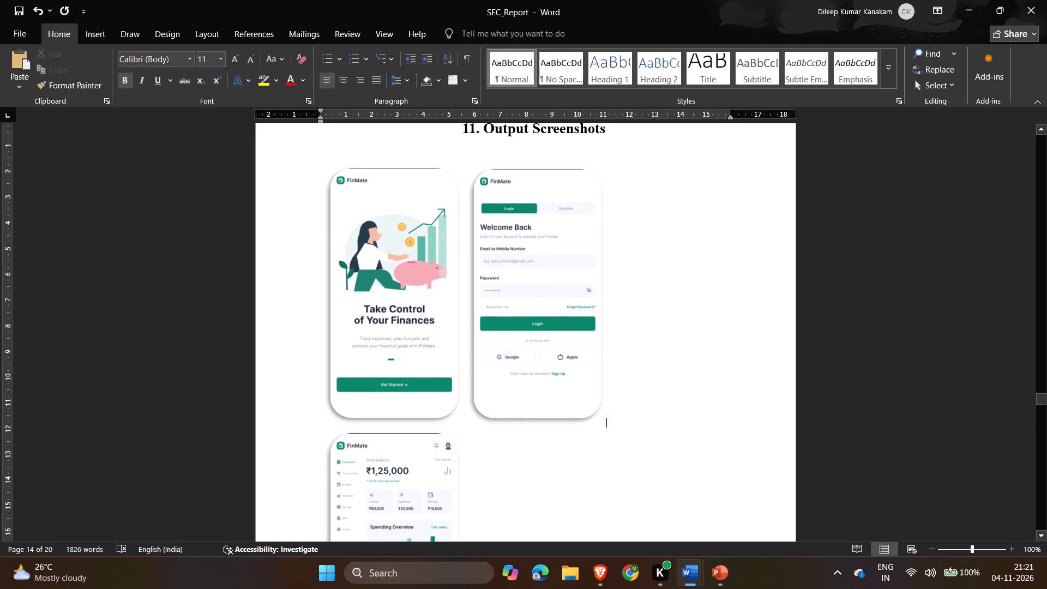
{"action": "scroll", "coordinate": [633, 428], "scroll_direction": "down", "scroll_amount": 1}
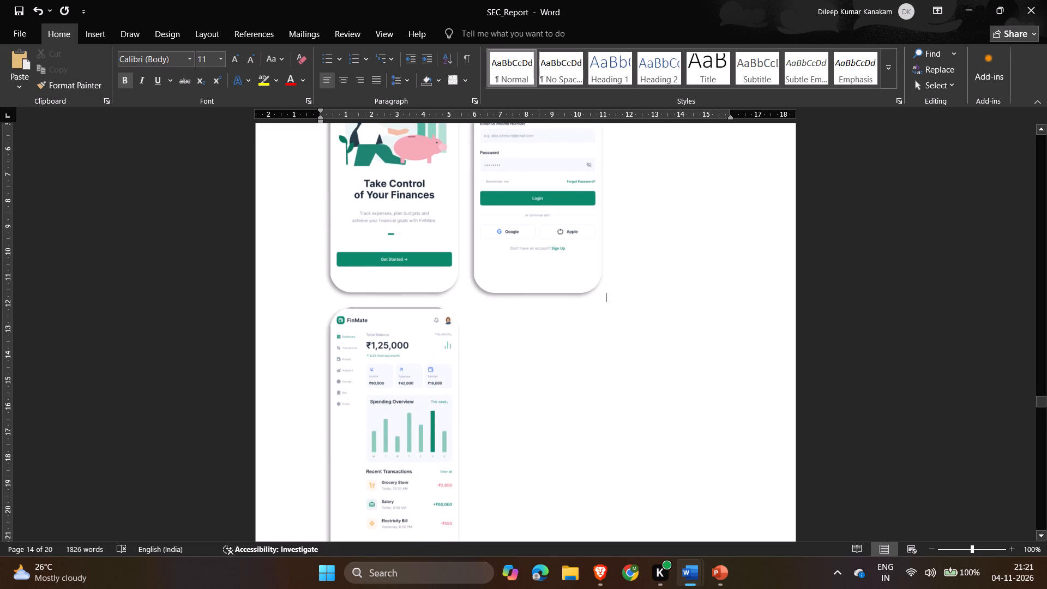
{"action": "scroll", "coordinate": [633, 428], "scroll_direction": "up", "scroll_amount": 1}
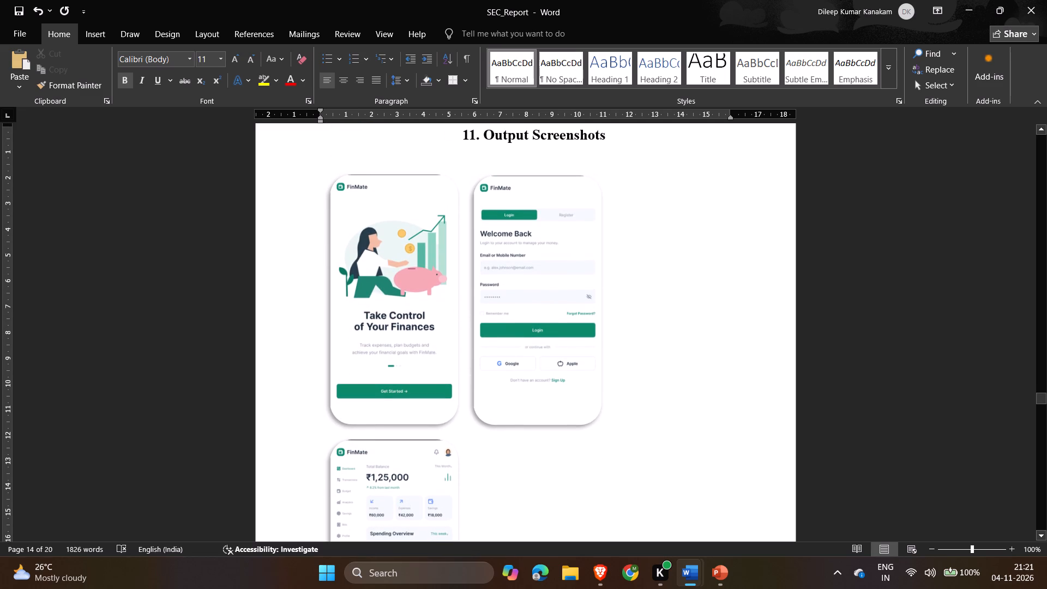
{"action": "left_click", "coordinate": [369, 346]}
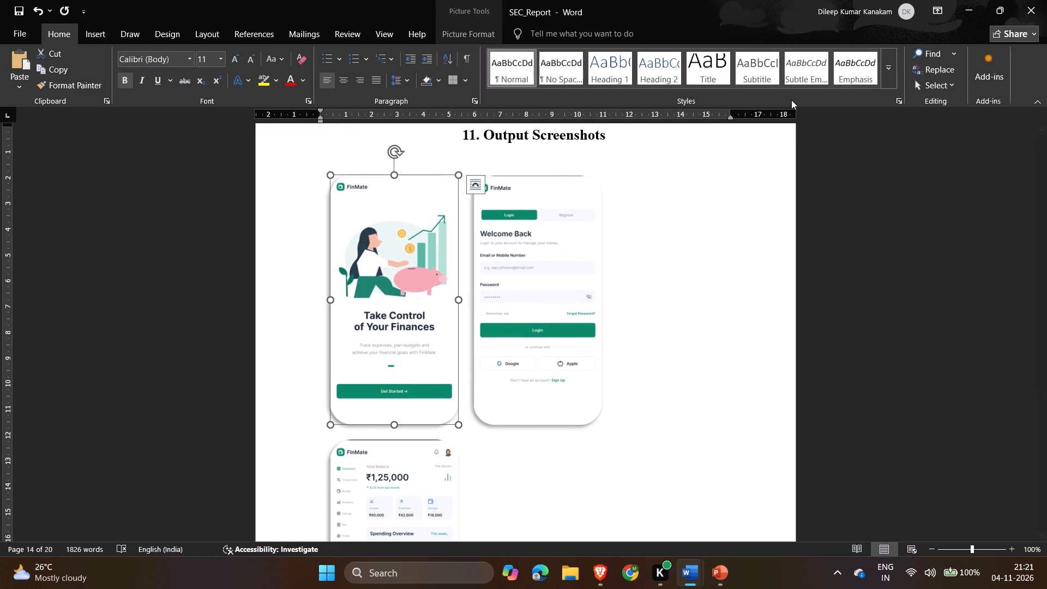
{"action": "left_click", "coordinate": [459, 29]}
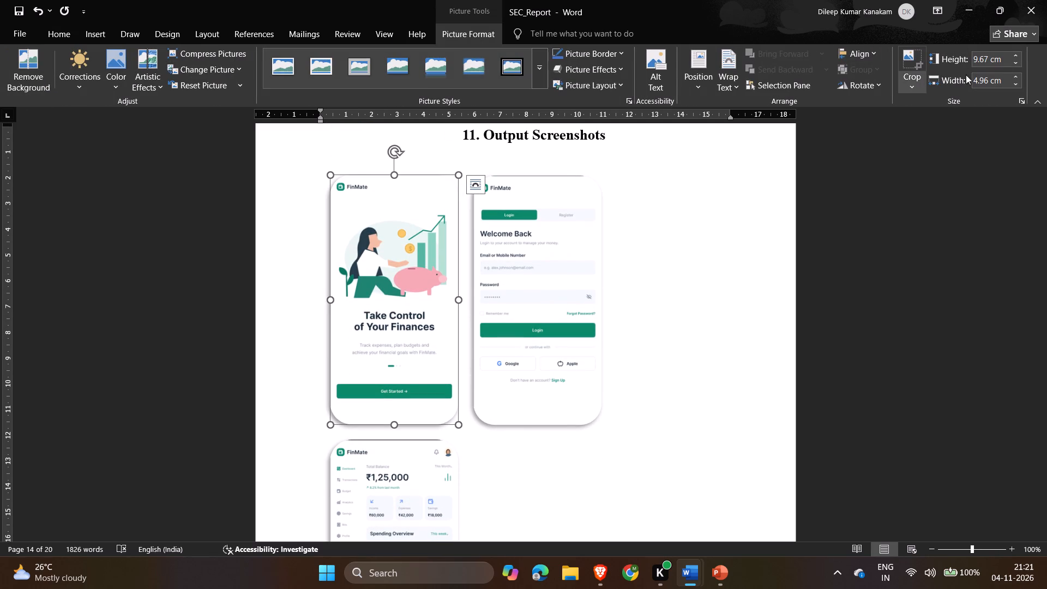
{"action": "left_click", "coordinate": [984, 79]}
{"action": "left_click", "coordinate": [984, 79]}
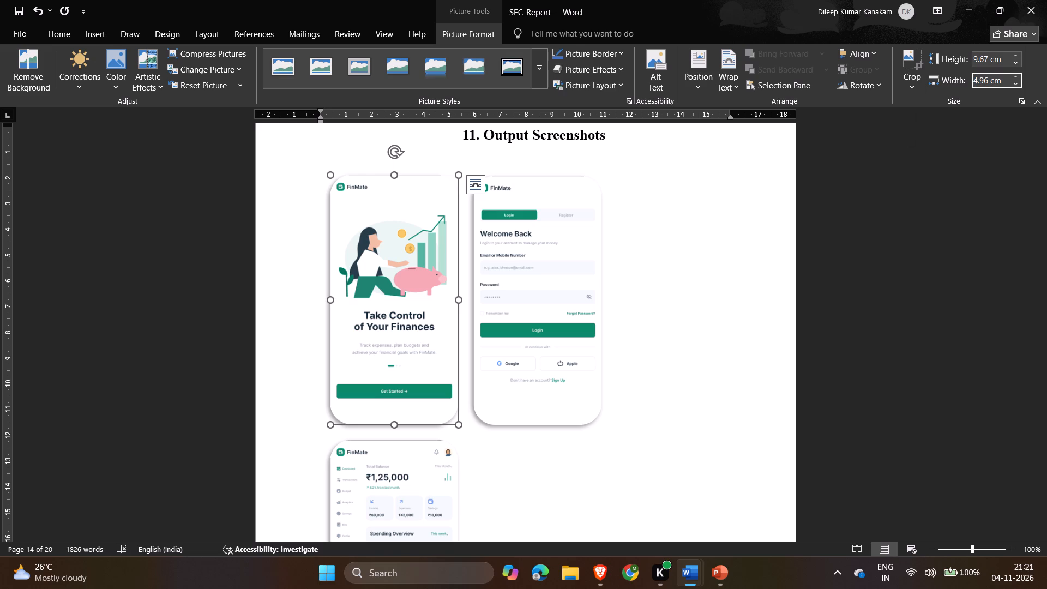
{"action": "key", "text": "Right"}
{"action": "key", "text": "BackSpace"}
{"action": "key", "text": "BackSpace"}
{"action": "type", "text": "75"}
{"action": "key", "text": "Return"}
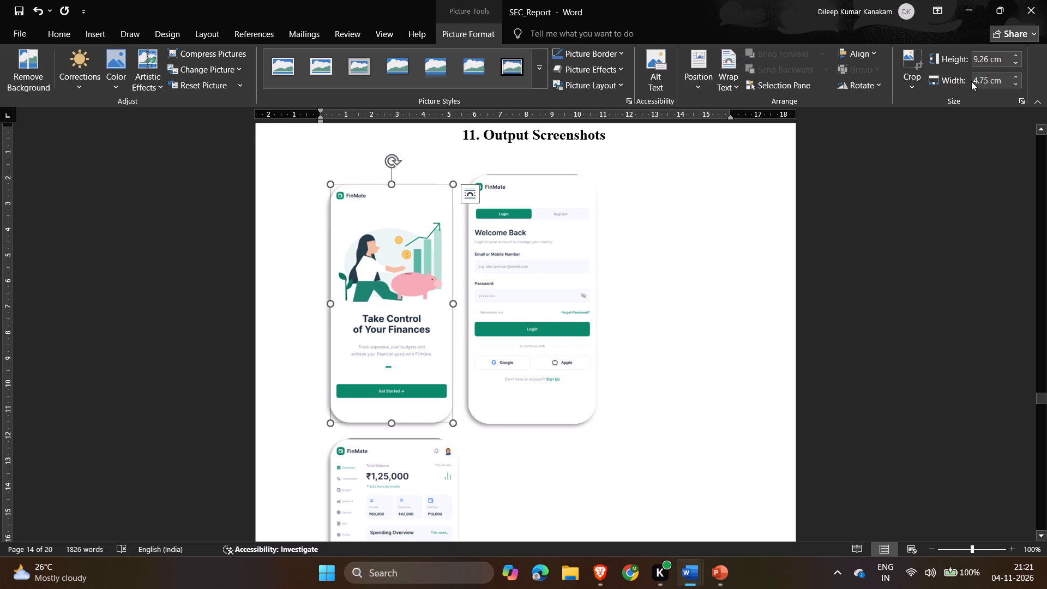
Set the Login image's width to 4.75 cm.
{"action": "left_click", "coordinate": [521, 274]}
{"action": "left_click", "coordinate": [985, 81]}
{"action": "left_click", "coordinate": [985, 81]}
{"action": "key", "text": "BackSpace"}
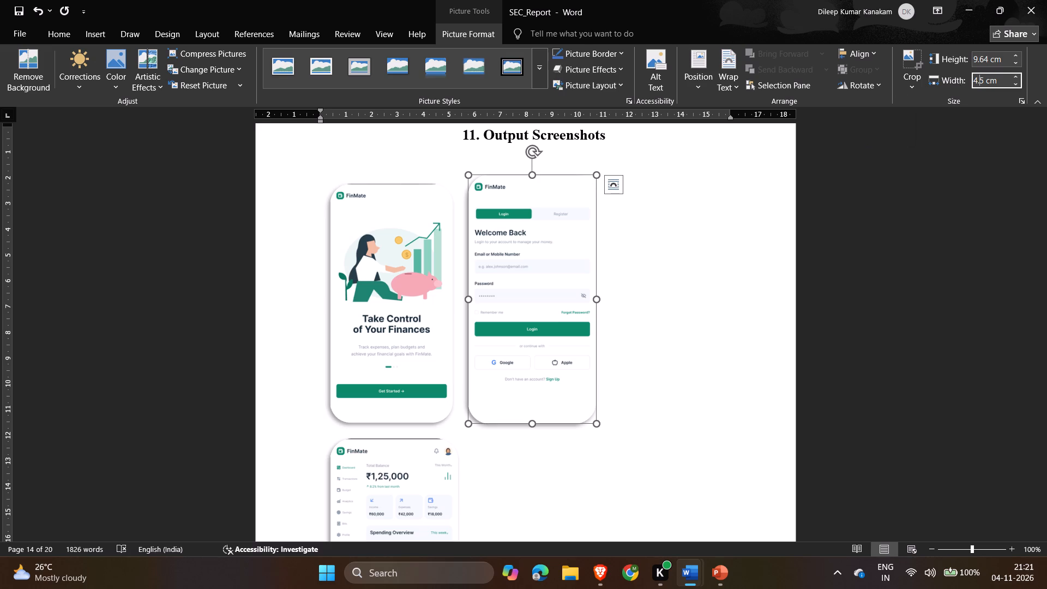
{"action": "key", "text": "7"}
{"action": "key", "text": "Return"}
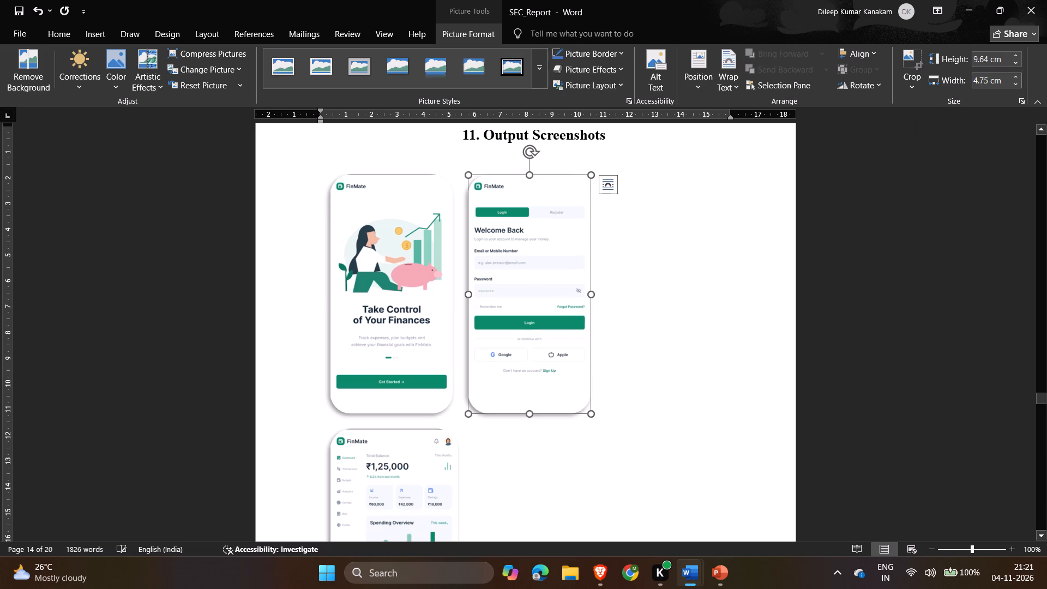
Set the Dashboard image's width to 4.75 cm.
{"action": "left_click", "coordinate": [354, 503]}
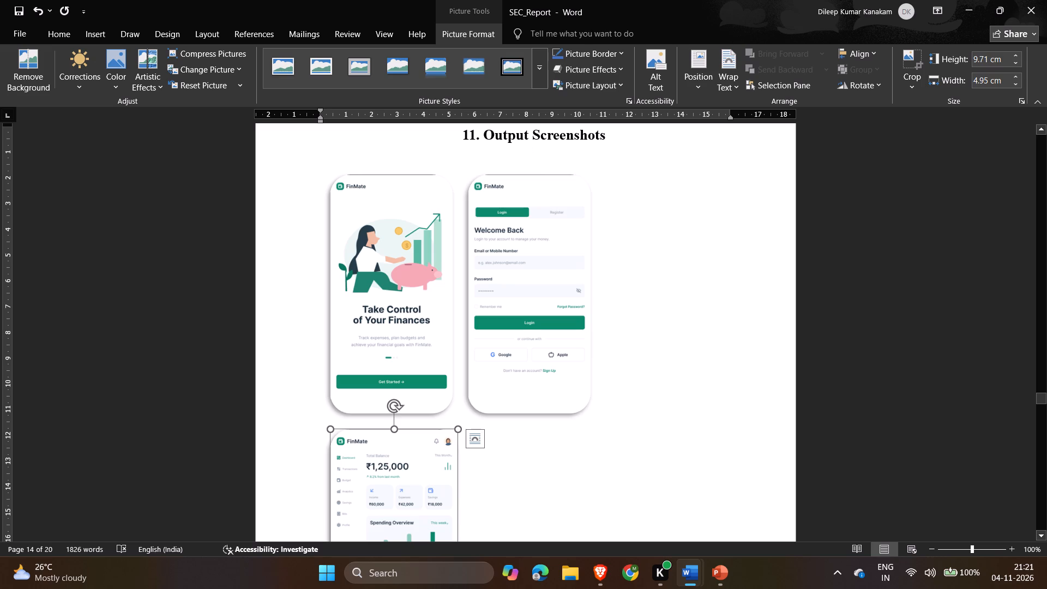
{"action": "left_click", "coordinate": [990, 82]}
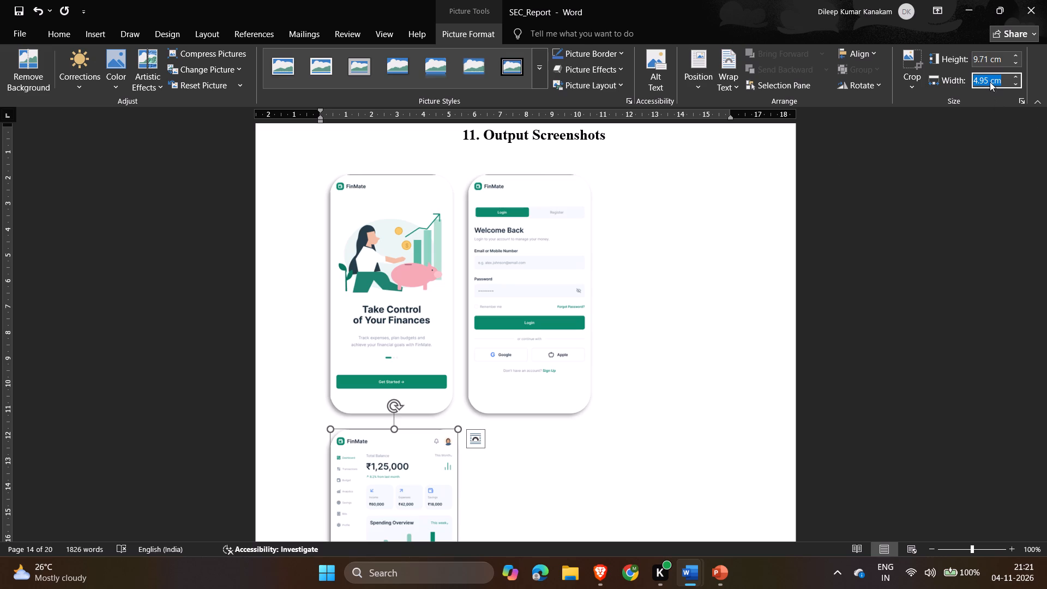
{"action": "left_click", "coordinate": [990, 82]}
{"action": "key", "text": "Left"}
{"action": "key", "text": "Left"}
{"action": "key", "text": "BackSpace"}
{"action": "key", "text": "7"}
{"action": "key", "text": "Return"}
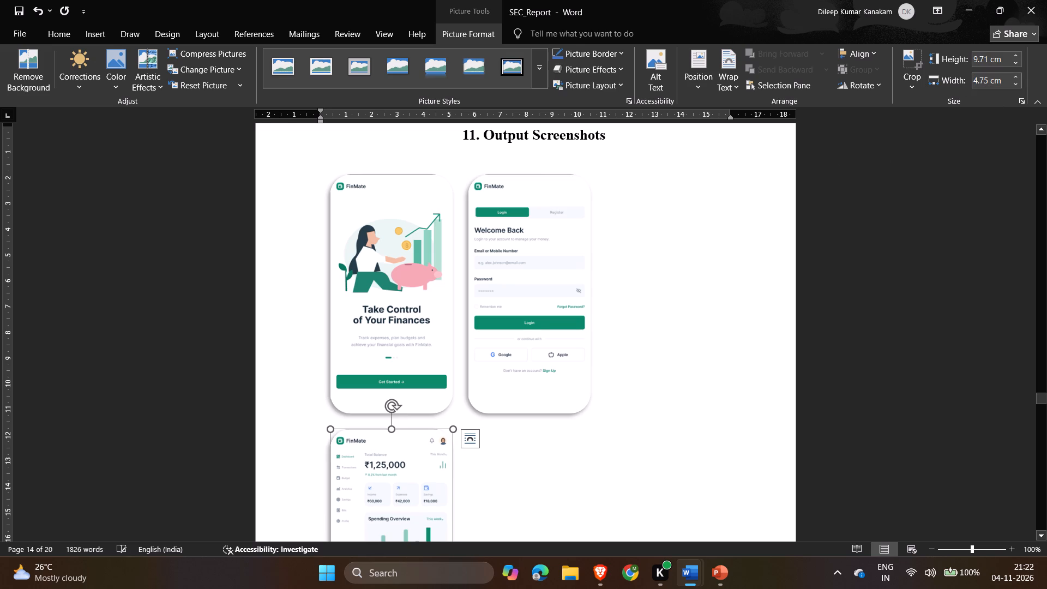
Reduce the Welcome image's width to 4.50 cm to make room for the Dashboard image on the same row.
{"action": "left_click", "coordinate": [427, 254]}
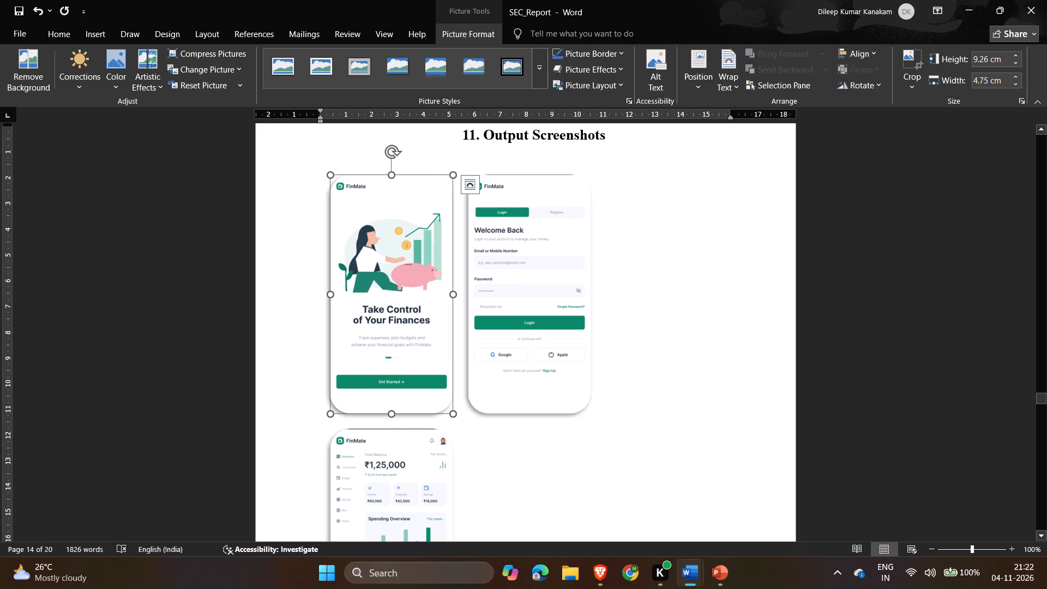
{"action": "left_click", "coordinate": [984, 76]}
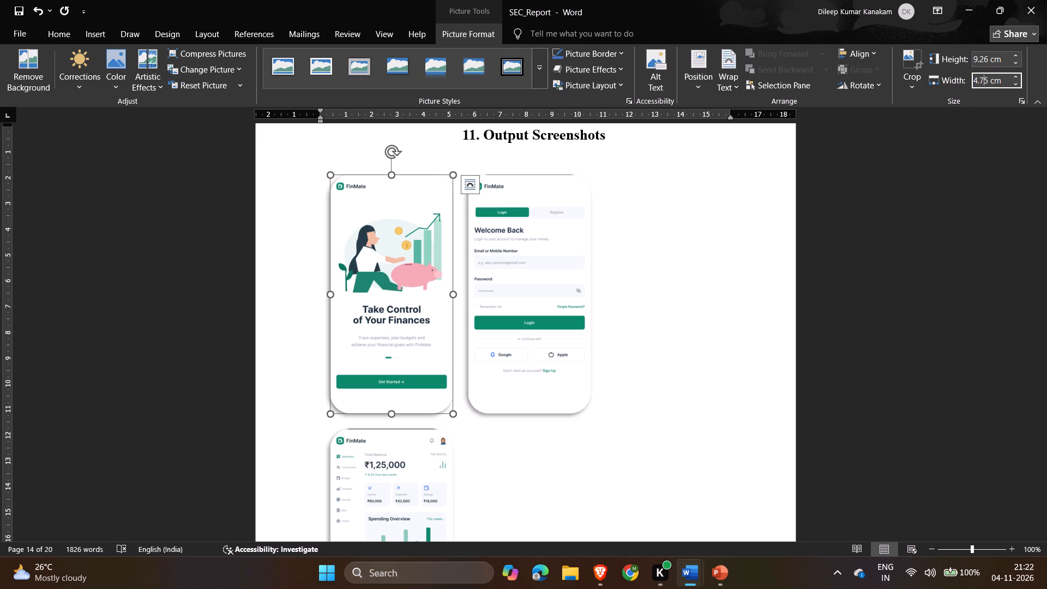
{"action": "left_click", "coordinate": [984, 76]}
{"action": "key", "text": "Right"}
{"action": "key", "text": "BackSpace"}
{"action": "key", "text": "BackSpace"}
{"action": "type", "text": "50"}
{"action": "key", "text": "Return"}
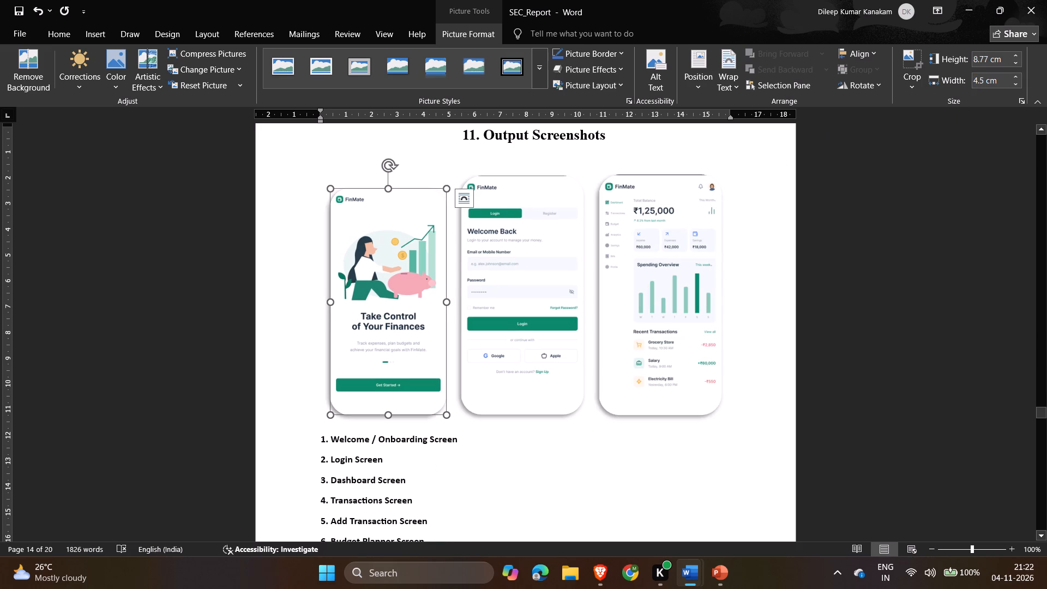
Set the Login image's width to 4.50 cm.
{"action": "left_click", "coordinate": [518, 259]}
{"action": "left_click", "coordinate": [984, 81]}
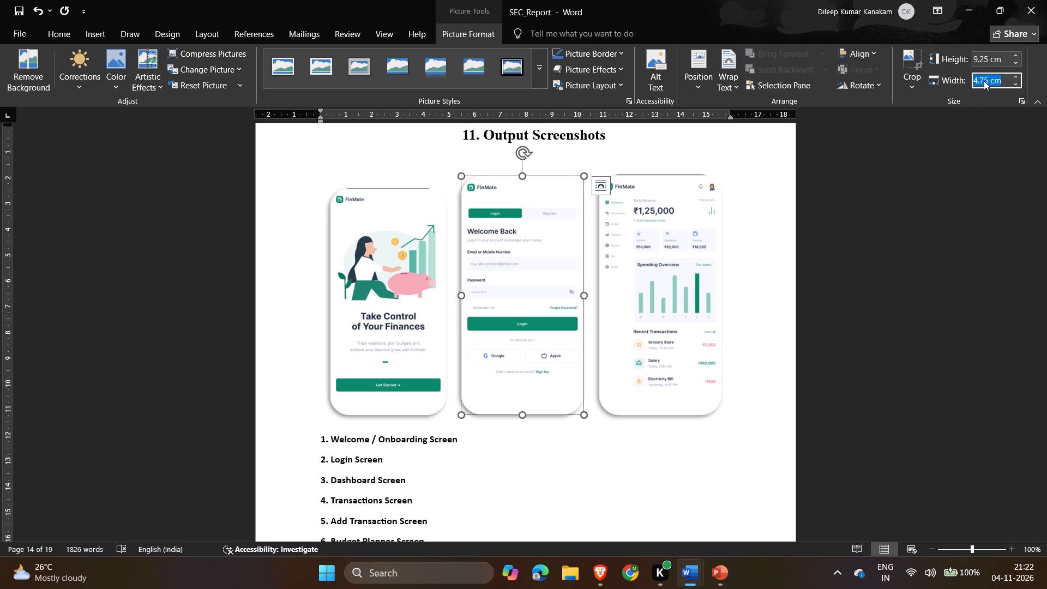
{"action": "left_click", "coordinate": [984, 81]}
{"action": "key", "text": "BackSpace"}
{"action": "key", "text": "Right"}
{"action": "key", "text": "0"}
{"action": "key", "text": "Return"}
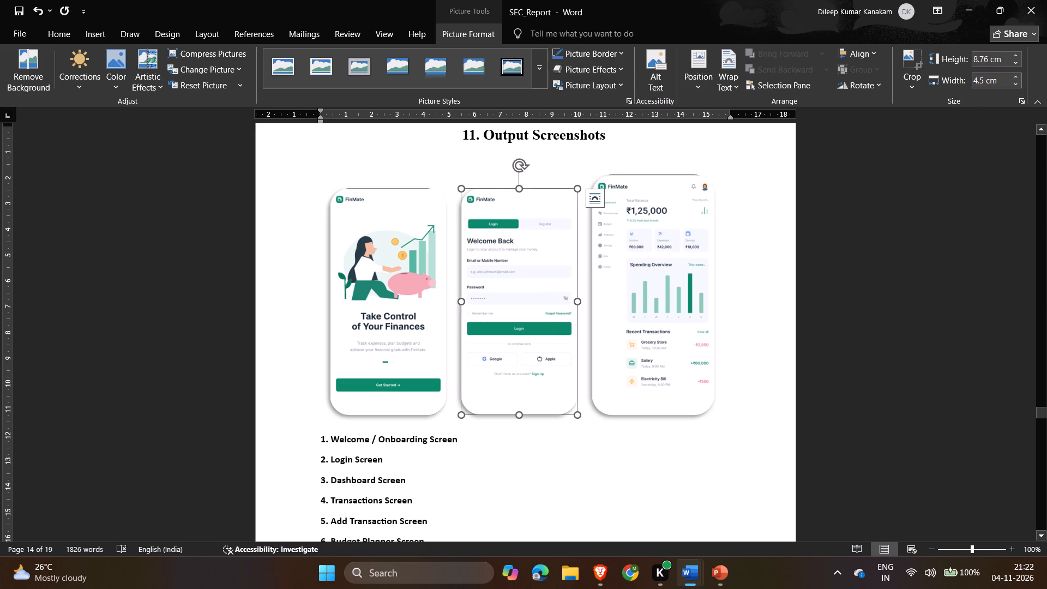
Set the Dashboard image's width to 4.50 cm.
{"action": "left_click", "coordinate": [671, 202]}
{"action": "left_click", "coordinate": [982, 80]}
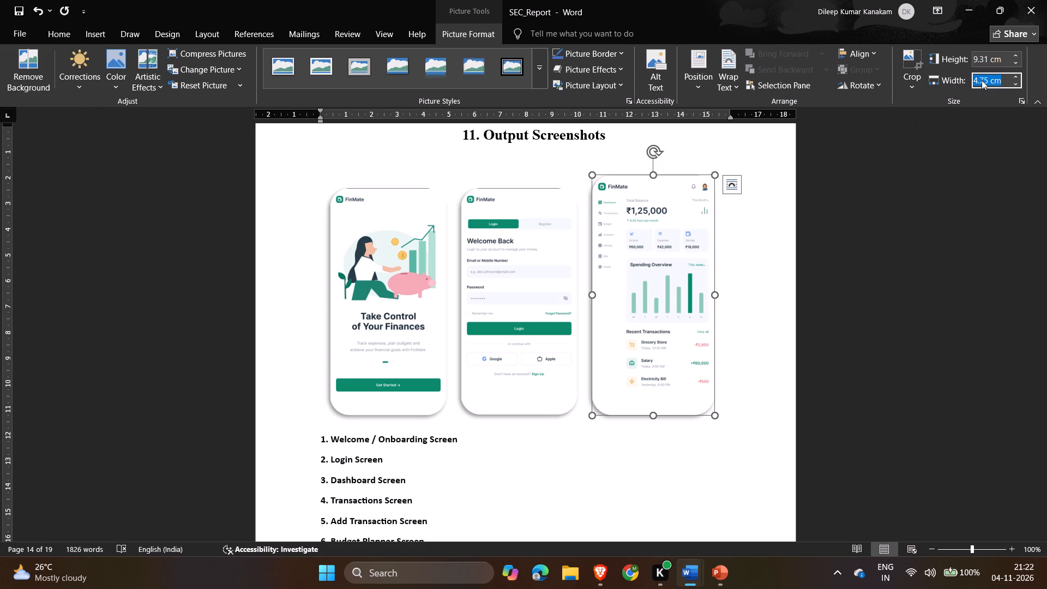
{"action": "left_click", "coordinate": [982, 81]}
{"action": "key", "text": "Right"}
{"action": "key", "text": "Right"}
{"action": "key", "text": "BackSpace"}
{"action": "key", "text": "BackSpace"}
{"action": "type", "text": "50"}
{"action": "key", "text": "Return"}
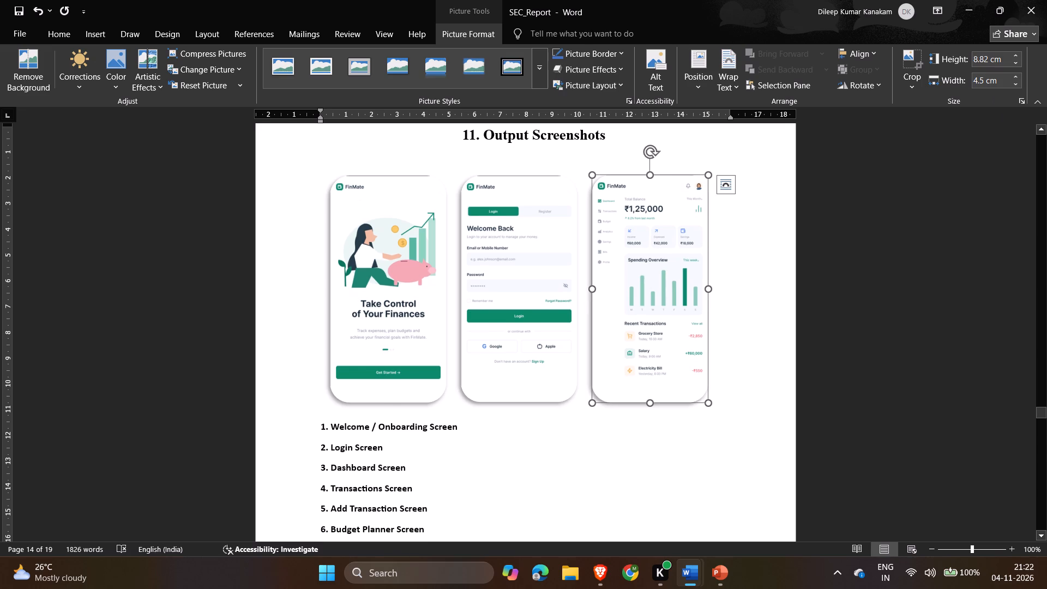
Increase the Dashboard image's width to 4.60 cm.
{"action": "left_click", "coordinate": [982, 80]}
{"action": "left_click", "coordinate": [982, 80]}
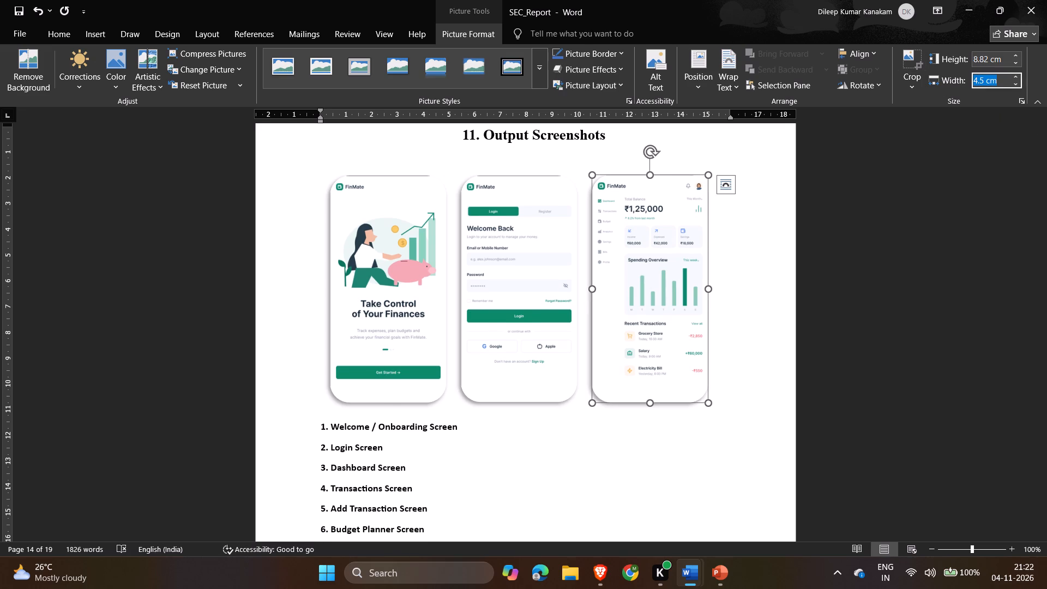
{"action": "key", "text": "BackSpace"}
{"action": "type", "text": "60"}
{"action": "key", "text": "Return"}
Set the Login image's width to 4.6 cm.
{"action": "left_click", "coordinate": [495, 272]}
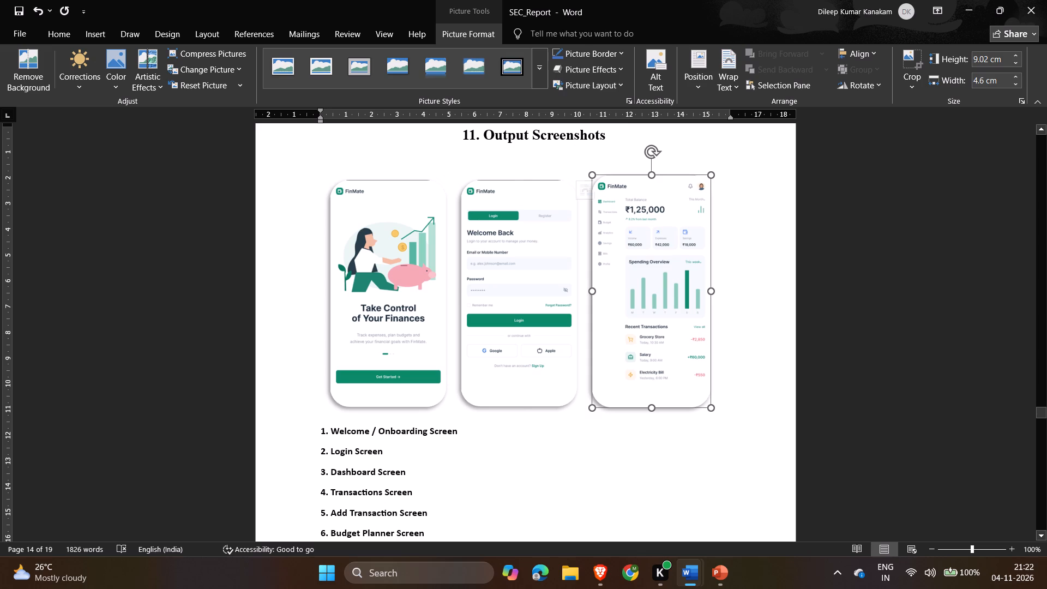
{"action": "left_click", "coordinate": [985, 83]}
{"action": "left_click", "coordinate": [985, 83]}
{"action": "key", "text": "BackSpace"}
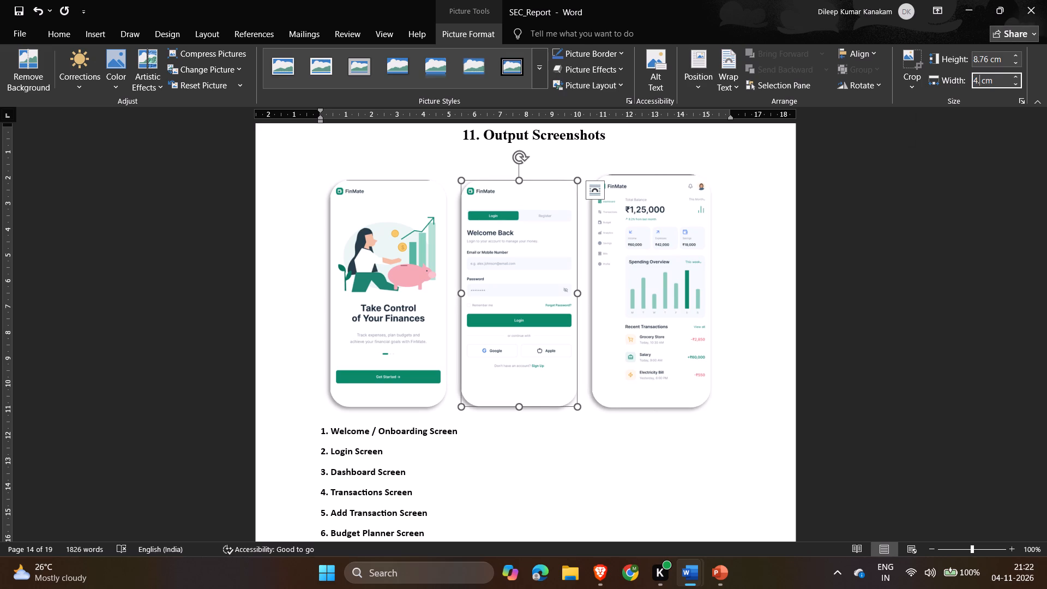
{"action": "key", "text": "6"}
{"action": "key", "text": "Return"}
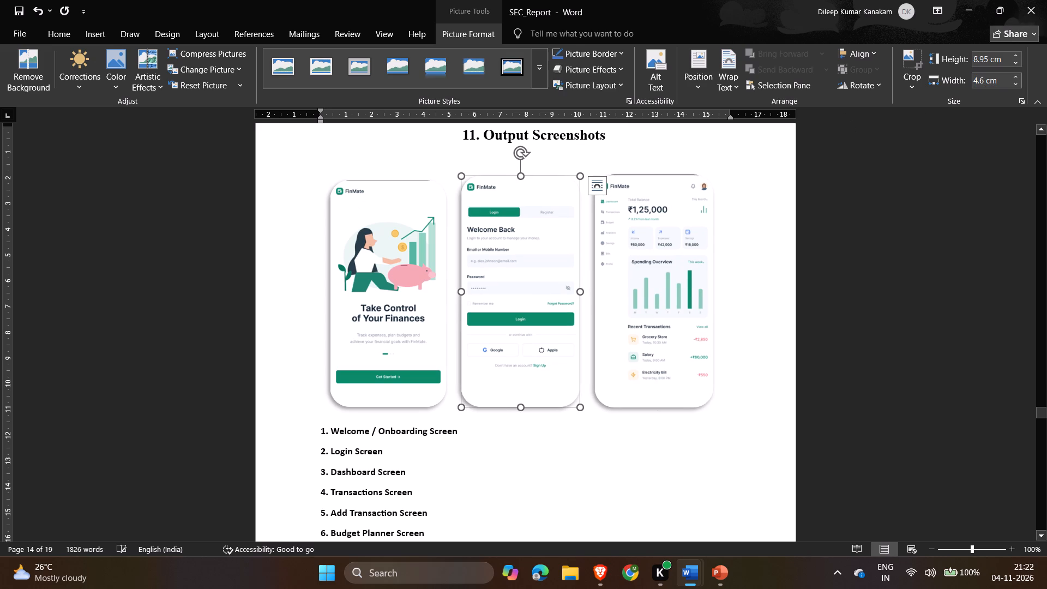
Set the Welcome image's width to 4.6 cm.
{"action": "left_click", "coordinate": [408, 233]}
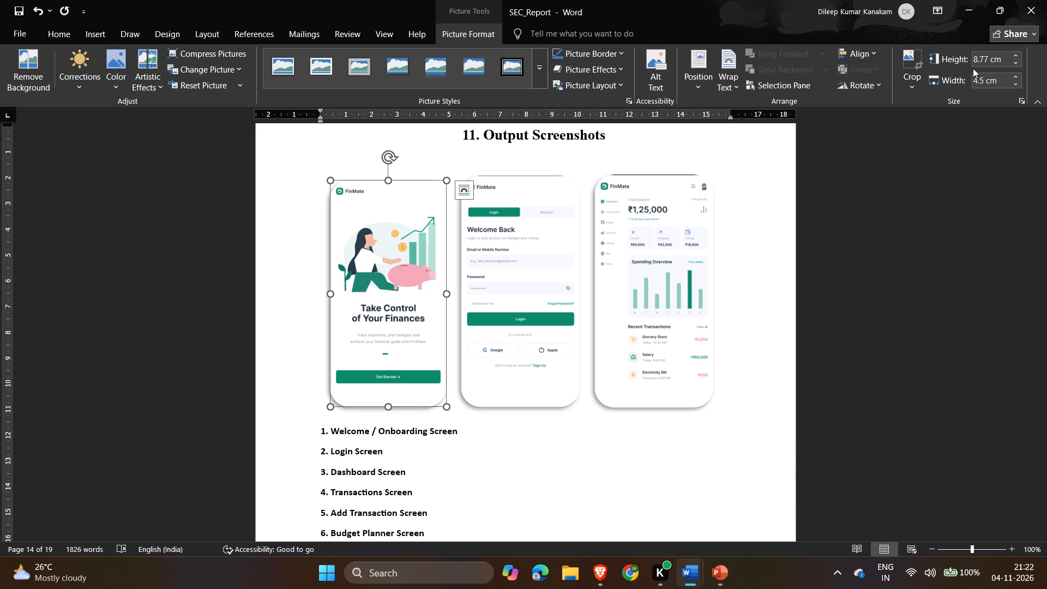
{"action": "left_click", "coordinate": [982, 81]}
{"action": "left_click", "coordinate": [982, 81]}
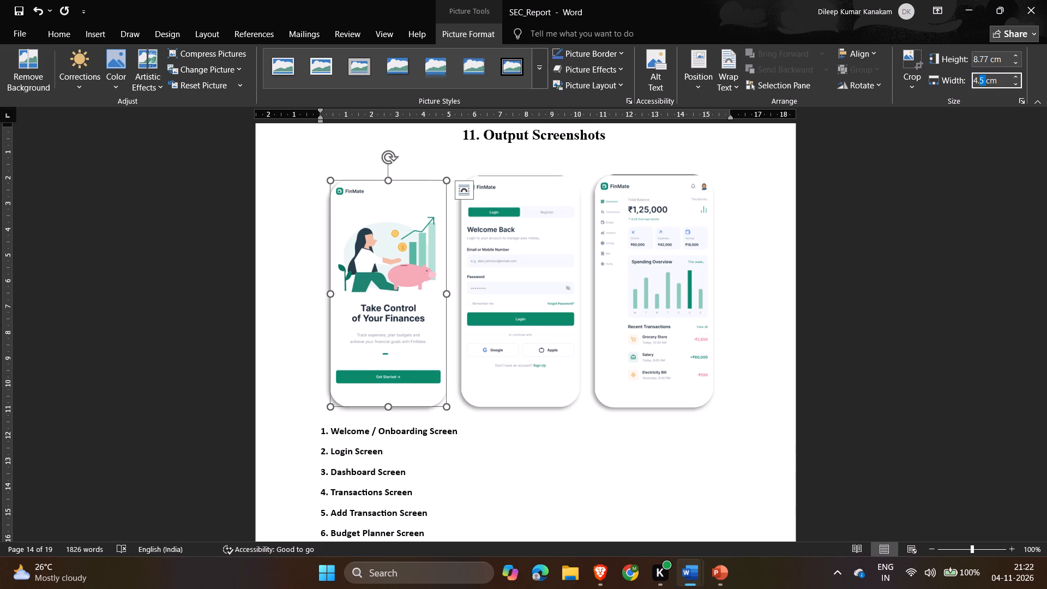
{"action": "left_click", "coordinate": [982, 81]}
{"action": "key", "text": "BackSpace"}
{"action": "key", "text": "6"}
{"action": "key", "text": "Return"}
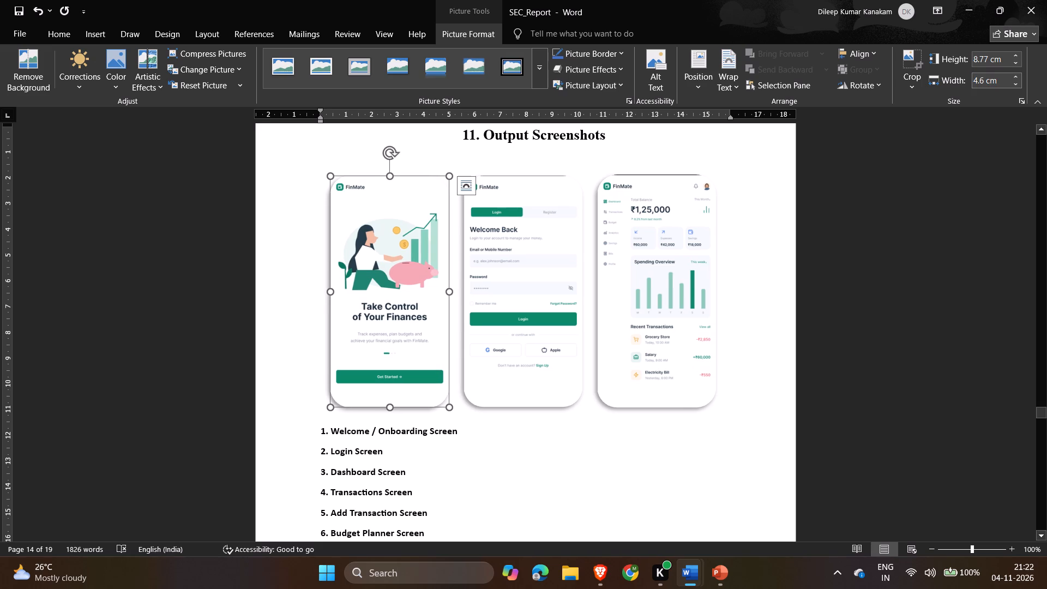
Compare the sizes of the Dashboard, Login and Welcome screen images.
{"action": "left_click", "coordinate": [614, 248]}
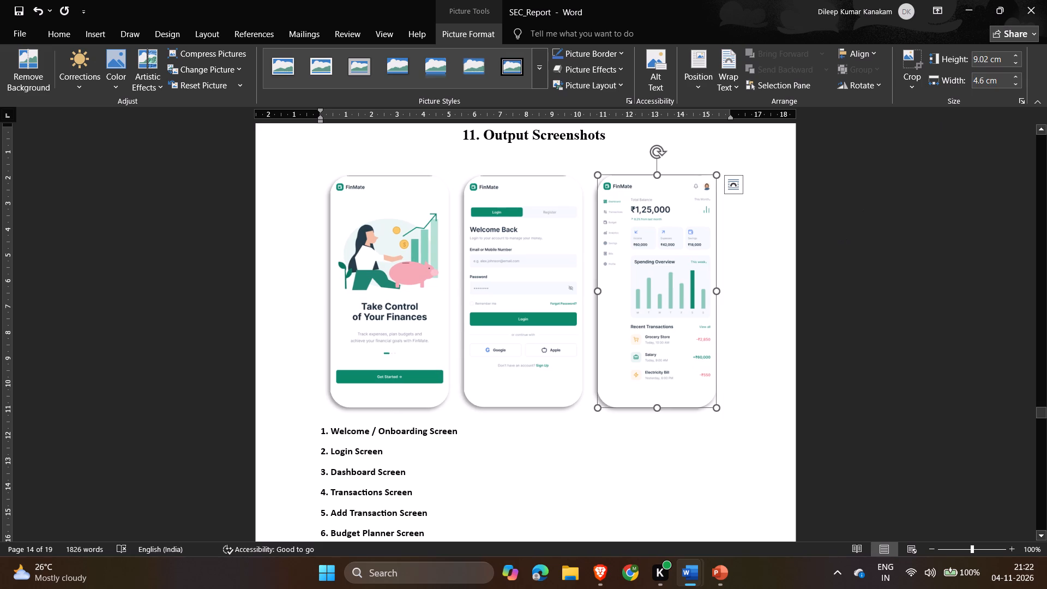
{"action": "left_click", "coordinate": [485, 230]}
{"action": "left_click", "coordinate": [374, 219]}
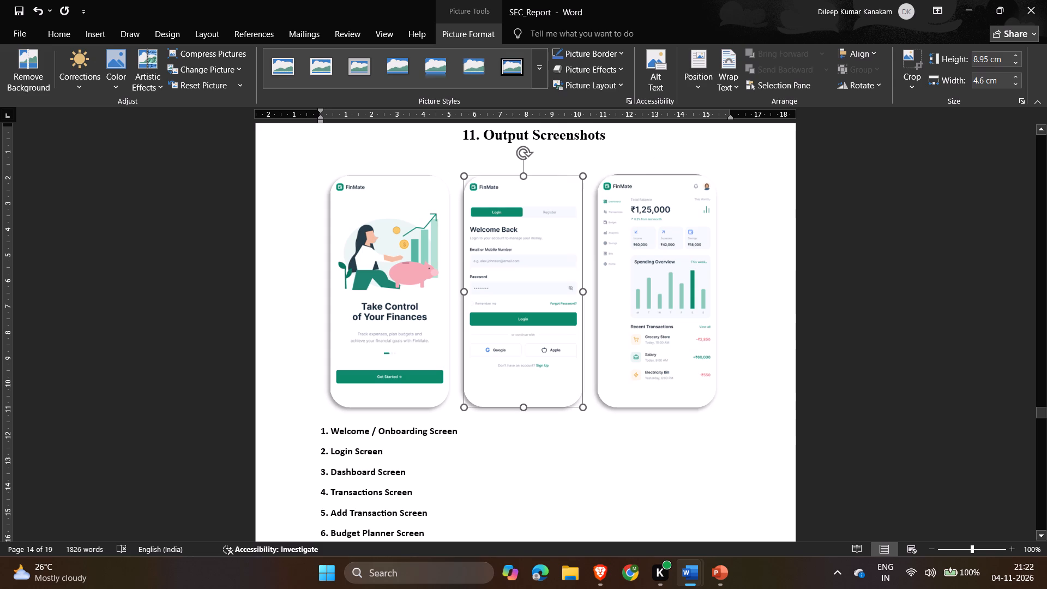
Remove the list numbers from the Welcome / Onboarding Screen, Login Screen and Dashboard Screen captions below the images.
{"action": "scroll", "coordinate": [532, 336], "scroll_direction": "down", "scroll_amount": 3}
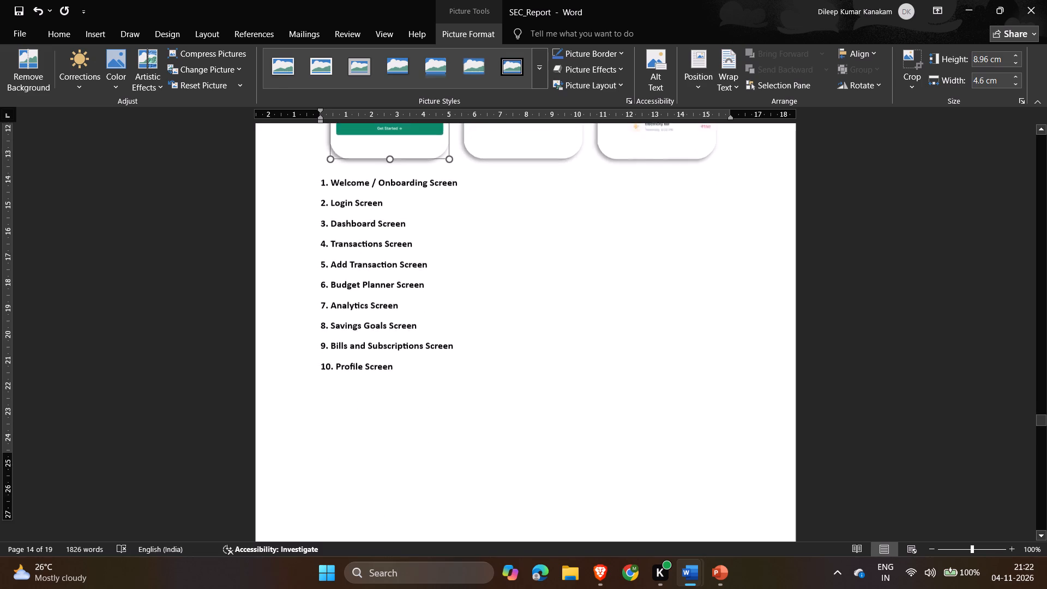
{"action": "scroll", "coordinate": [532, 336], "scroll_direction": "down", "scroll_amount": 1}
{"action": "scroll", "coordinate": [532, 336], "scroll_direction": "up", "scroll_amount": 3}
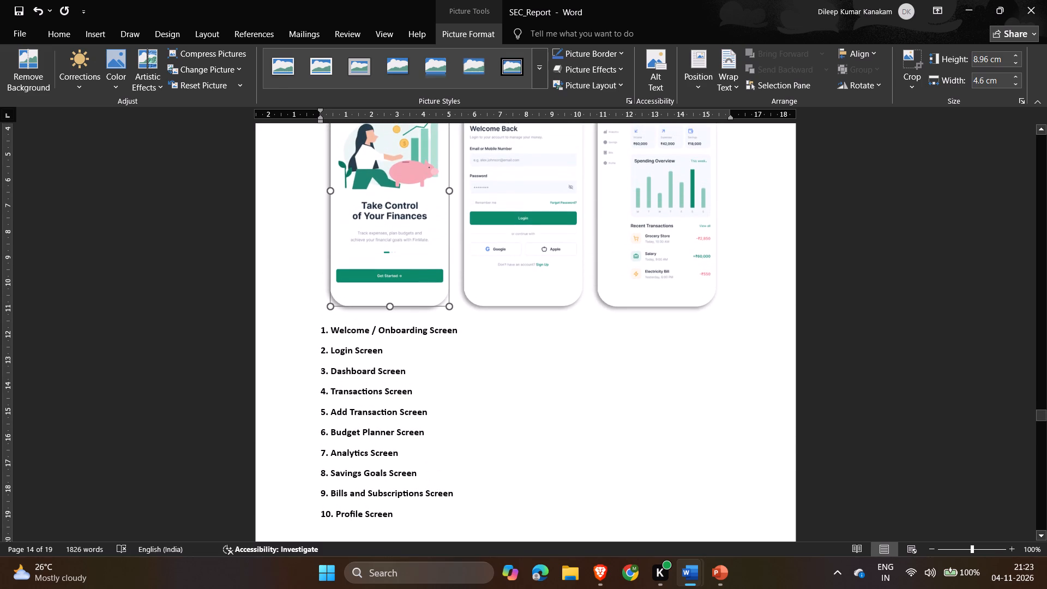
{"action": "left_click", "coordinate": [330, 332]}
{"action": "key", "text": "BackSpace"}
{"action": "key", "text": "BackSpace"}
{"action": "key", "text": "BackSpace"}
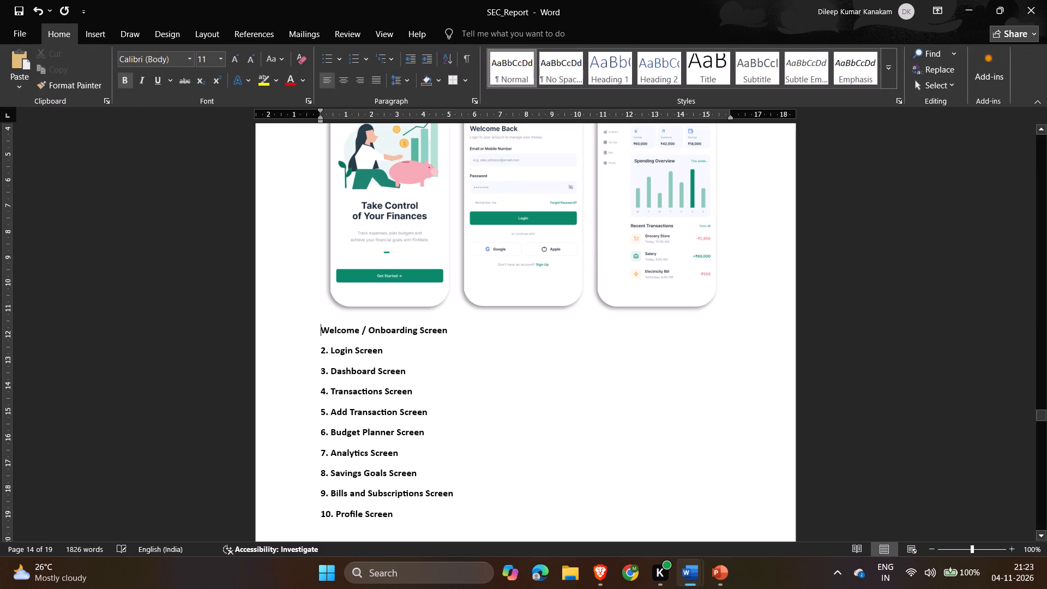
{"action": "left_click", "coordinate": [333, 353]}
{"action": "left_click", "coordinate": [333, 353]}
{"action": "key", "text": "Left"}
{"action": "key", "text": "BackSpace"}
{"action": "key", "text": "BackSpace"}
{"action": "key", "text": "BackSpace"}
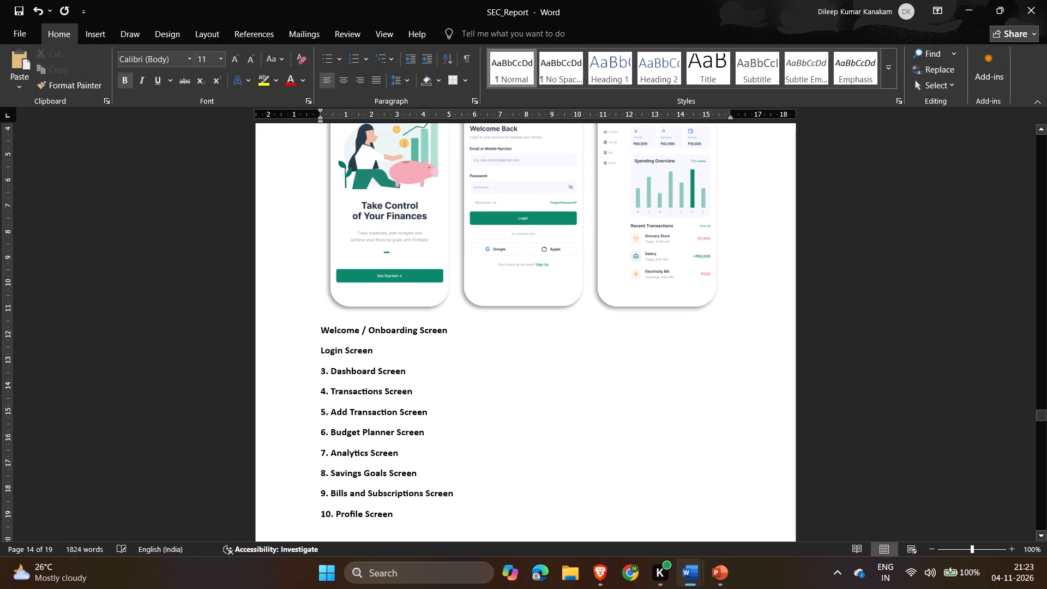
{"action": "left_click", "coordinate": [333, 372]}
{"action": "key", "text": "BackSpace"}
{"action": "key", "text": "BackSpace"}
{"action": "key", "text": "BackSpace"}
Join the Login Screen caption onto the Welcome / Onboarding Screen line, separated by four spaces.
{"action": "left_click", "coordinate": [453, 330]}
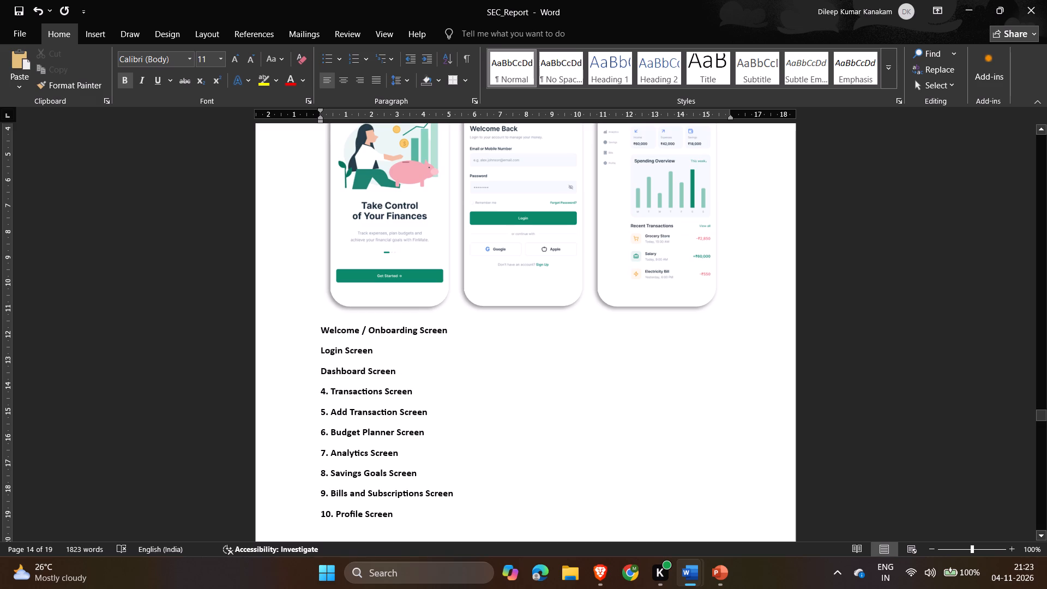
{"action": "key", "text": "Delete"}
{"action": "key", "text": "space"}
{"action": "key", "text": "space"}
{"action": "key", "text": "space"}
{"action": "key", "text": "space"}
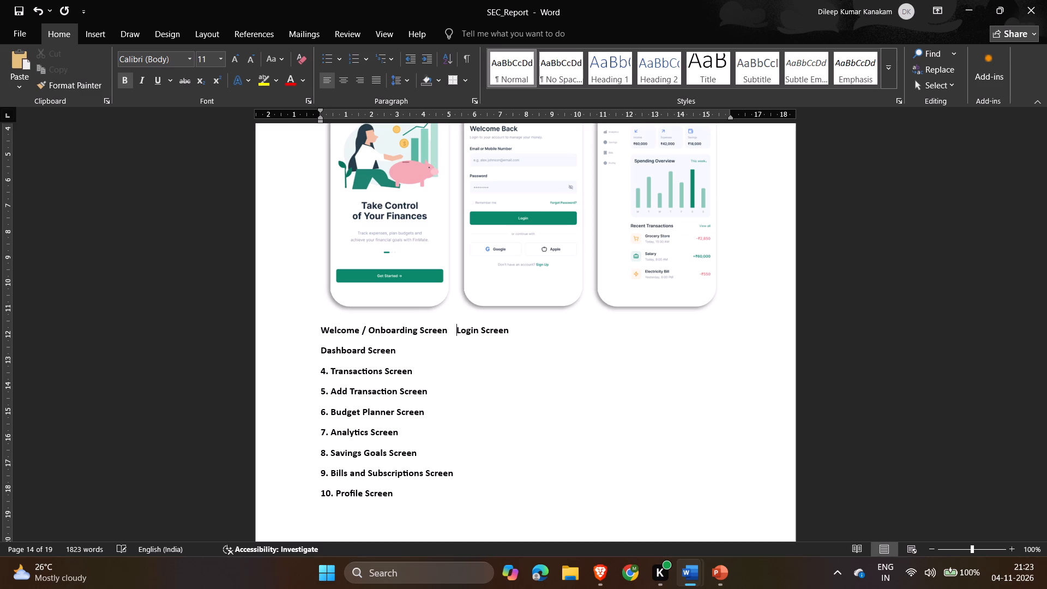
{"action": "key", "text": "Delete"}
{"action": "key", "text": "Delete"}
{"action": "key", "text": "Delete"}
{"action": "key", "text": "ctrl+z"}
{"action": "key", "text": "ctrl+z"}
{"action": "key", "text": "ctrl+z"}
Replace the four spaces between the Welcome / Onboarding Screen and Login Screen captions with two tab characters.
{"action": "key", "text": "BackSpace"}
{"action": "key", "text": "BackSpace"}
{"action": "key", "text": "BackSpace"}
{"action": "key", "text": "BackSpace"}
{"action": "key", "text": "Tab"}
{"action": "key", "text": "Tab"}
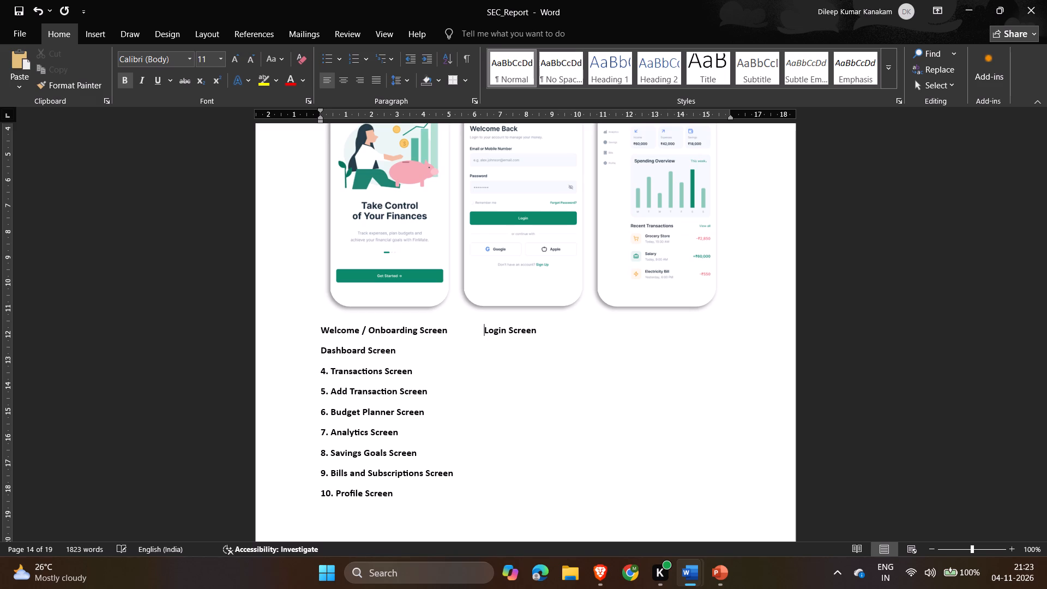
{"action": "key", "text": "Tab"}
{"action": "key", "text": "BackSpace"}
Join the Dashboard Screen caption onto the same line after Login Screen, separated by three tab characters.
{"action": "left_click", "coordinate": [580, 324]}
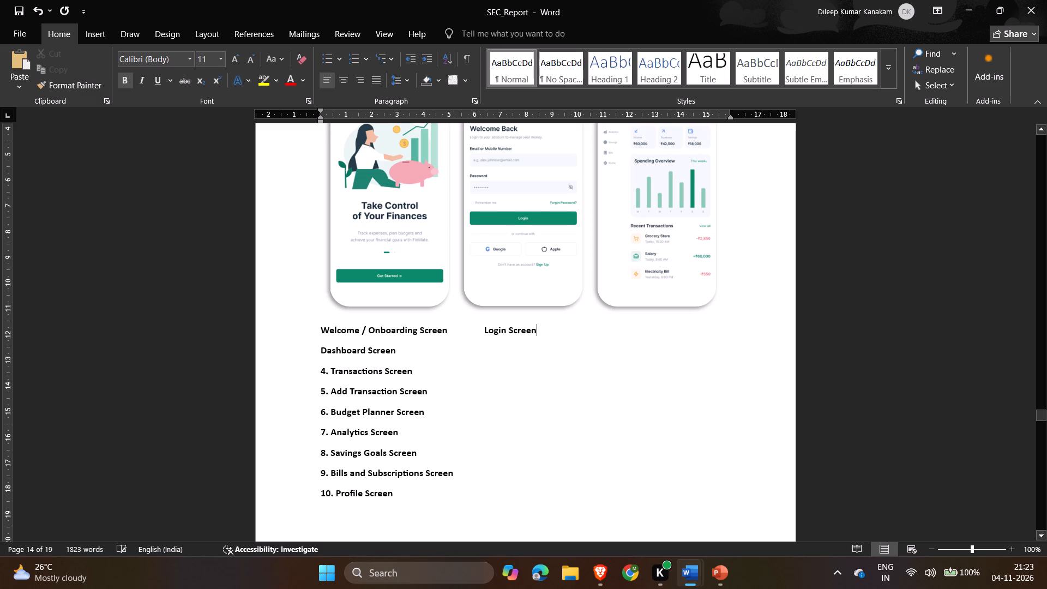
{"action": "key", "text": "Delete"}
{"action": "key", "text": "Tab"}
{"action": "key", "text": "Tab"}
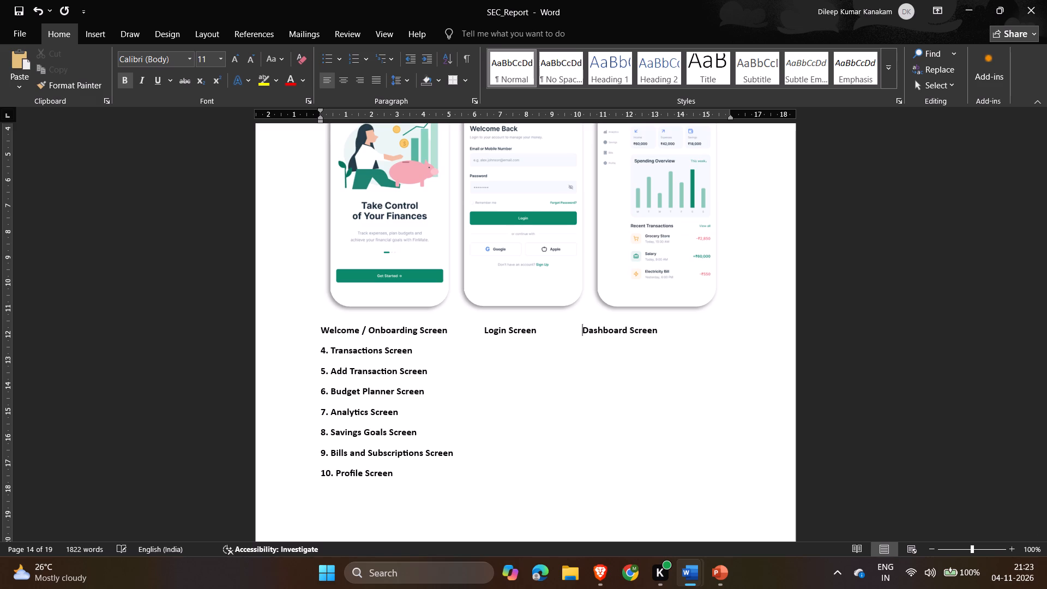
{"action": "key", "text": "Tab"}
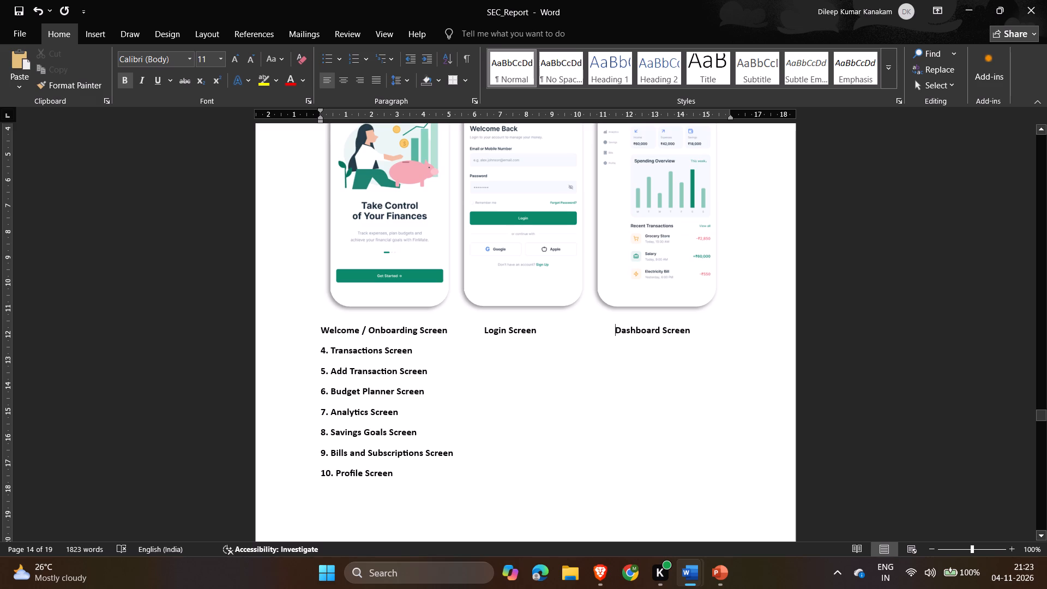
Insert six spaces before the Login Screen caption to centre it under the Login image.
{"action": "left_click", "coordinate": [467, 329]}
{"action": "key", "text": "Right"}
{"action": "key", "text": "Right"}
{"action": "key", "text": "Right"}
{"action": "key", "text": "Left"}
{"action": "key", "text": "Left"}
{"action": "key", "text": "space"}
{"action": "key", "text": "space"}
{"action": "key", "text": "space"}
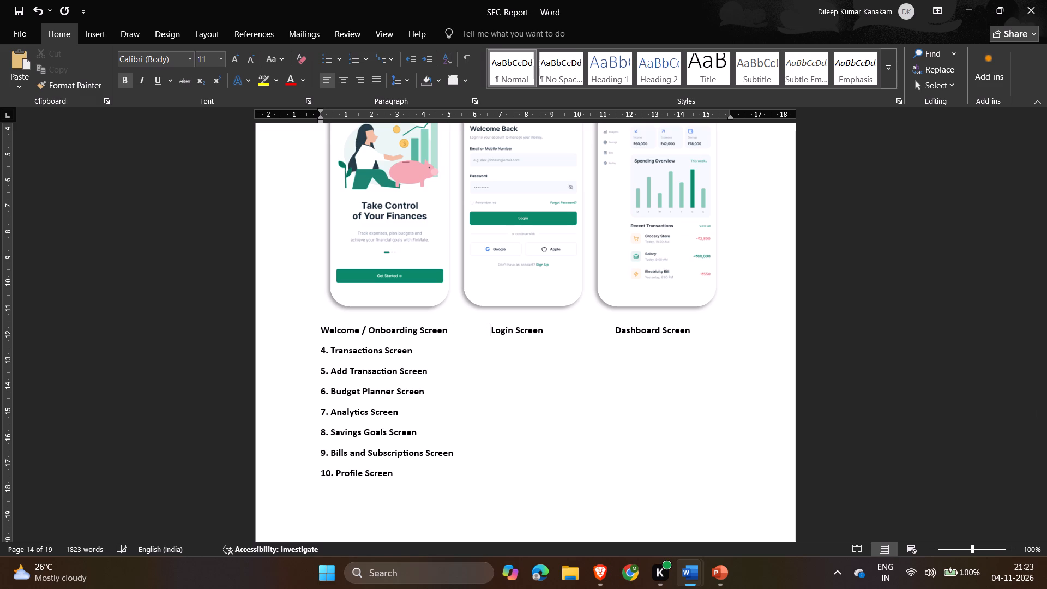
{"action": "key", "text": "space"}
{"action": "key", "text": "space"}
{"action": "key", "text": "space"}
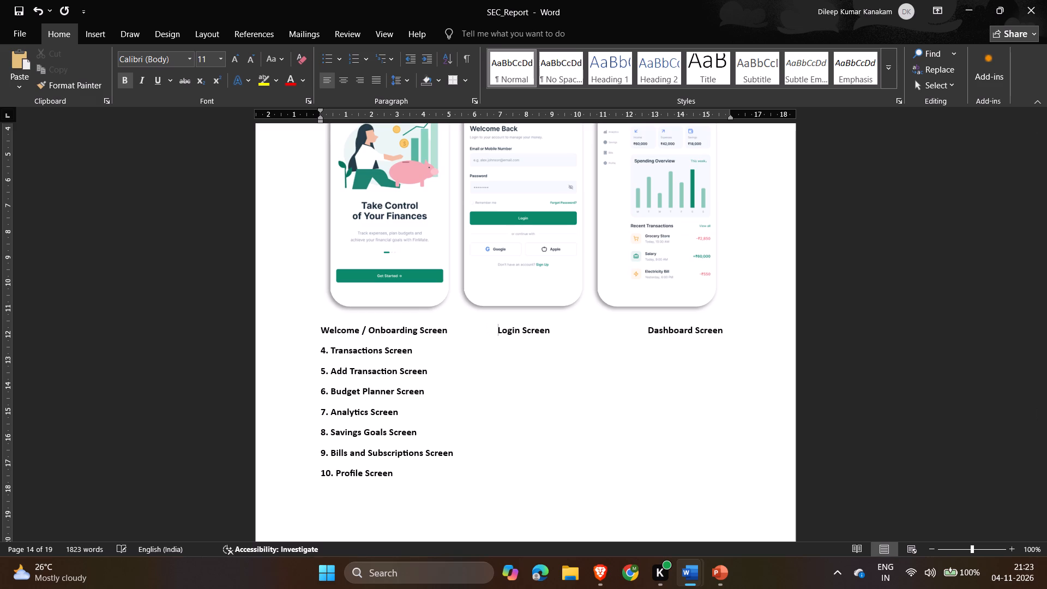
Remove one tab character before the Dashboard Screen caption and insert three spaces to centre it under its image.
{"action": "left_click", "coordinate": [647, 332]}
{"action": "key", "text": "BackSpace"}
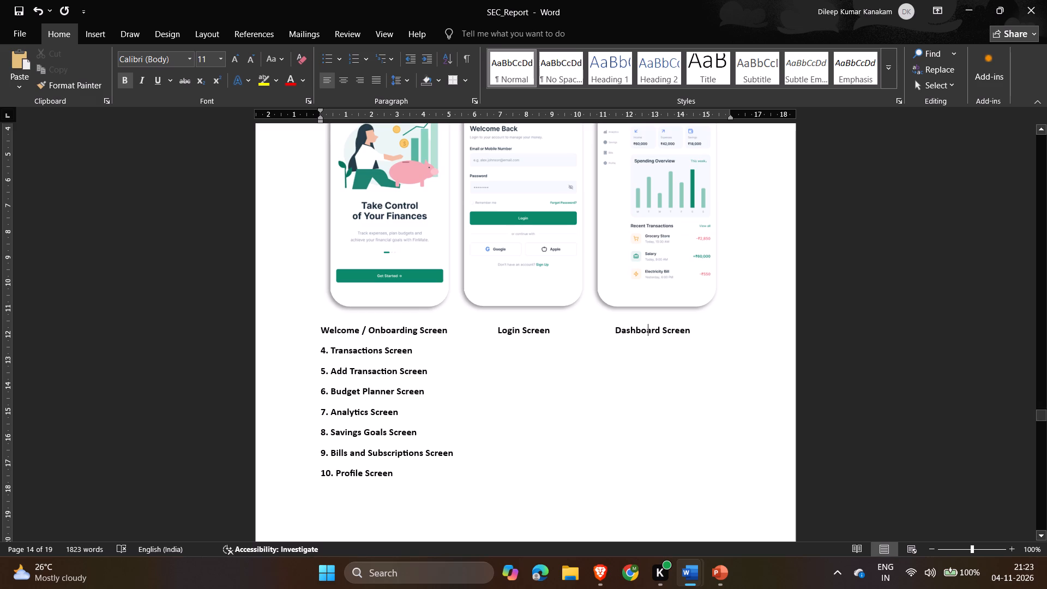
{"action": "key", "text": "space"}
{"action": "key", "text": "space"}
{"action": "key", "text": "space"}
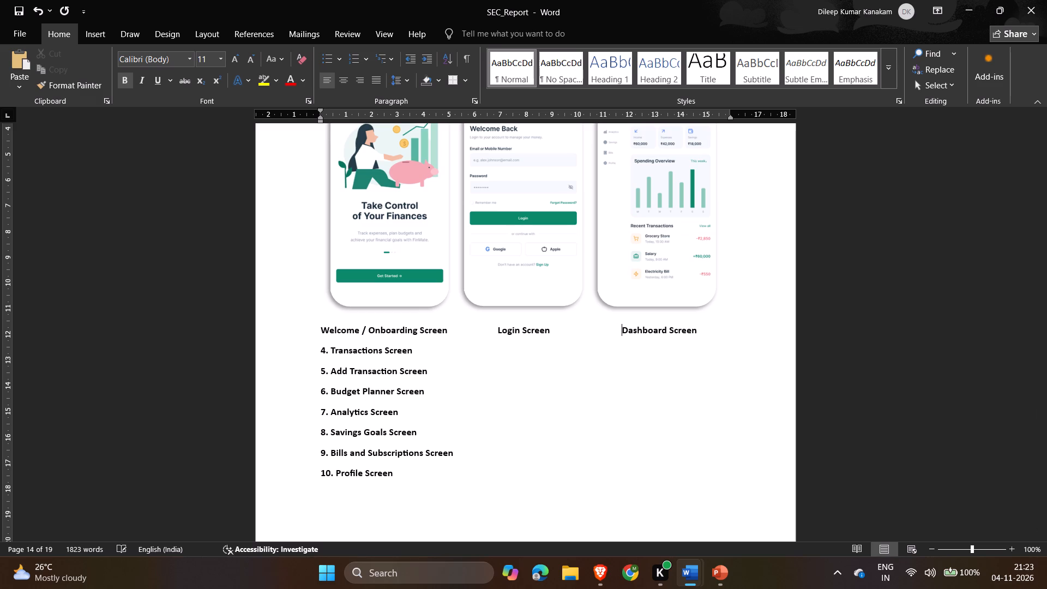
Insert two spaces before the Welcome / Onboarding Screen caption to centre it under its image.
{"action": "left_click", "coordinate": [314, 328]}
{"action": "key", "text": "Tab"}
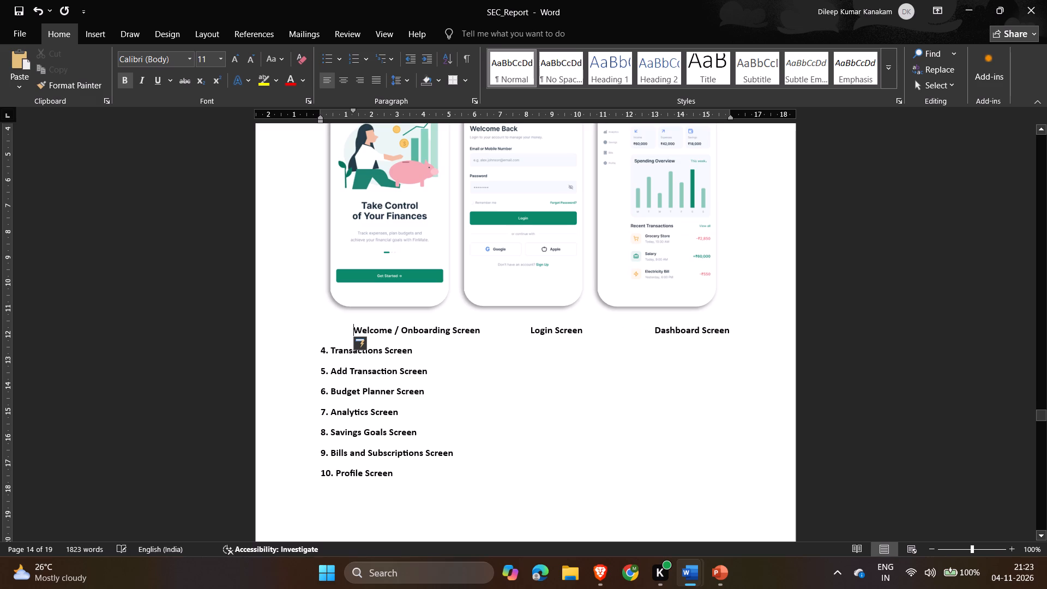
{"action": "key", "text": "ctrl+z"}
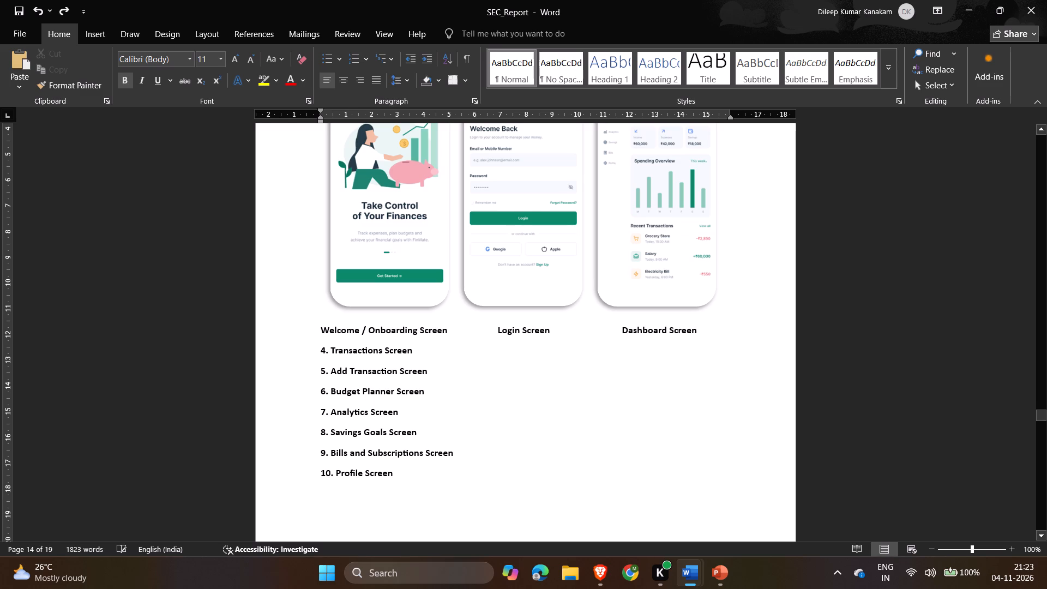
{"action": "key", "text": "space"}
{"action": "key", "text": "space"}
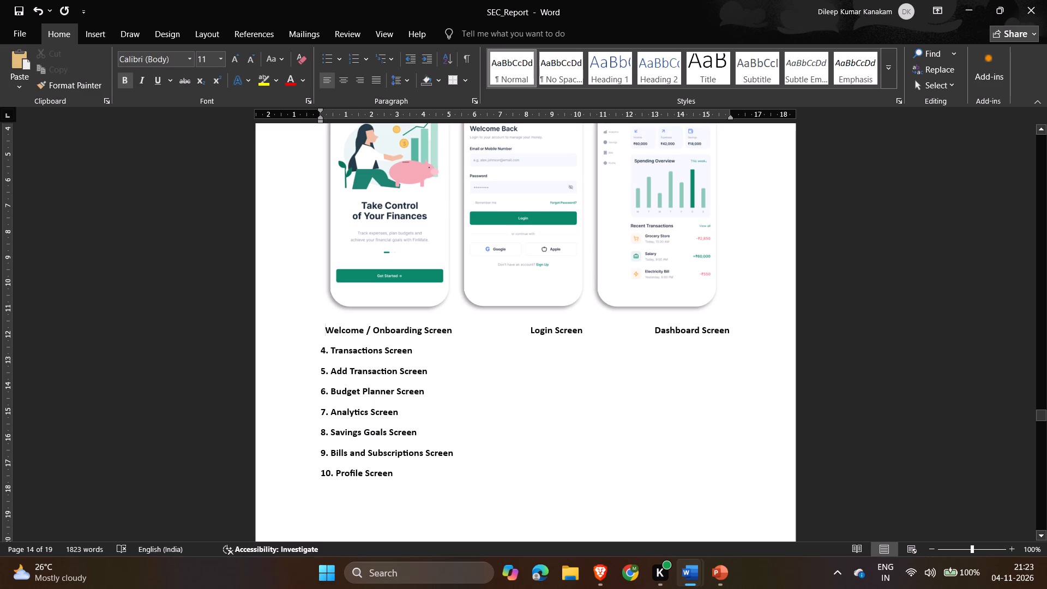
Replace the spacing before the Login Screen caption with one tab character and six spaces to realign the captions with their images.
{"action": "left_click", "coordinate": [529, 326]}
{"action": "key", "text": "BackSpace"}
{"action": "key", "text": "BackSpace"}
{"action": "key", "text": "BackSpace"}
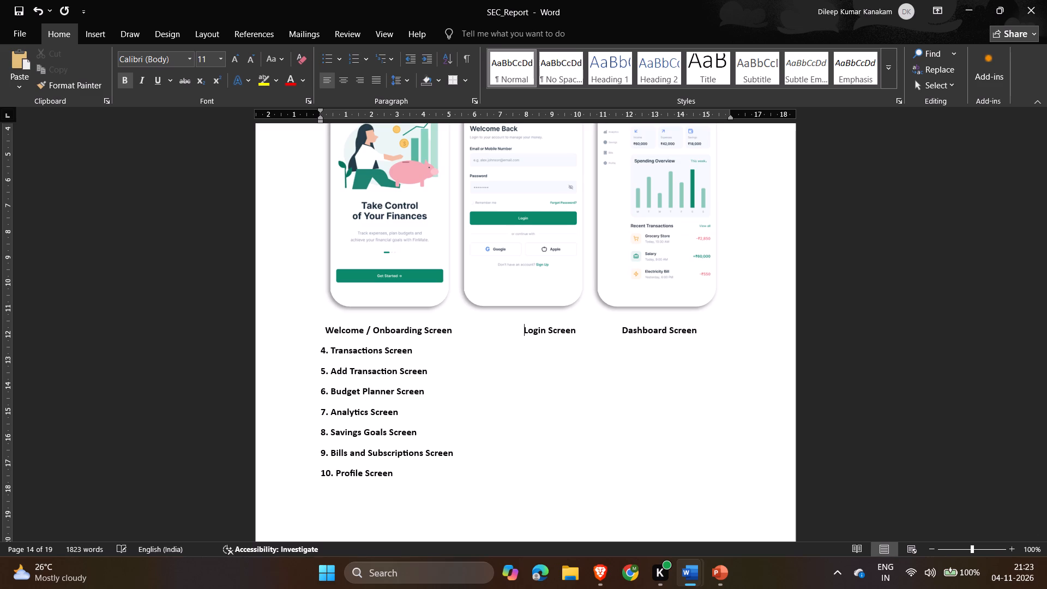
{"action": "key", "text": "BackSpace"}
{"action": "key", "text": "BackSpace"}
{"action": "key", "text": "BackSpace"}
{"action": "key", "text": "BackSpace"}
{"action": "key", "text": "BackSpace"}
{"action": "key", "text": "Tab"}
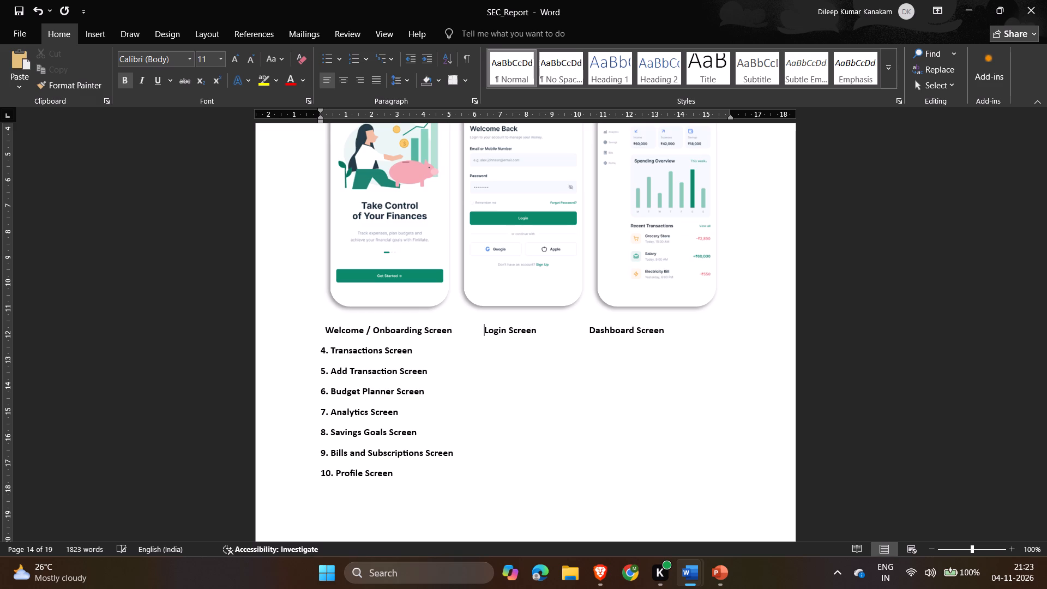
{"action": "key", "text": "Tab"}
{"action": "key", "text": "BackSpace"}
{"action": "key", "text": "space"}
{"action": "key", "text": "space"}
{"action": "key", "text": "space"}
{"action": "key", "text": "space"}
{"action": "key", "text": "space"}
{"action": "key", "text": "space"}
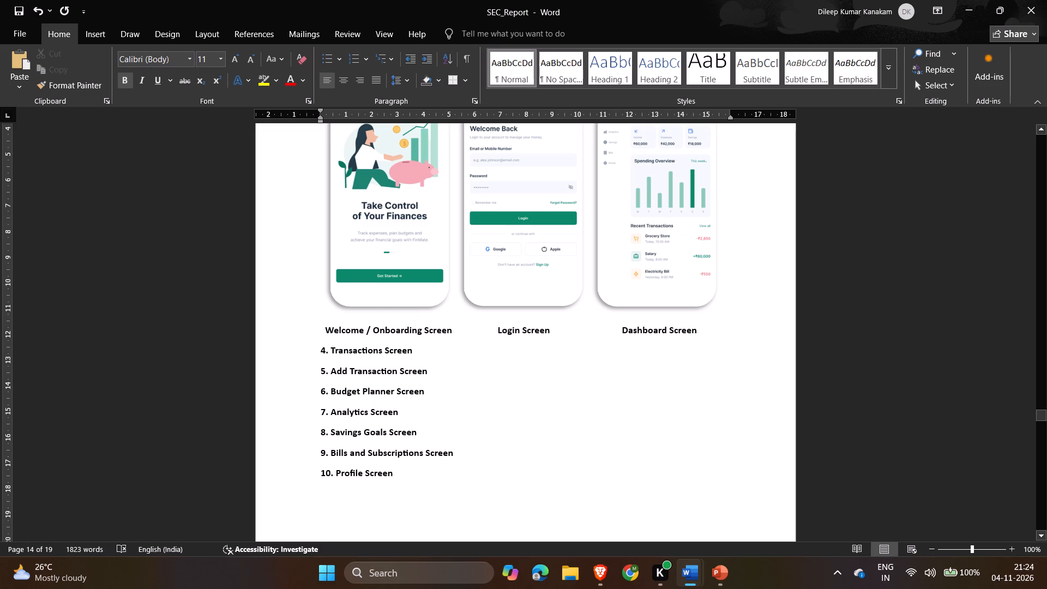
Insert an empty paragraph between the three-caption row and the Transactions Screen entry.
{"action": "left_click", "coordinate": [833, 336]}
{"action": "key", "text": "Return"}
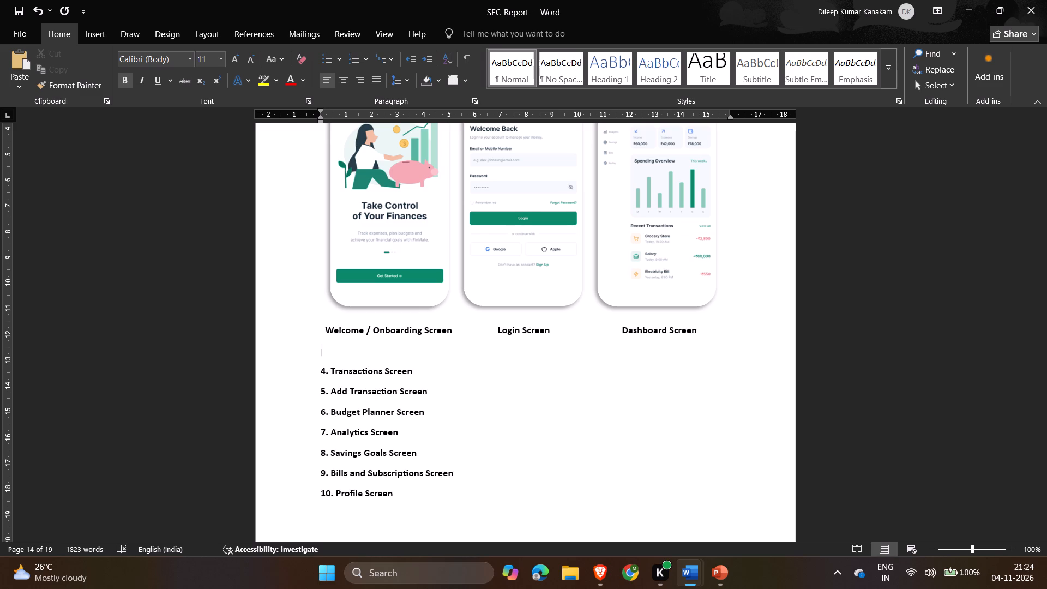
Copy the Transactions screen image from slide 9 of the UIUX Design presentation into SEC_Report's empty paragraph above the Transactions Screen entry.
{"action": "scroll", "coordinate": [833, 336], "scroll_direction": "up", "scroll_amount": 1}
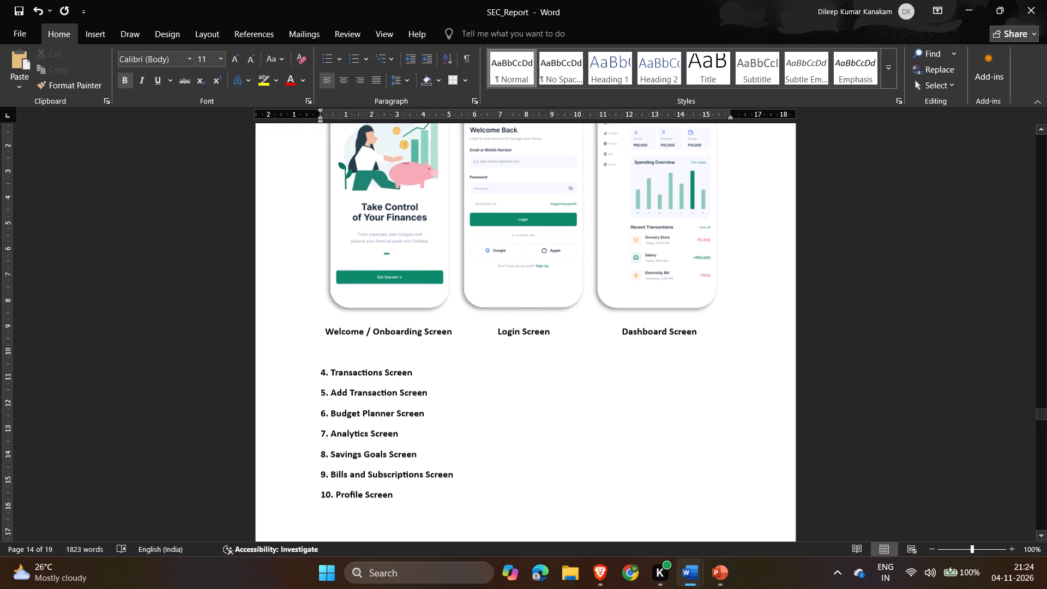
{"action": "scroll", "coordinate": [833, 336], "scroll_direction": "up", "scroll_amount": 1}
{"action": "scroll", "coordinate": [833, 336], "scroll_direction": "down", "scroll_amount": 2}
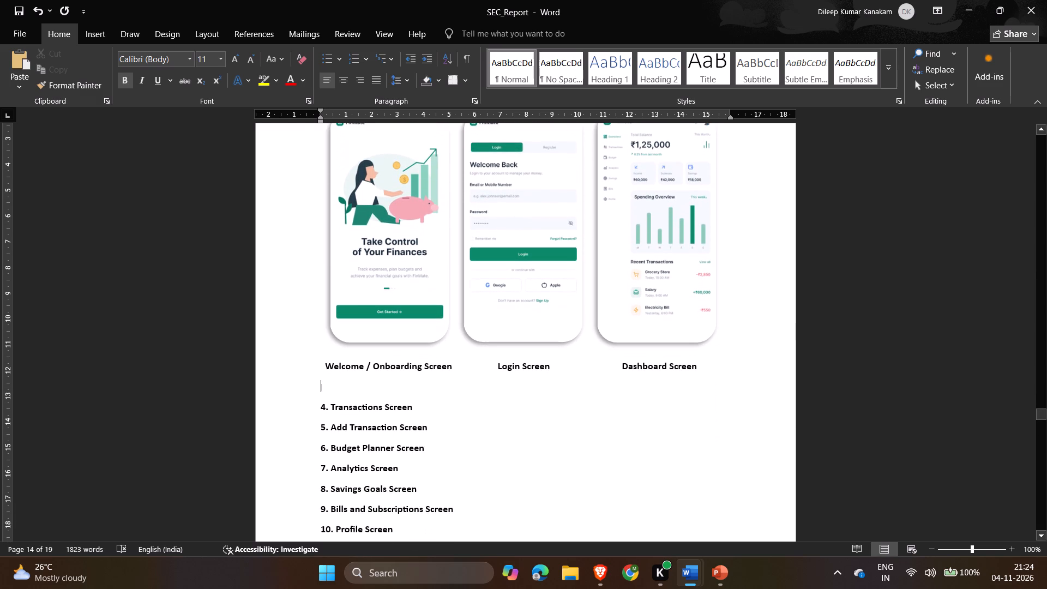
{"action": "key", "text": "alt+Tab"}
{"action": "scroll", "coordinate": [833, 336], "scroll_direction": "down", "scroll_amount": 1}
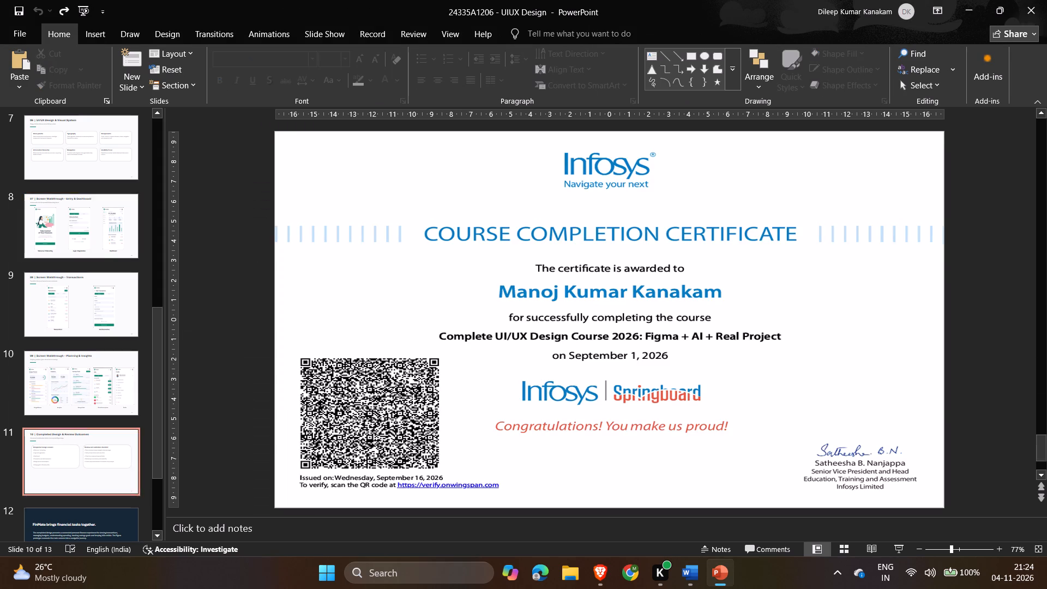
{"action": "scroll", "coordinate": [833, 336], "scroll_direction": "down", "scroll_amount": 1}
{"action": "scroll", "coordinate": [833, 336], "scroll_direction": "up", "scroll_amount": 2}
{"action": "key", "text": "Right"}
{"action": "key", "text": "Right"}
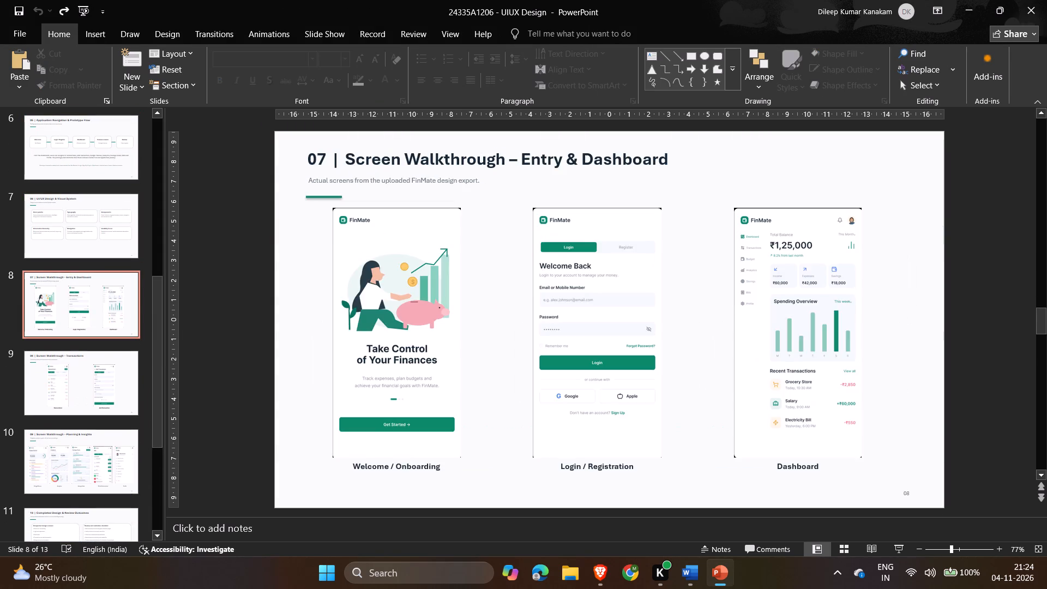
{"action": "key", "text": "Right"}
{"action": "left_click", "coordinate": [530, 302]}
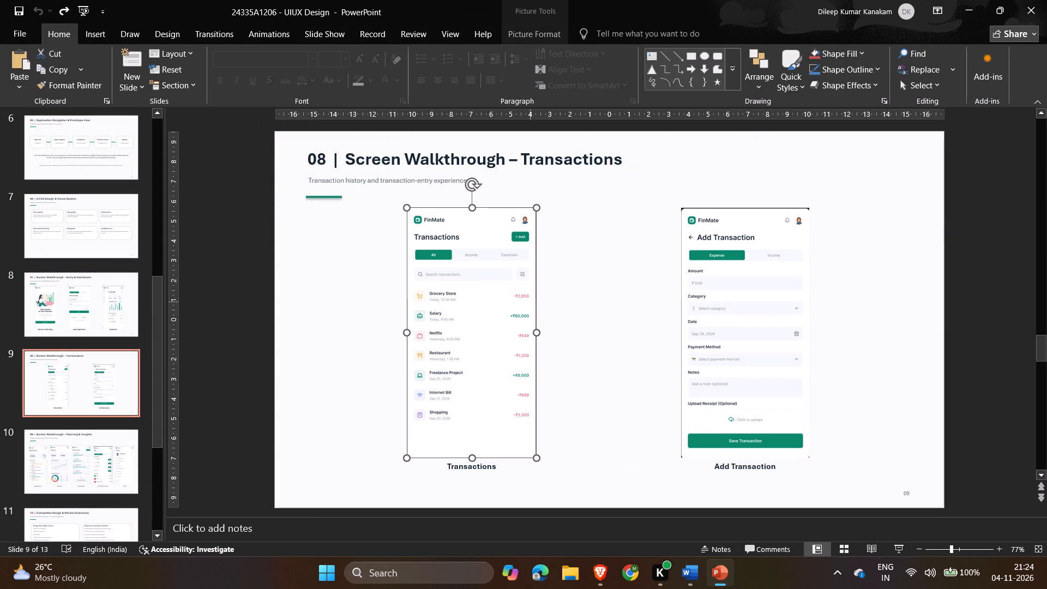
{"action": "key", "text": "ctrl+c"}
{"action": "key", "text": "alt+Tab"}
{"action": "key", "text": "ctrl+v"}
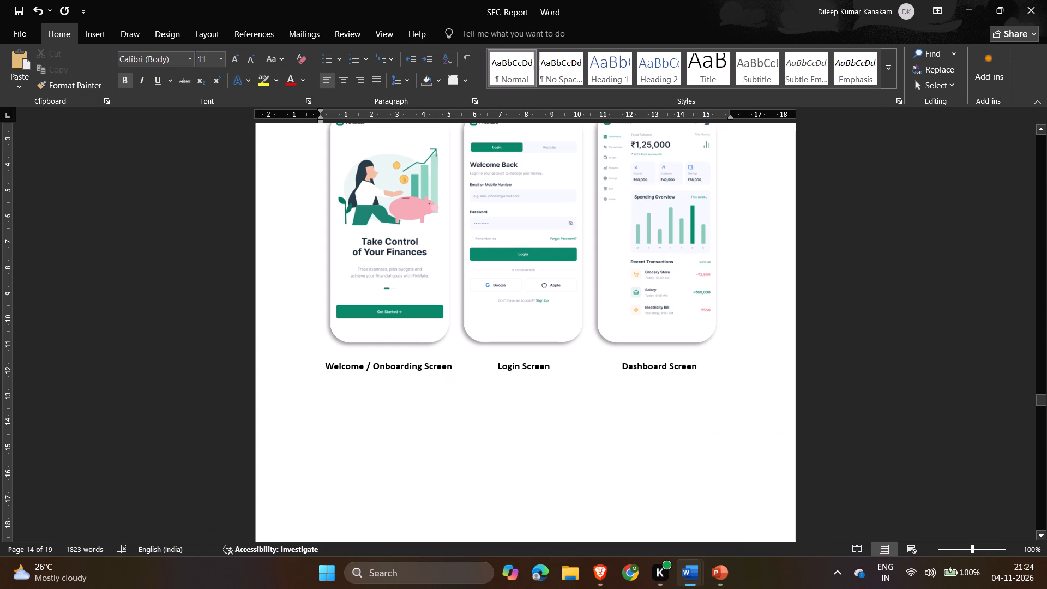
Copy the Add Transaction screen image from slide 9 of the presentation and paste it beside the Transactions image in SEC_Report.
{"action": "key", "text": "alt+Tab"}
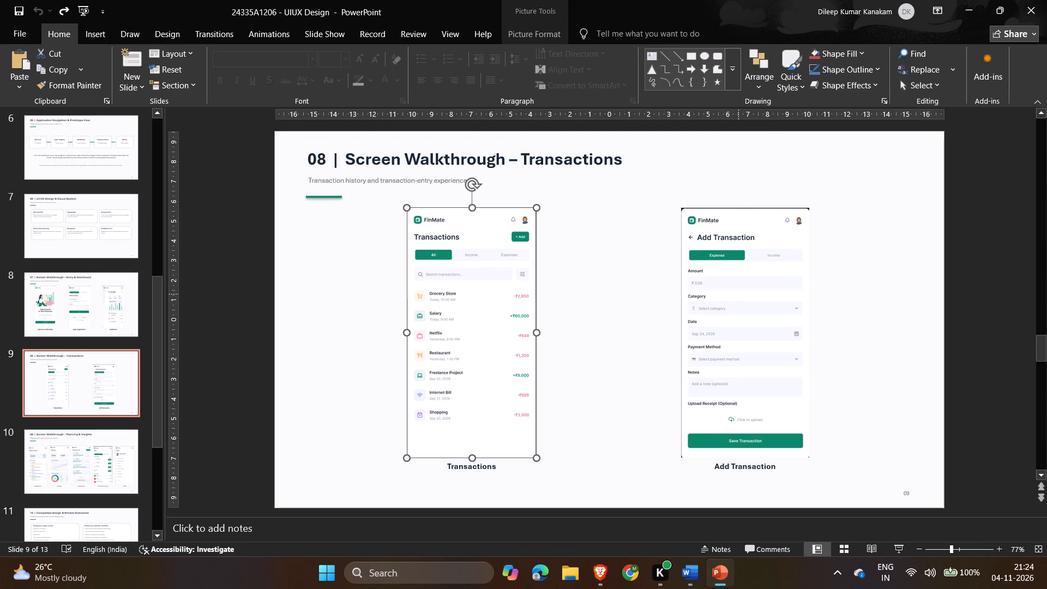
{"action": "left_click", "coordinate": [738, 293]}
{"action": "key", "text": "ctrl+c"}
{"action": "key", "text": "alt+Tab"}
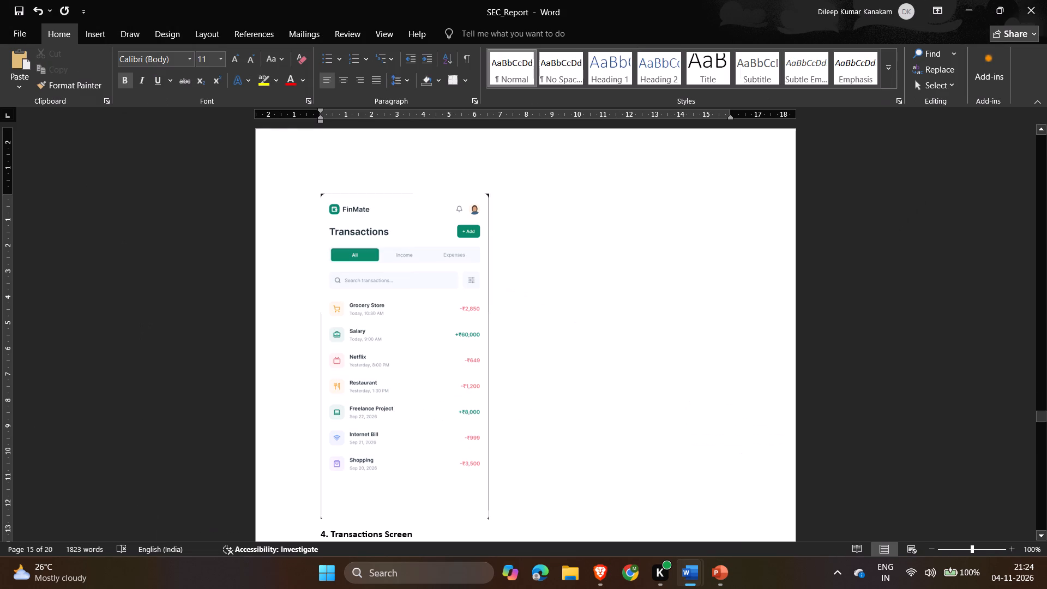
{"action": "key", "text": "ctrl+v"}
Copy the Budget Planner image from slide 10 of the presentation and paste it after the Add Transaction image in SEC_Report.
{"action": "key", "text": "alt+Tab"}
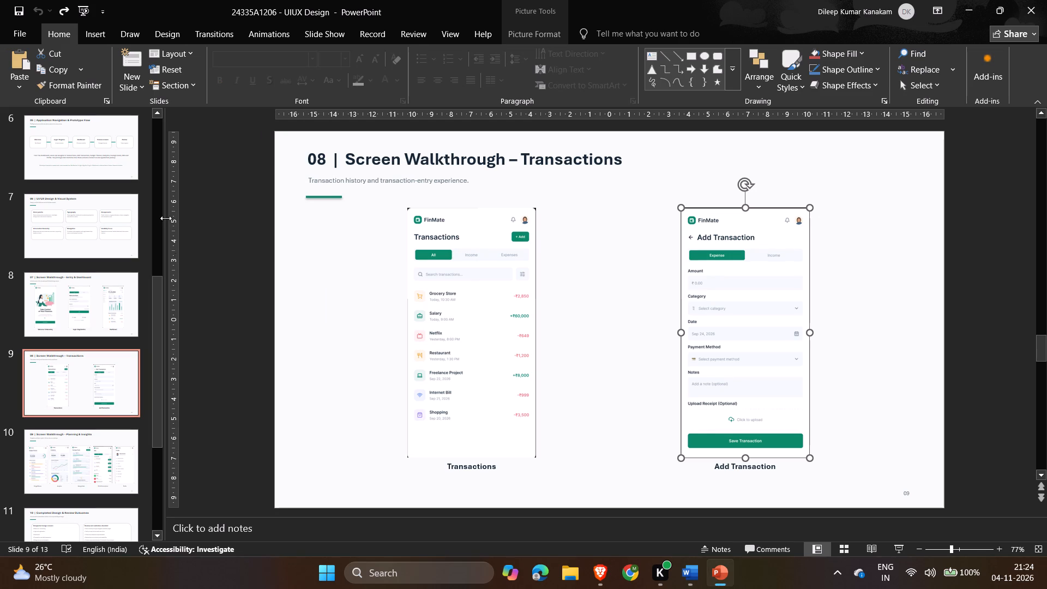
{"action": "key", "text": "Right"}
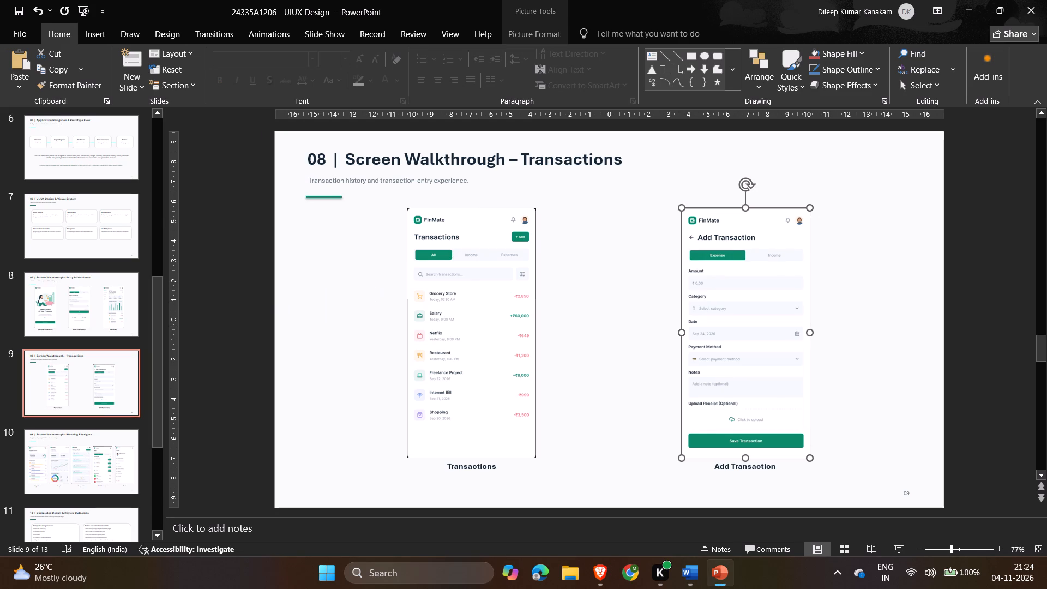
{"action": "left_click", "coordinate": [1004, 248]}
{"action": "key", "text": "Right"}
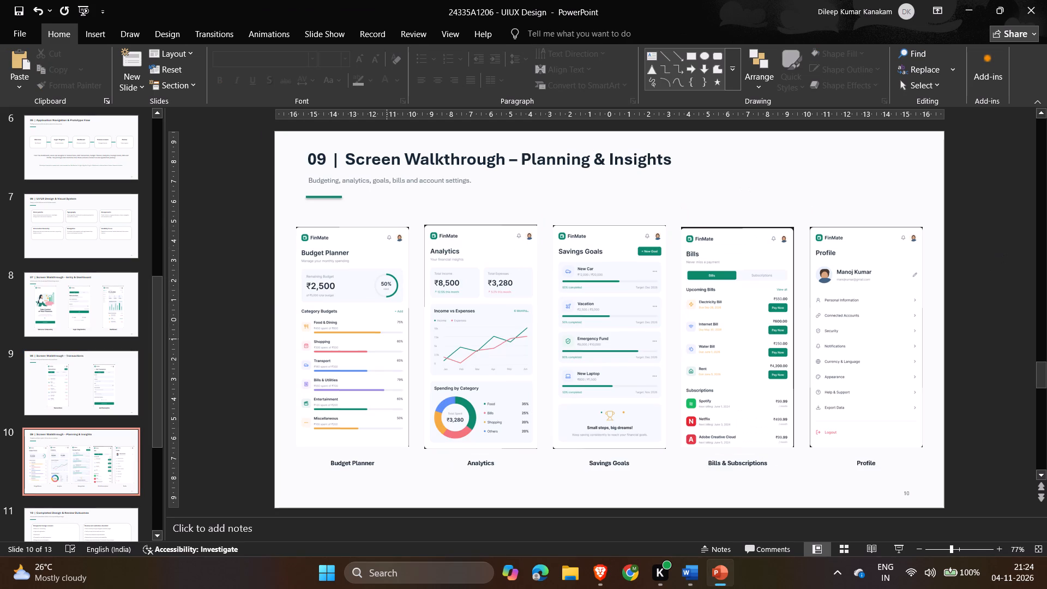
{"action": "left_click", "coordinate": [330, 329]}
{"action": "key", "text": "ctrl+c"}
{"action": "key", "text": "alt+Tab"}
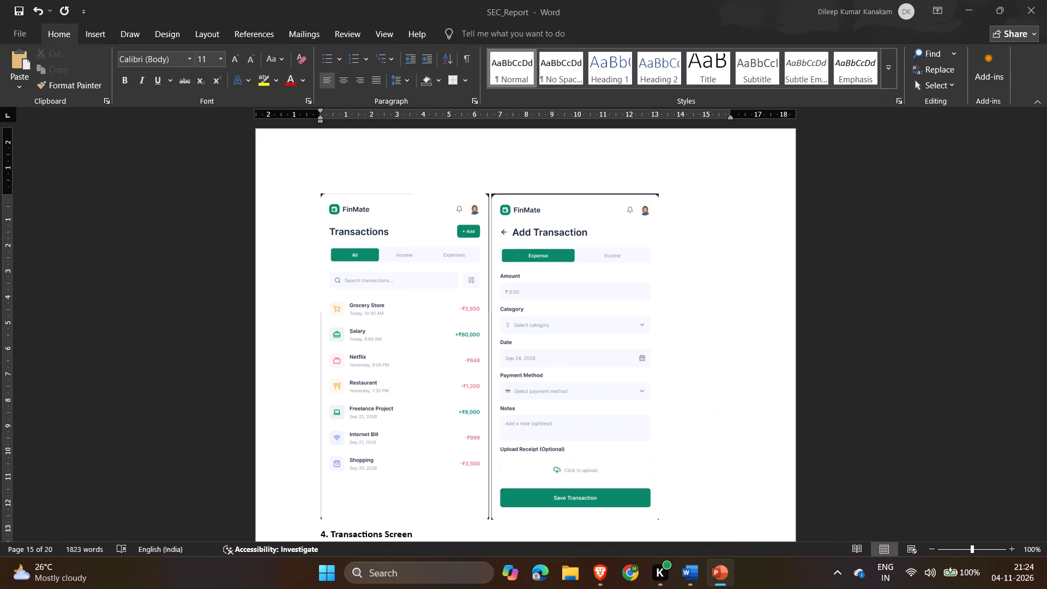
{"action": "key", "text": "ctrl+v"}
Apply the Welcome / Onboarding image's rounded, shadowed picture formatting to the Transactions image with Format Painter.
{"action": "scroll", "coordinate": [374, 299], "scroll_direction": "up", "scroll_amount": 2}
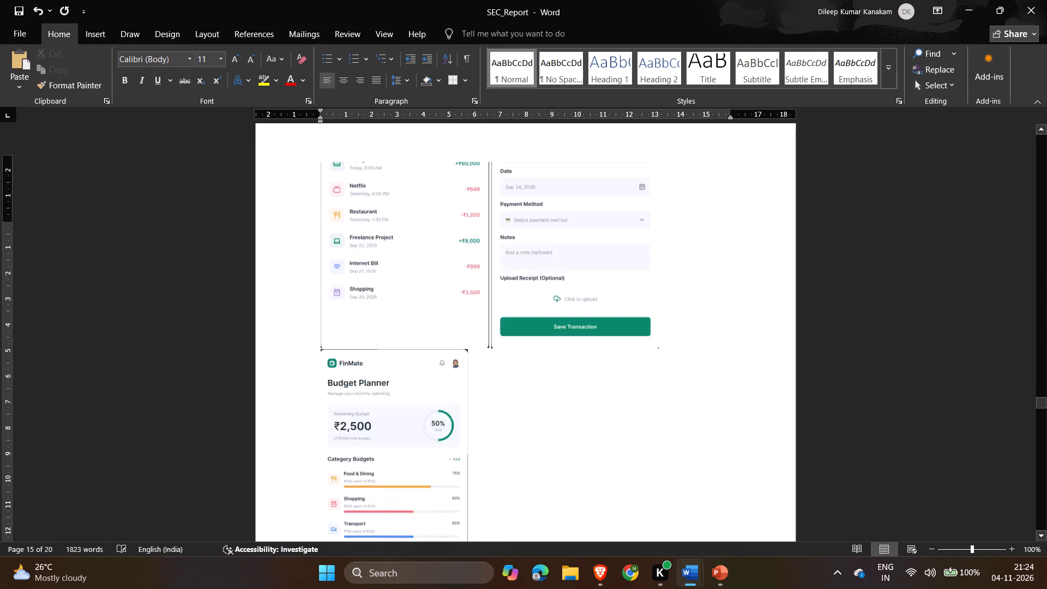
{"action": "scroll", "coordinate": [374, 299], "scroll_direction": "up", "scroll_amount": 4}
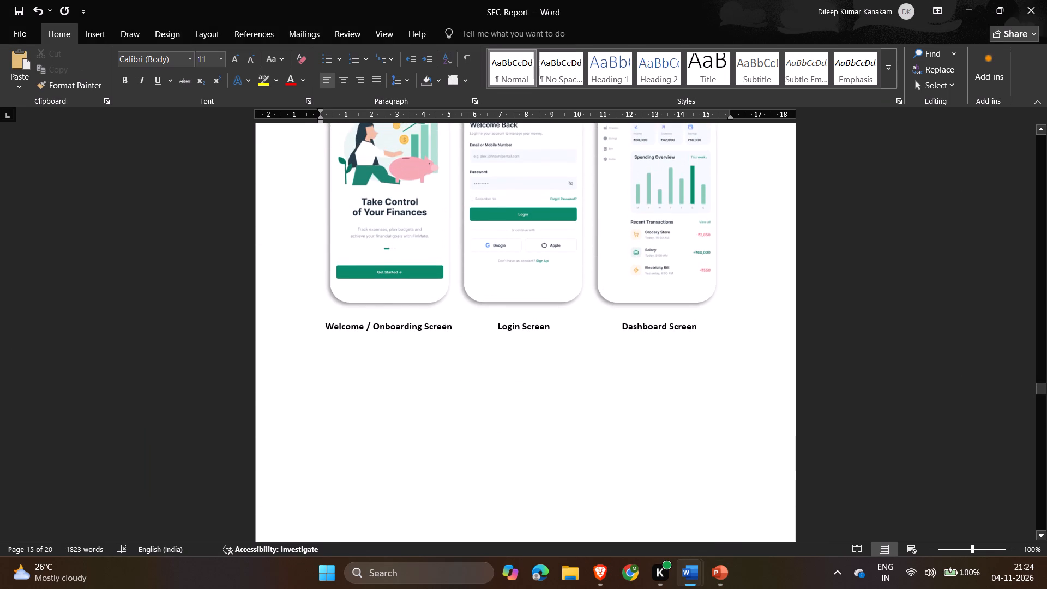
{"action": "left_click", "coordinate": [387, 178]}
{"action": "left_click", "coordinate": [65, 81]}
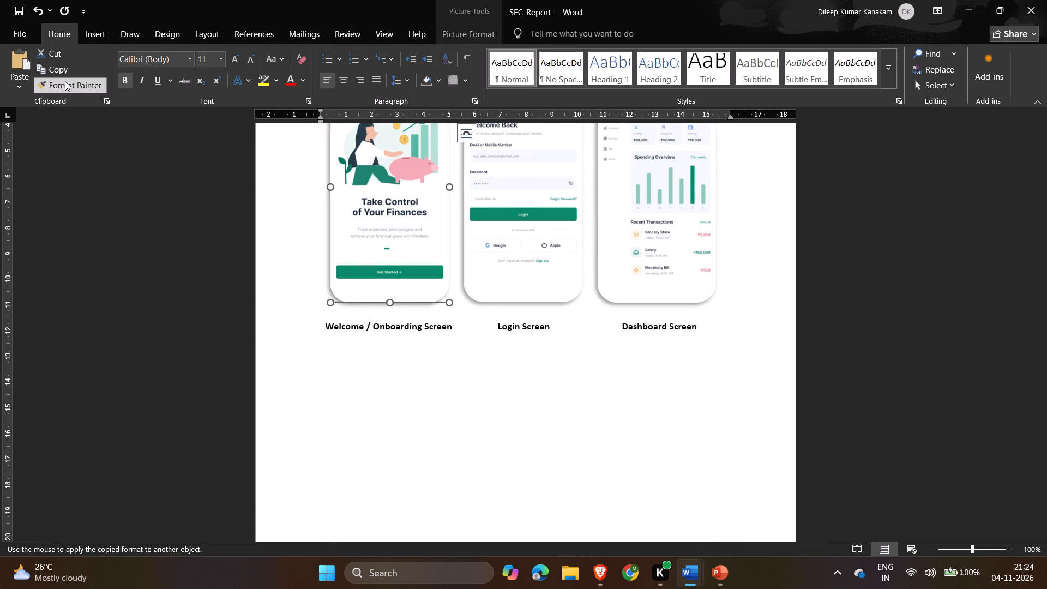
{"action": "scroll", "coordinate": [316, 345], "scroll_direction": "down", "scroll_amount": 4}
{"action": "left_click", "coordinate": [384, 345]}
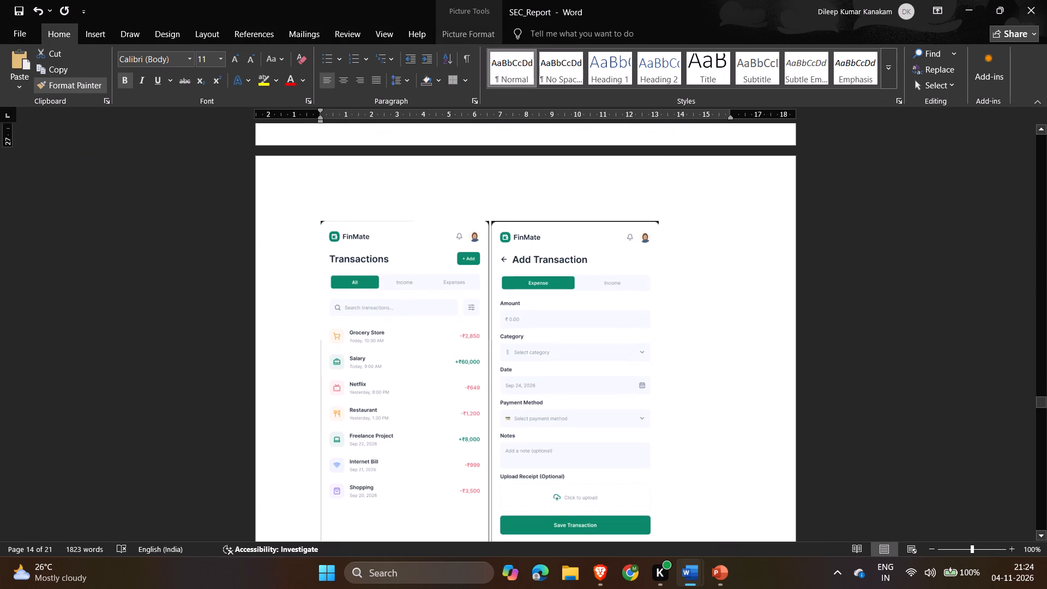
{"action": "scroll", "coordinate": [384, 345], "scroll_direction": "up", "scroll_amount": 4}
{"action": "scroll", "coordinate": [384, 345], "scroll_direction": "down", "scroll_amount": 4}
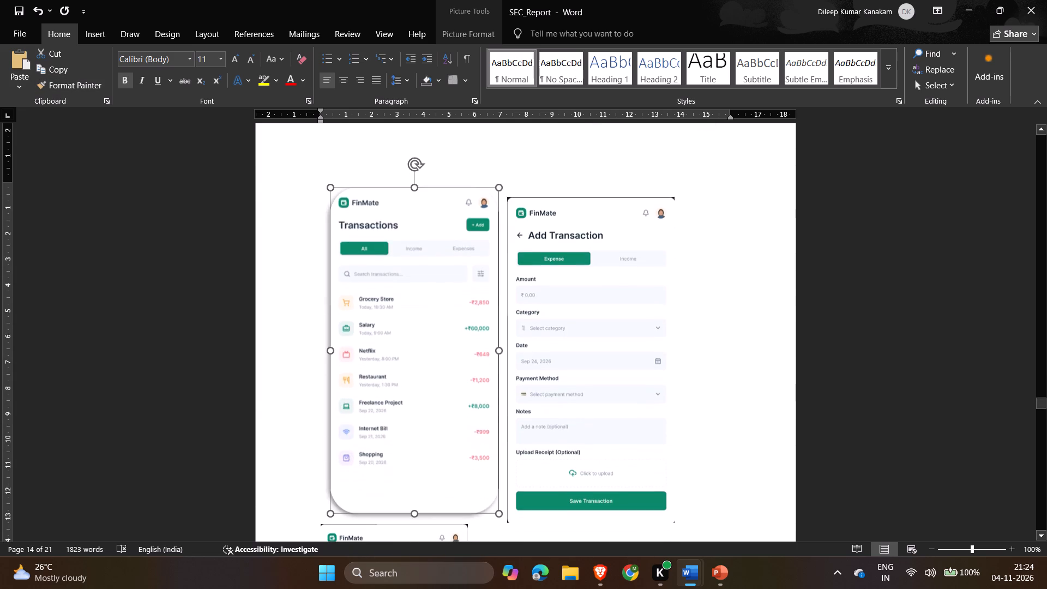
Set the Transactions image's height to 8.96 cm, copying the value from the Welcome / Onboarding image.
{"action": "scroll", "coordinate": [384, 345], "scroll_direction": "up", "scroll_amount": 5}
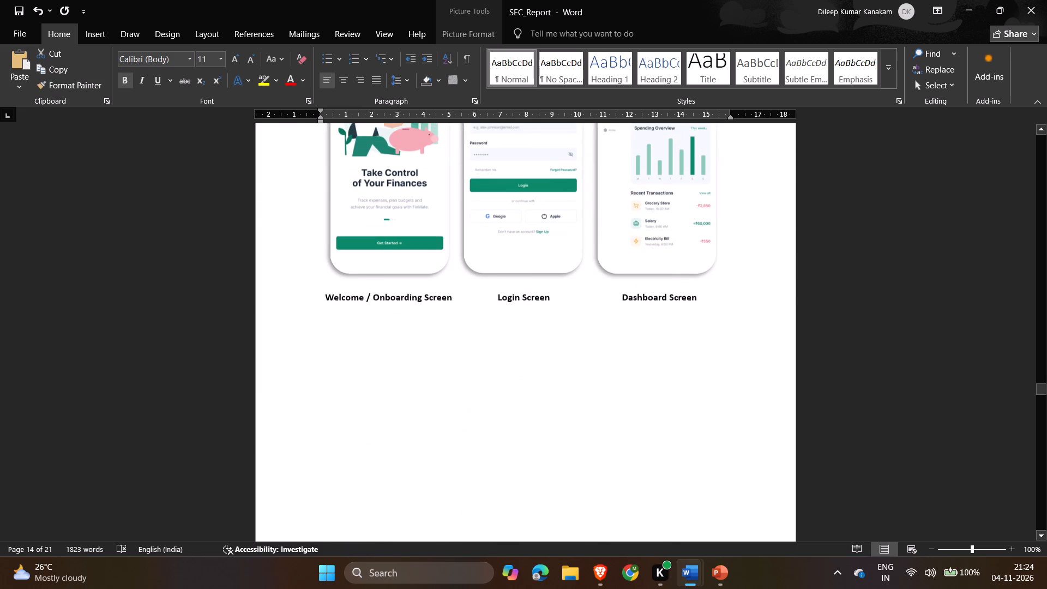
{"action": "left_click", "coordinate": [354, 183]}
{"action": "left_click", "coordinate": [354, 183]}
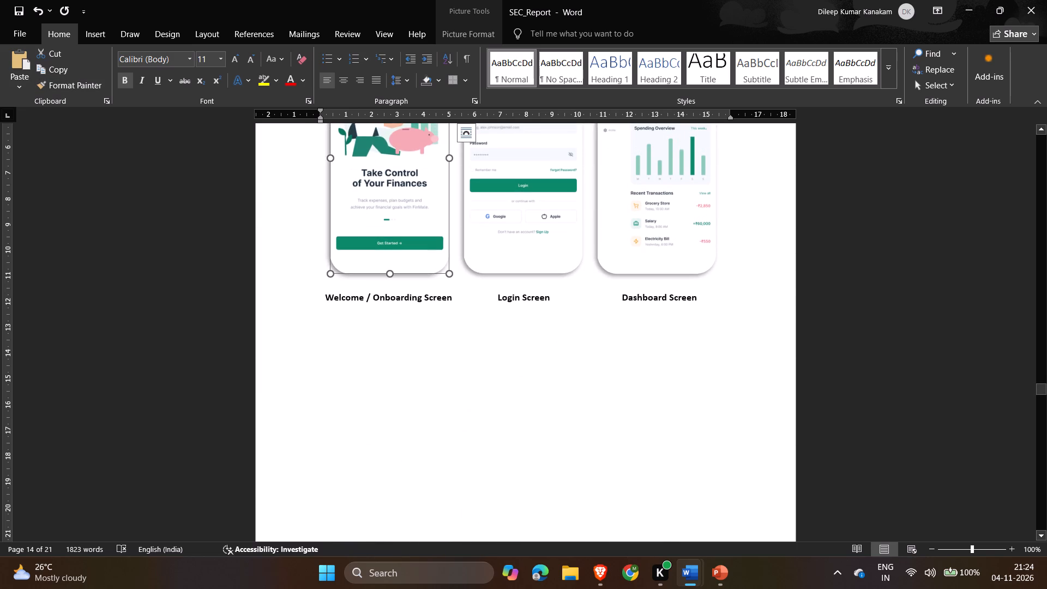
{"action": "scroll", "coordinate": [431, 306], "scroll_direction": "down", "scroll_amount": 4}
{"action": "left_click", "coordinate": [437, 436]}
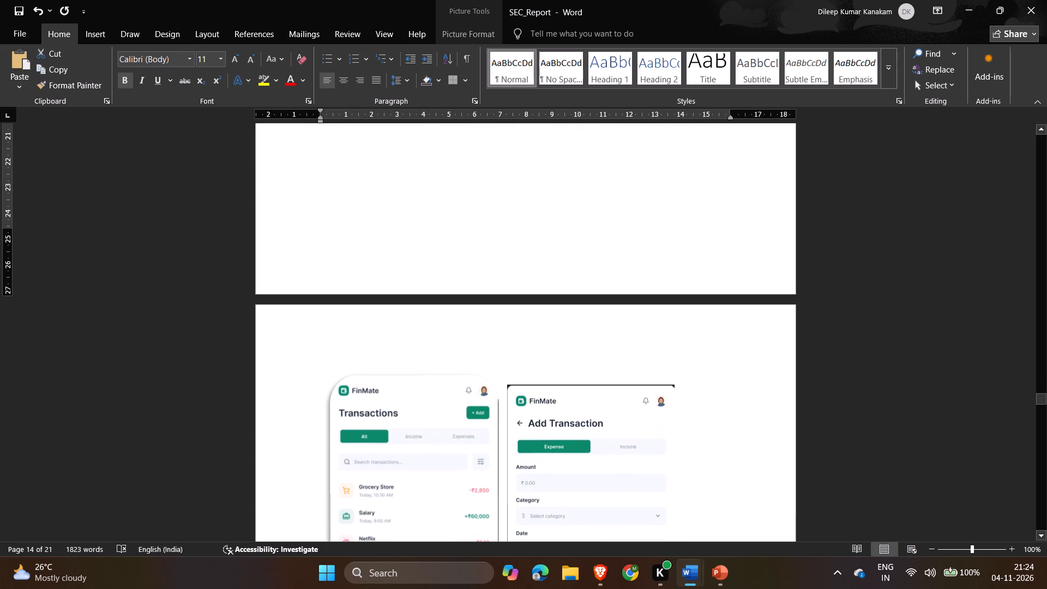
{"action": "scroll", "coordinate": [437, 436], "scroll_direction": "up", "scroll_amount": 5}
{"action": "left_click", "coordinate": [406, 339]}
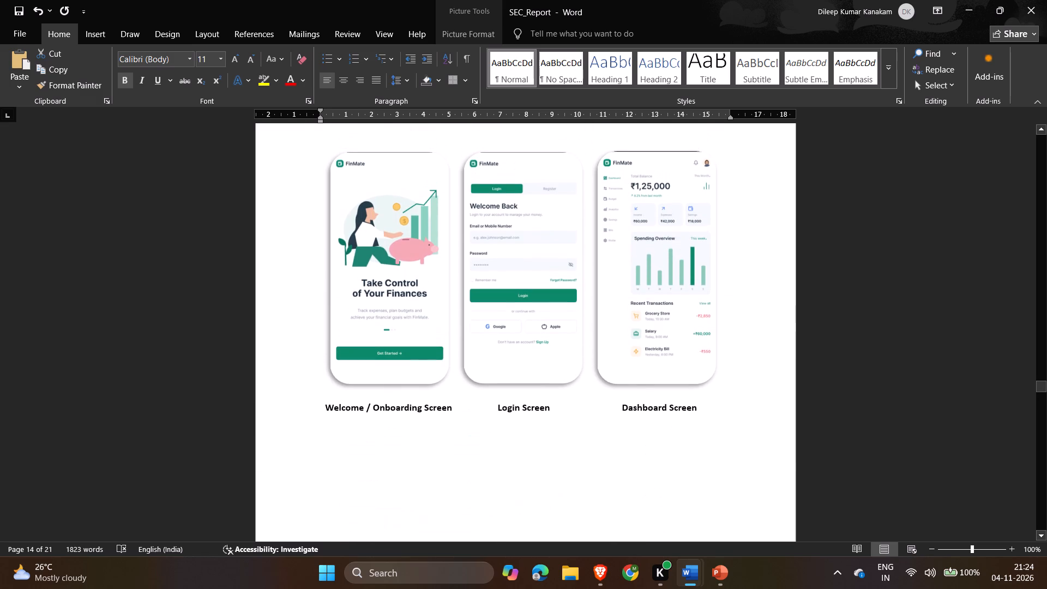
{"action": "left_click", "coordinate": [468, 28]}
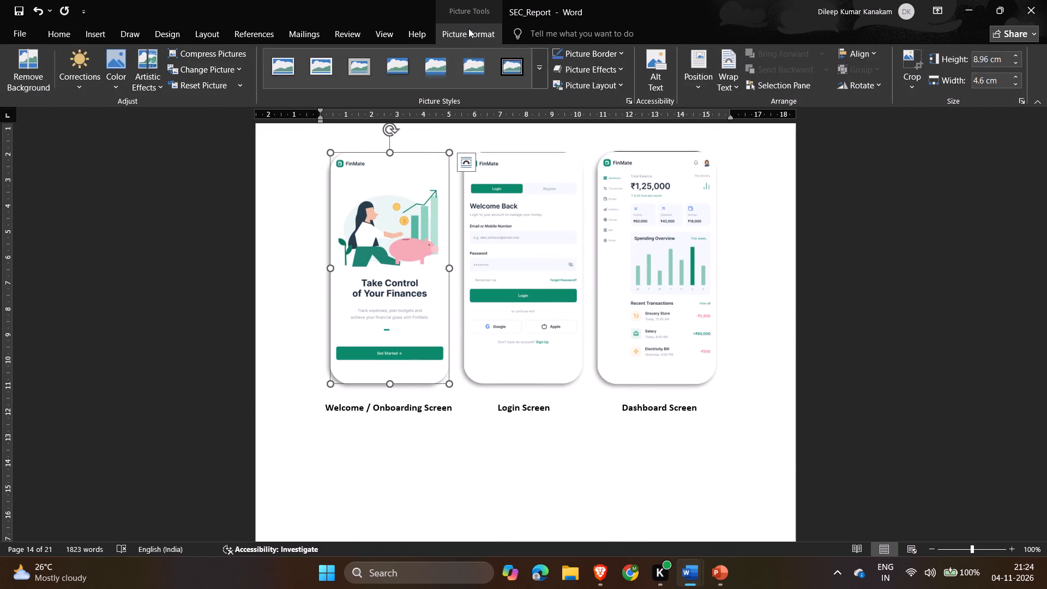
{"action": "left_click", "coordinate": [974, 57]}
{"action": "key", "text": "ctrl+c"}
{"action": "scroll", "coordinate": [591, 317], "scroll_direction": "down", "scroll_amount": 5}
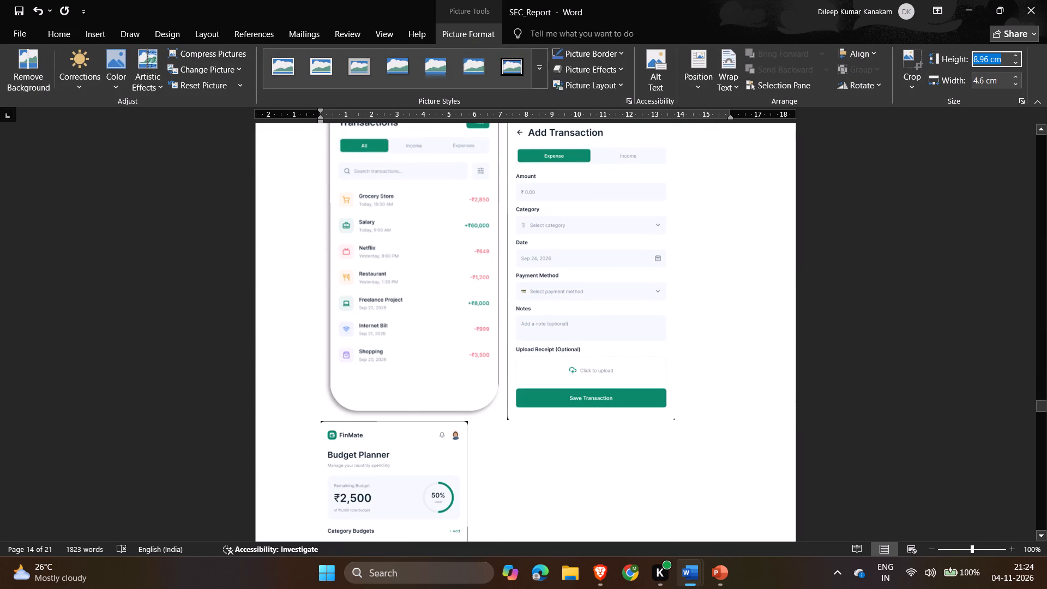
{"action": "left_click", "coordinate": [416, 277]}
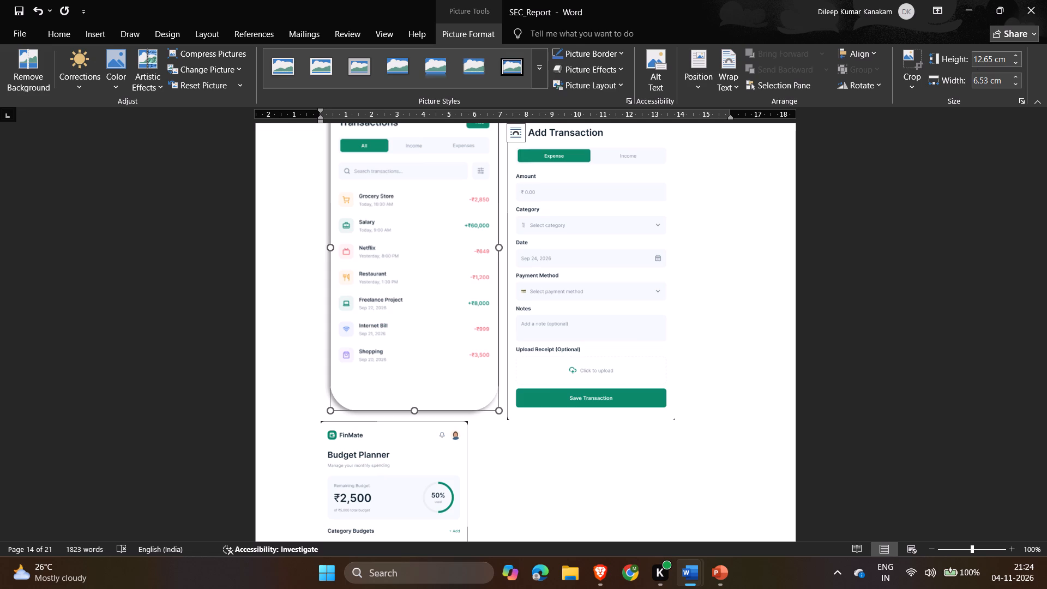
{"action": "left_click", "coordinate": [984, 58]}
{"action": "key", "text": "ctrl+v"}
{"action": "key", "text": "Return"}
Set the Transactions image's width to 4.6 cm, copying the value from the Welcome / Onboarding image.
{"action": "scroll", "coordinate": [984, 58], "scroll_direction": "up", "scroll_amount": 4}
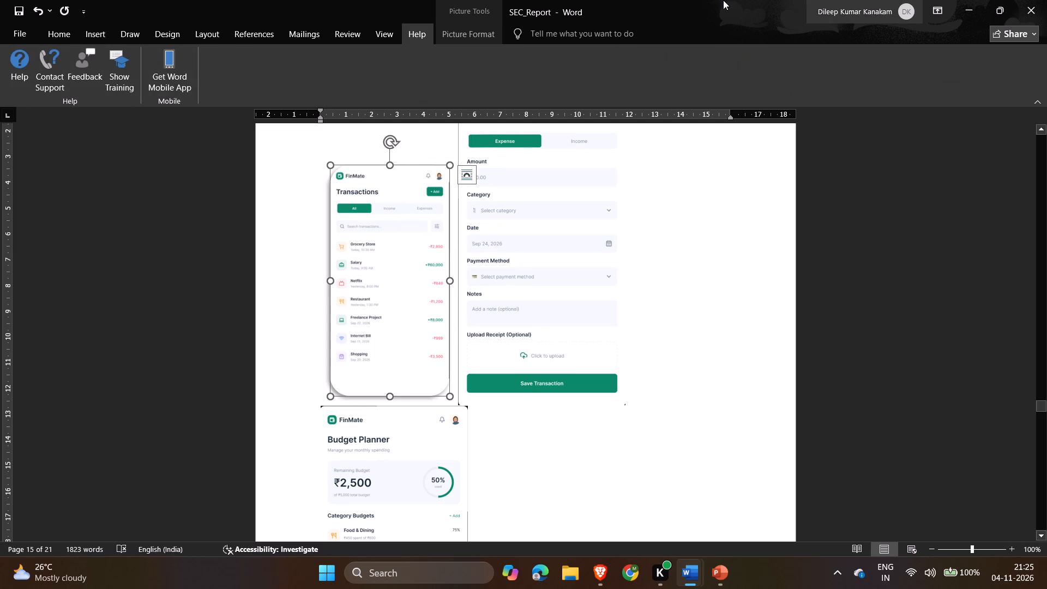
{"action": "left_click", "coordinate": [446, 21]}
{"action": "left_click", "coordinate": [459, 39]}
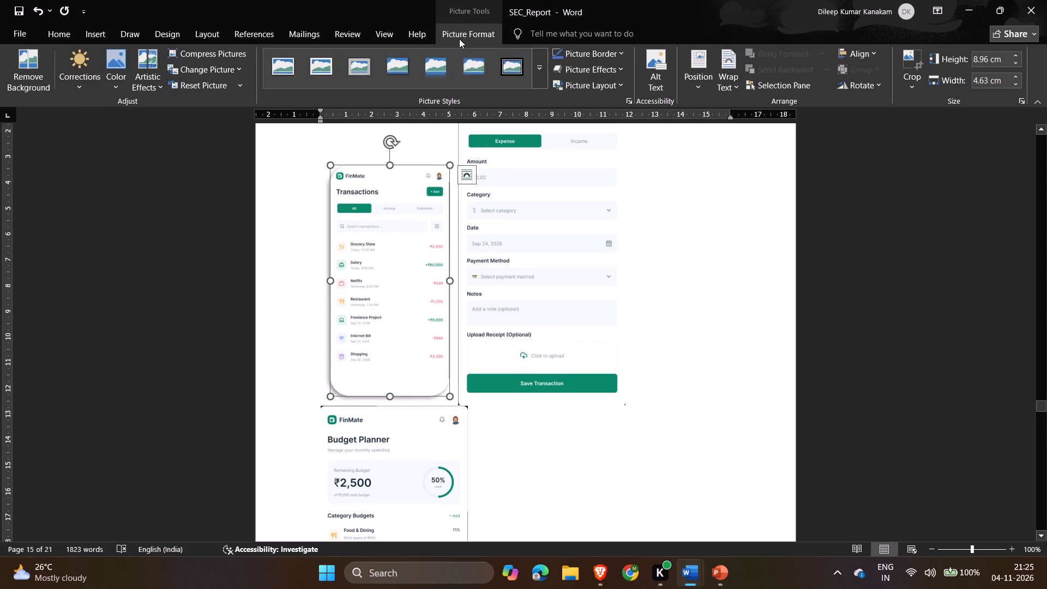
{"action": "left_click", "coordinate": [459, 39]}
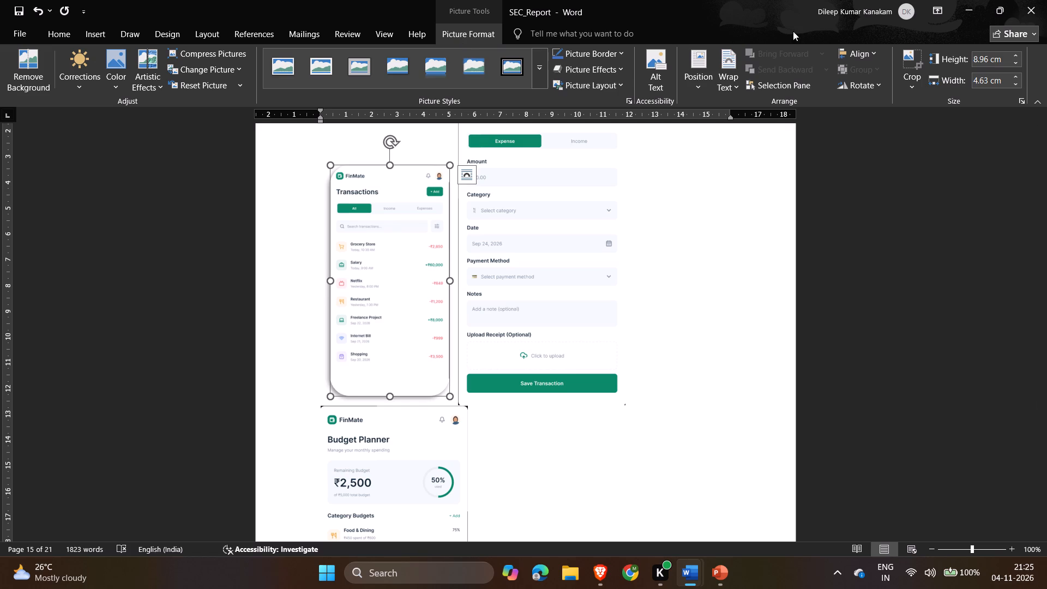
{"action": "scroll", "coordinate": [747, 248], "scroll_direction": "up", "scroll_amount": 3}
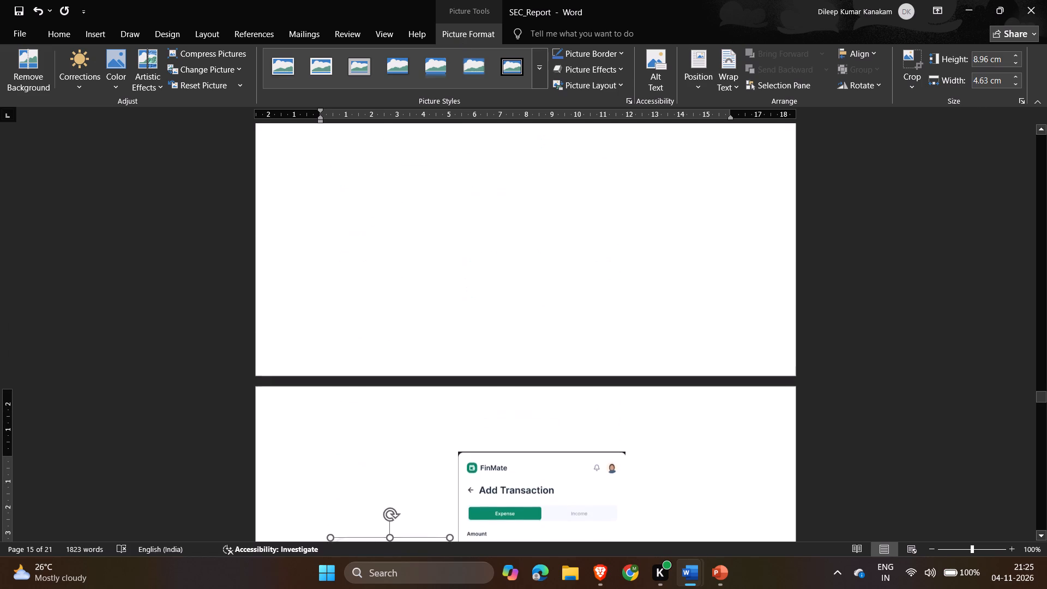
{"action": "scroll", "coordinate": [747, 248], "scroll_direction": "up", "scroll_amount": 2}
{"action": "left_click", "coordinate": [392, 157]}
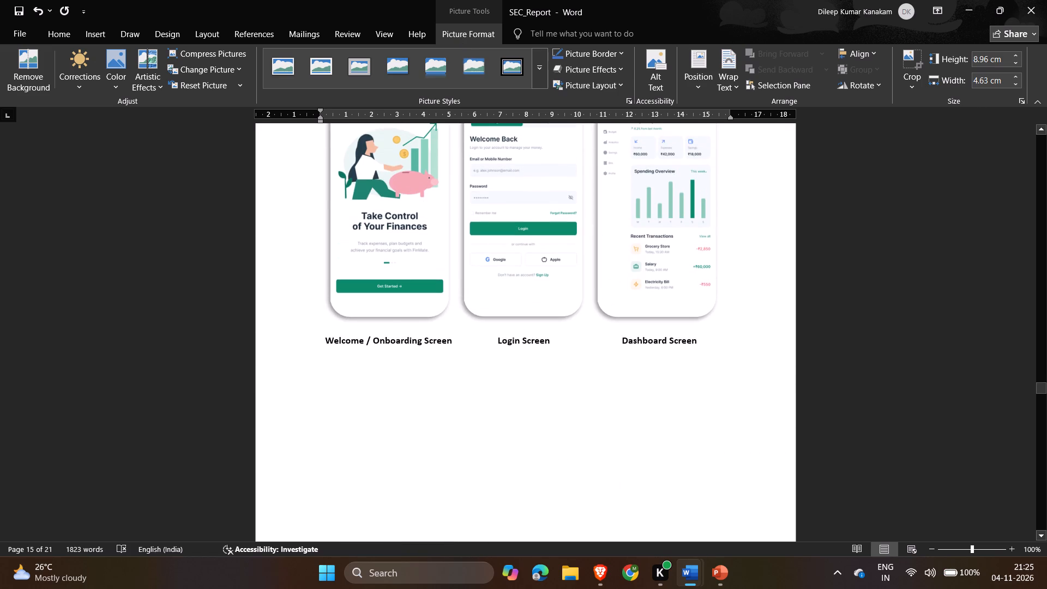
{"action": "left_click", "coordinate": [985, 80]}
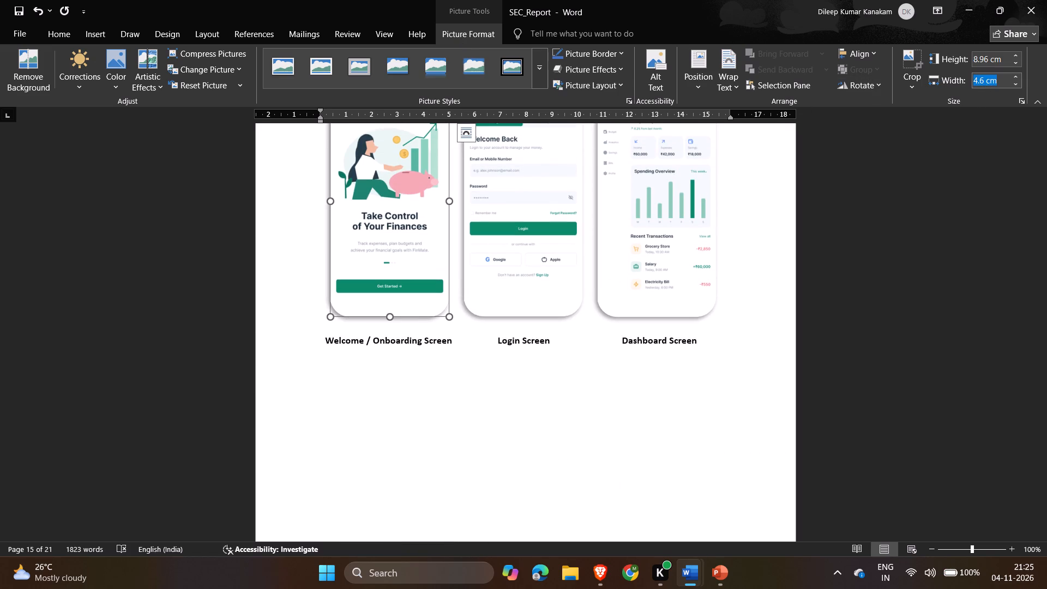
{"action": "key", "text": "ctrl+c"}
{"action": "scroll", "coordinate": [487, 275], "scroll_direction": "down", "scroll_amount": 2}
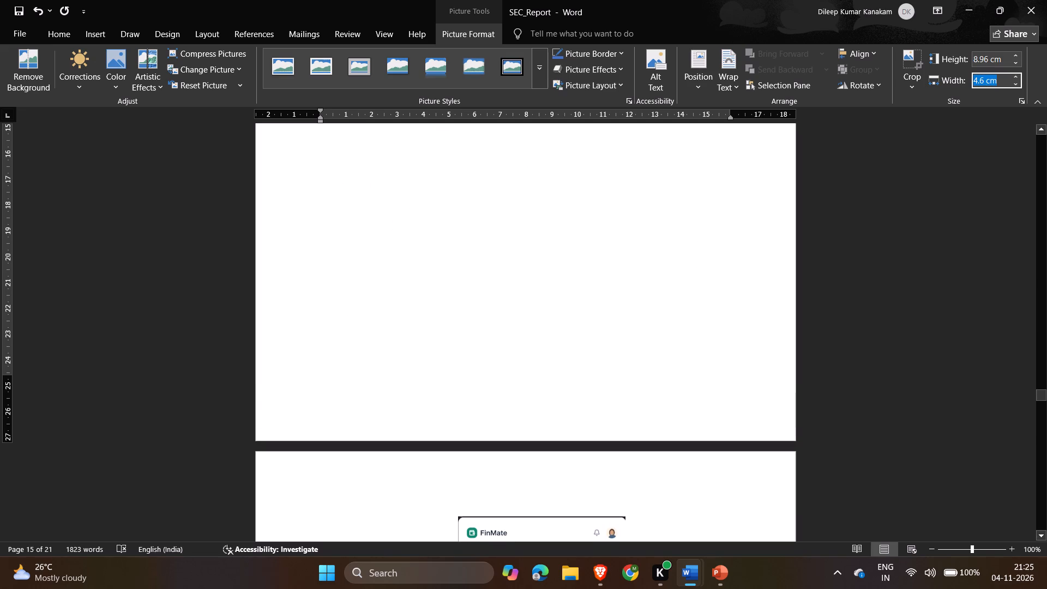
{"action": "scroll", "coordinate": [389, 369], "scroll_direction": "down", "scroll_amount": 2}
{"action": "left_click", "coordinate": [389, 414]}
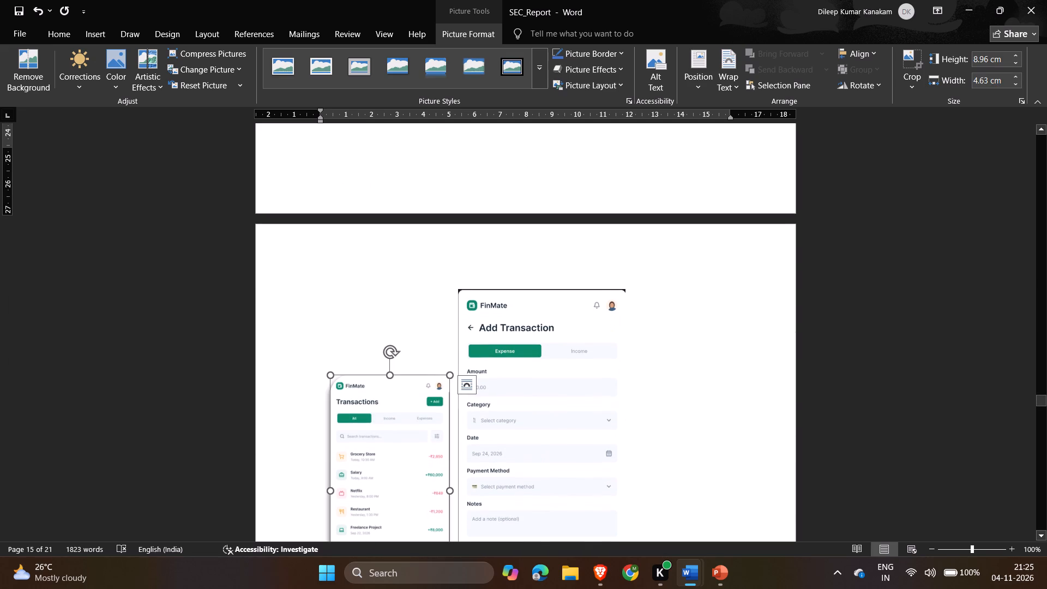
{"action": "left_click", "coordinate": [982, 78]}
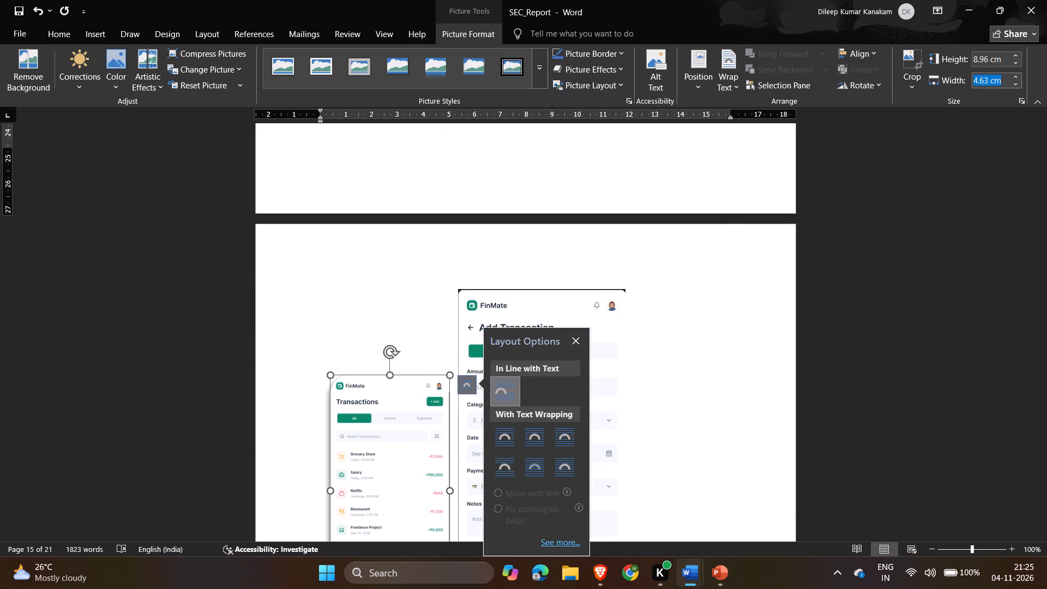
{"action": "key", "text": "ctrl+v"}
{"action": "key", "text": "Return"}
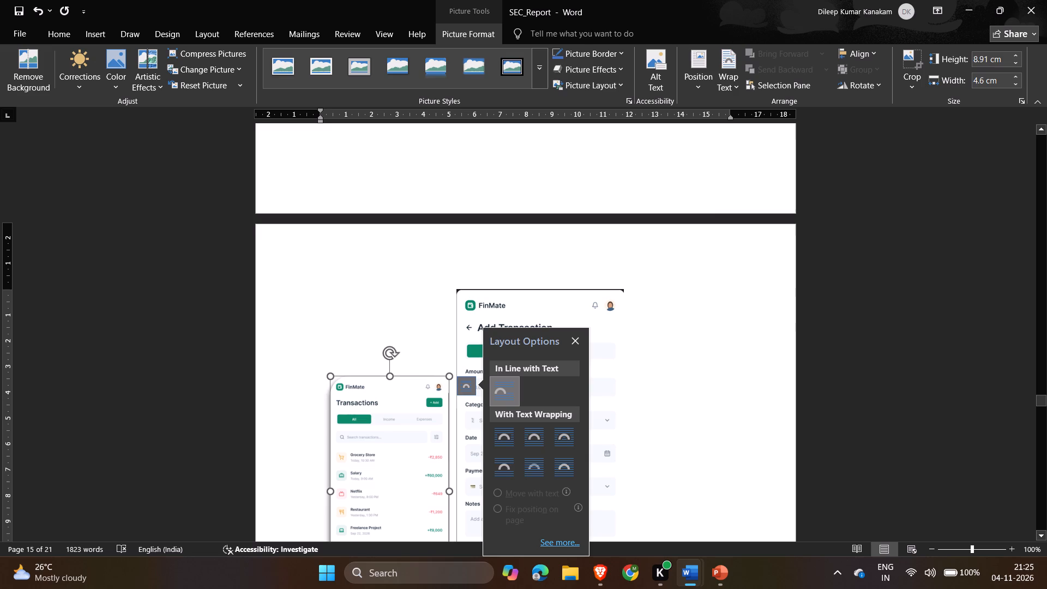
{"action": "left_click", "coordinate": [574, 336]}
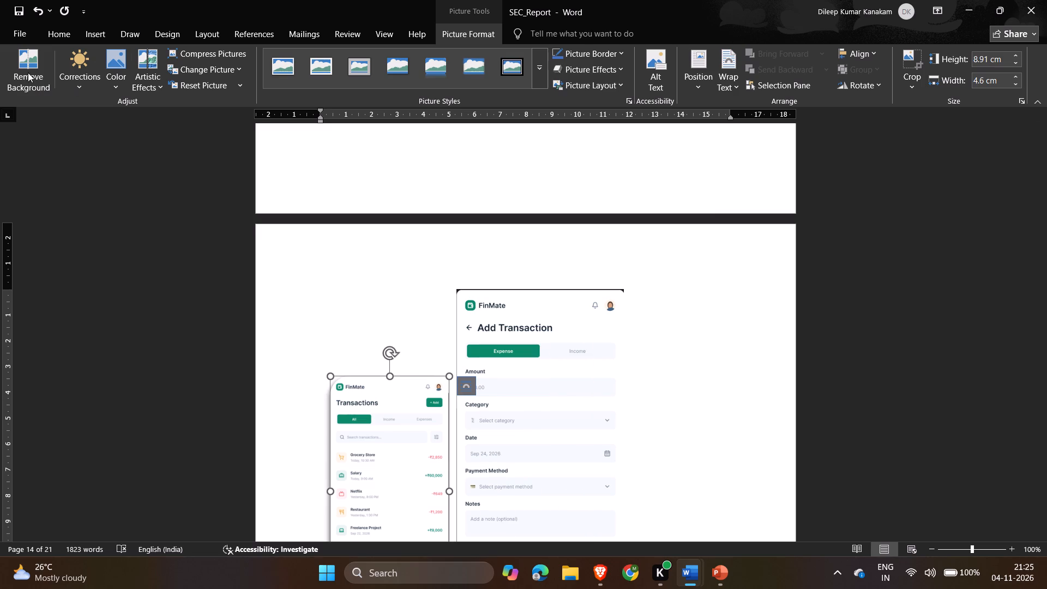
Apply the Transactions image's rounded, shadowed picture formatting to the Add Transaction image with Format Painter.
{"action": "left_click", "coordinate": [59, 25]}
{"action": "left_click", "coordinate": [76, 89]}
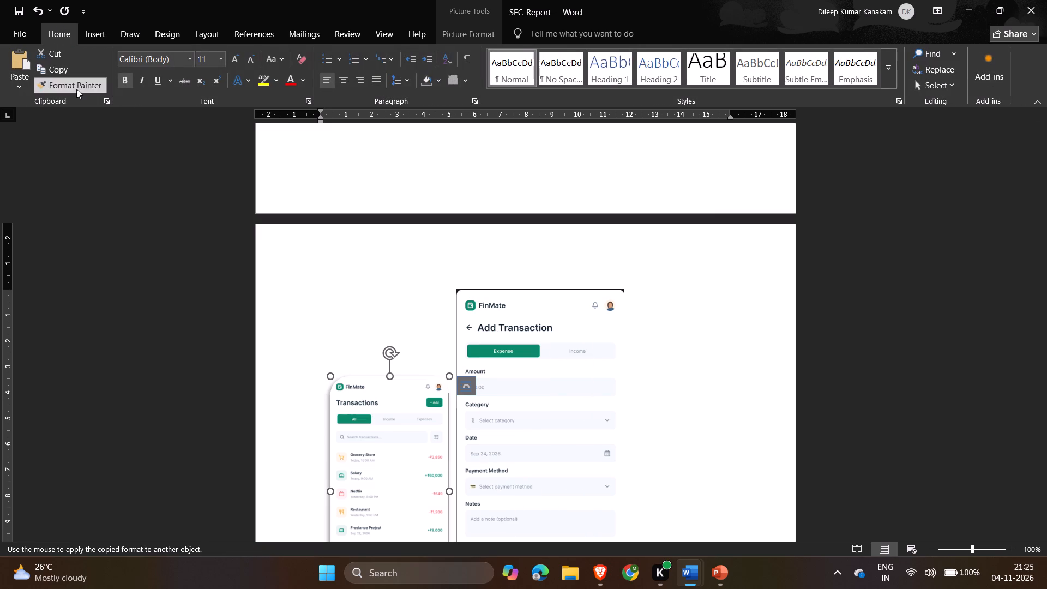
{"action": "left_click", "coordinate": [546, 340]}
Set the Add Transaction image's width to 4.6 cm.
{"action": "scroll", "coordinate": [546, 340], "scroll_direction": "down", "scroll_amount": 1}
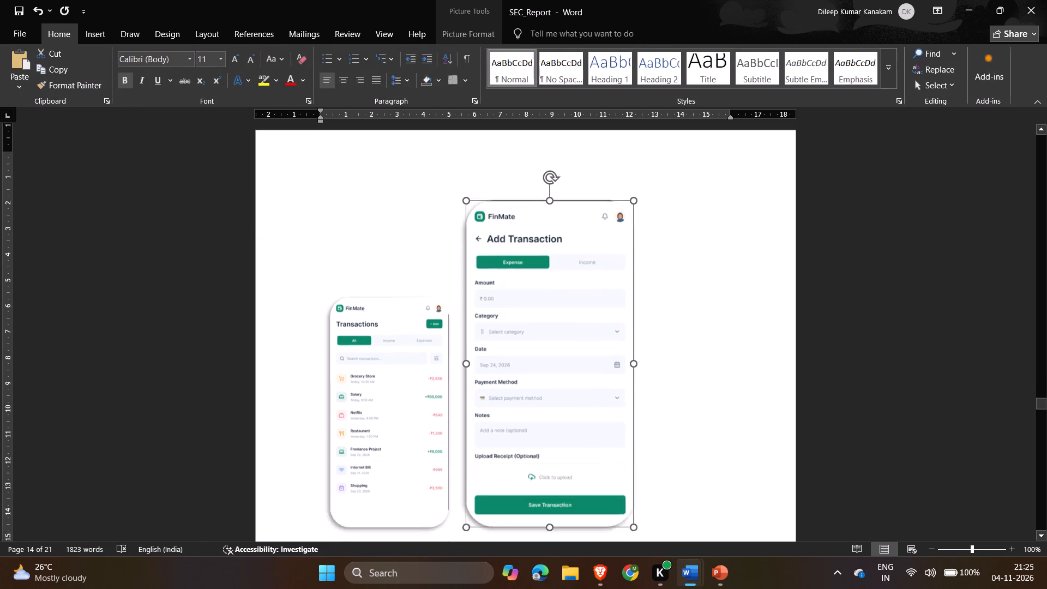
{"action": "scroll", "coordinate": [546, 340], "scroll_direction": "down", "scroll_amount": 1}
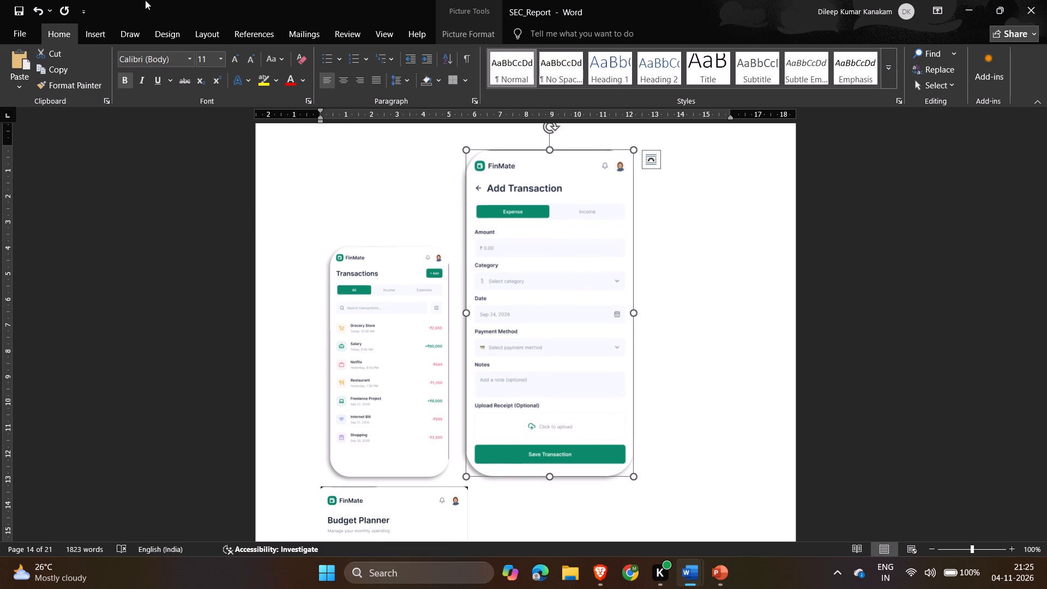
{"action": "left_click", "coordinate": [453, 25]}
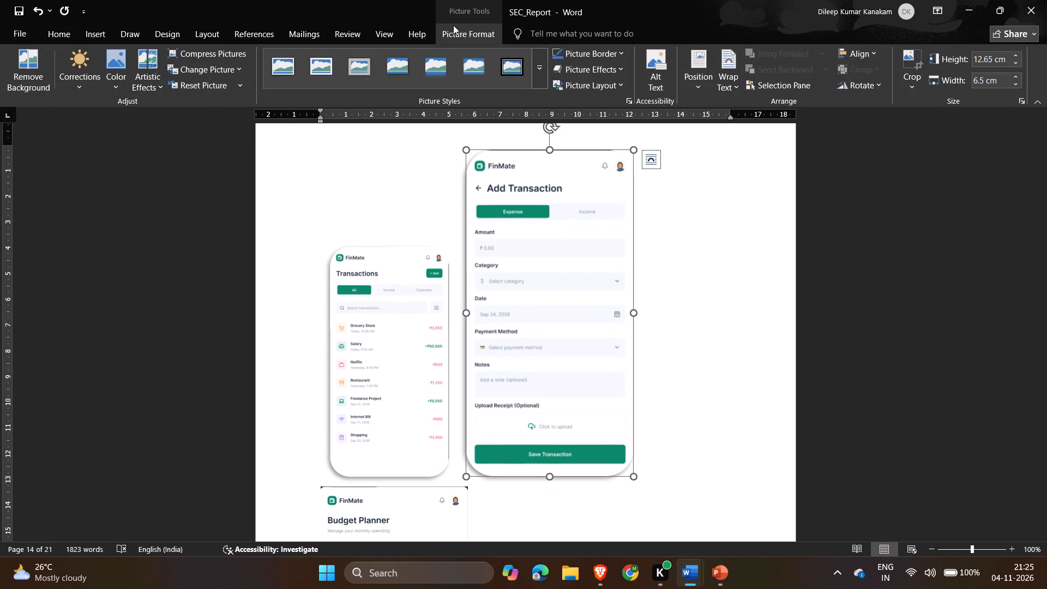
{"action": "left_click", "coordinate": [1000, 84]}
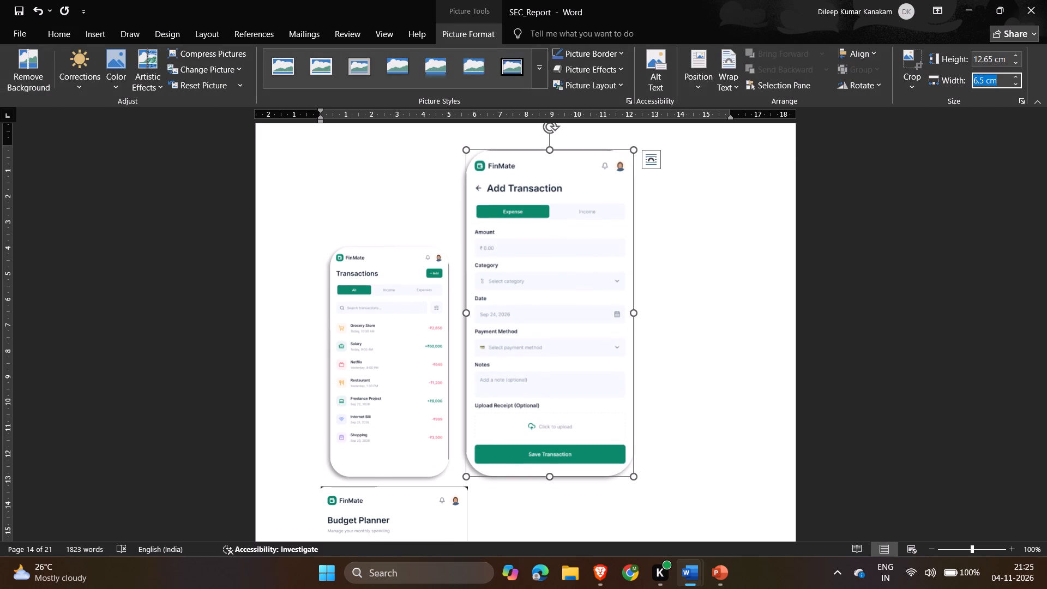
{"action": "type", "text": "4.6"}
{"action": "key", "text": "Return"}
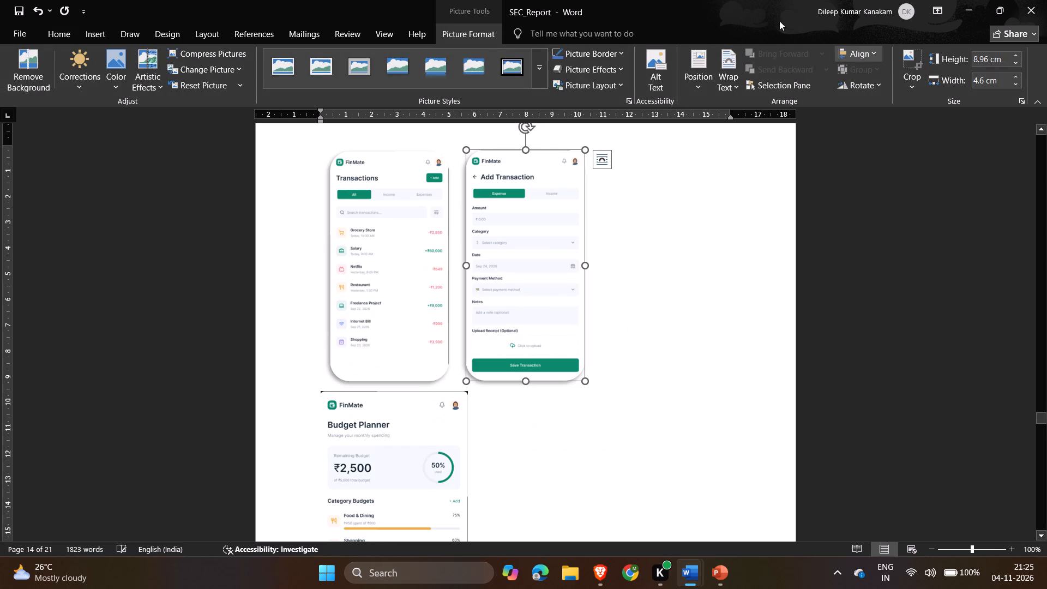
Set the Transactions image's height to 8.96 cm to match the Add Transaction image.
{"action": "left_click", "coordinate": [399, 201]}
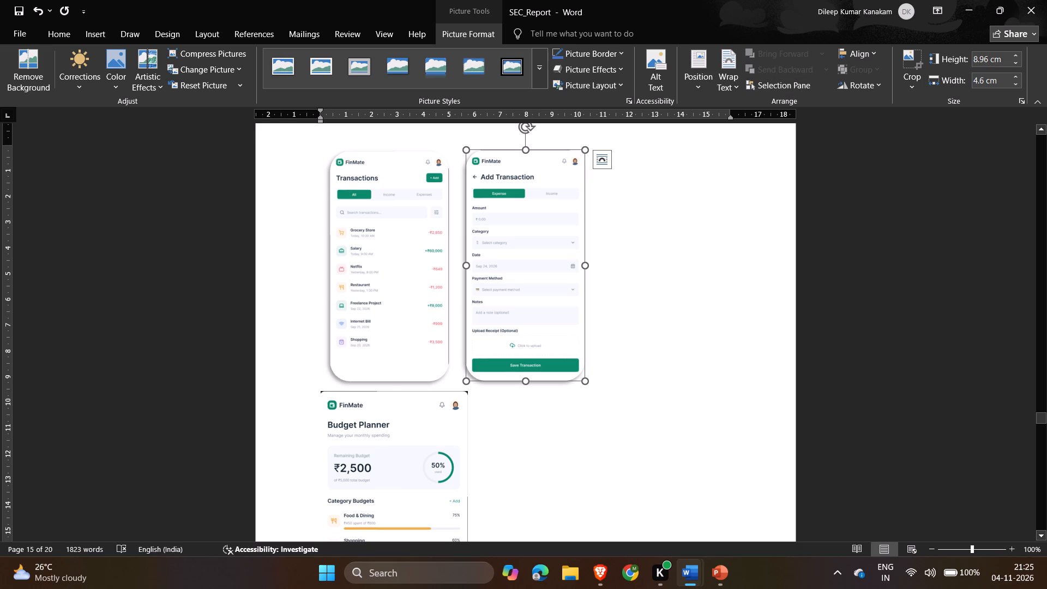
{"action": "left_click", "coordinate": [517, 209]}
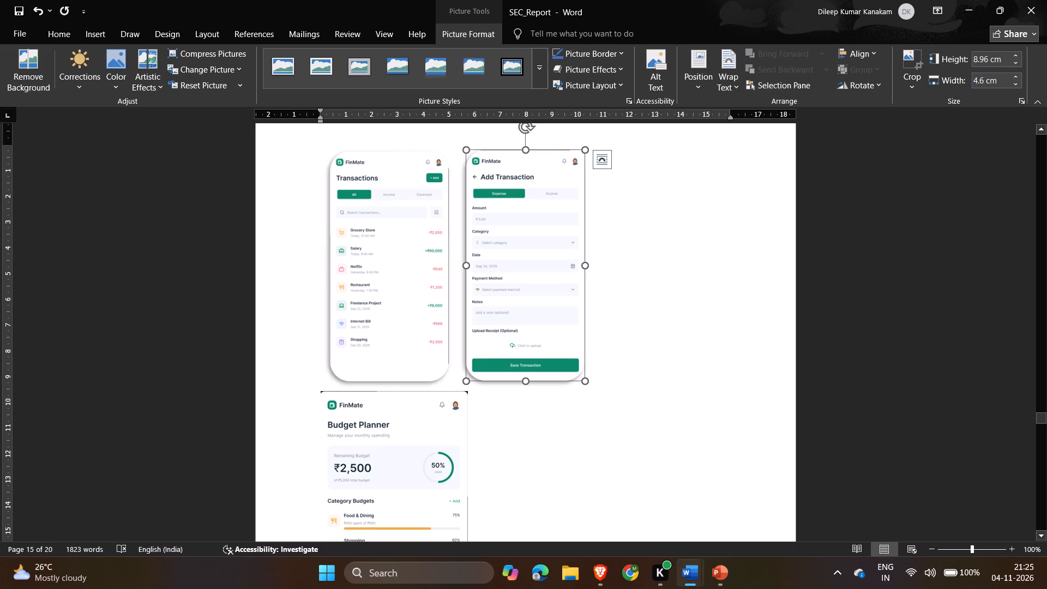
{"action": "left_click", "coordinate": [378, 188]}
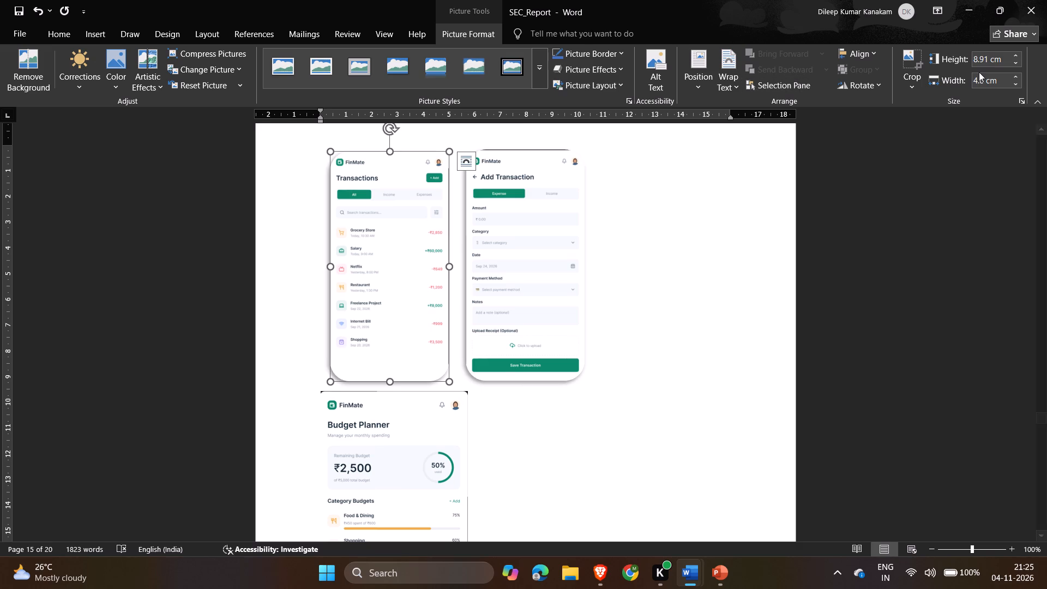
{"action": "left_click", "coordinate": [988, 58]}
{"action": "left_click", "coordinate": [988, 58]}
{"action": "key", "text": "BackSpace"}
{"action": "key", "text": "6"}
{"action": "key", "text": "Return"}
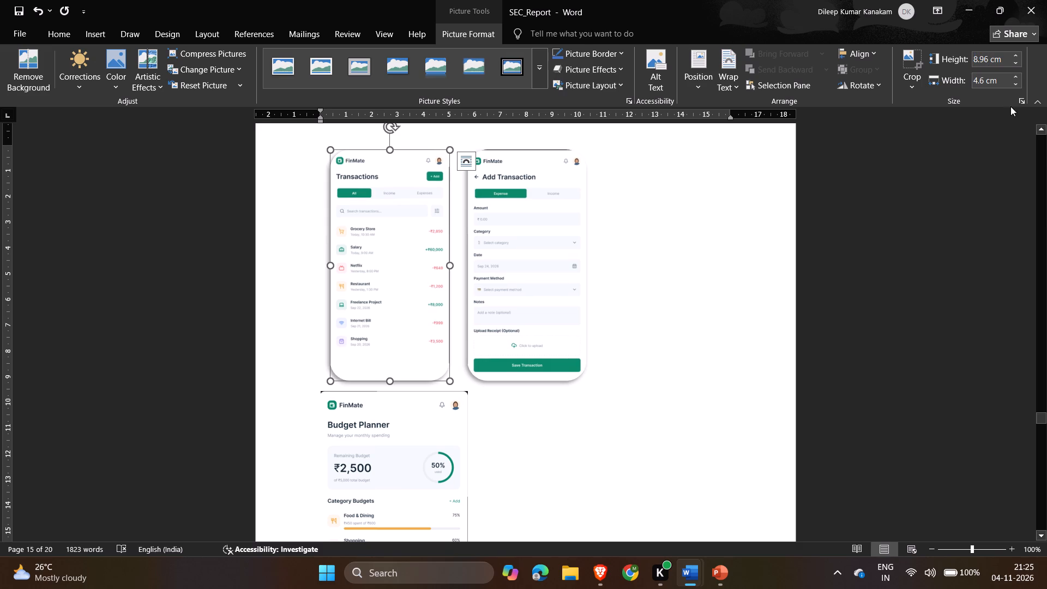
Check the first-row images' sizes and set the Login image's height to 8.96 cm to match the Welcome / Onboarding image.
{"action": "scroll", "coordinate": [753, 326], "scroll_direction": "up", "scroll_amount": 5}
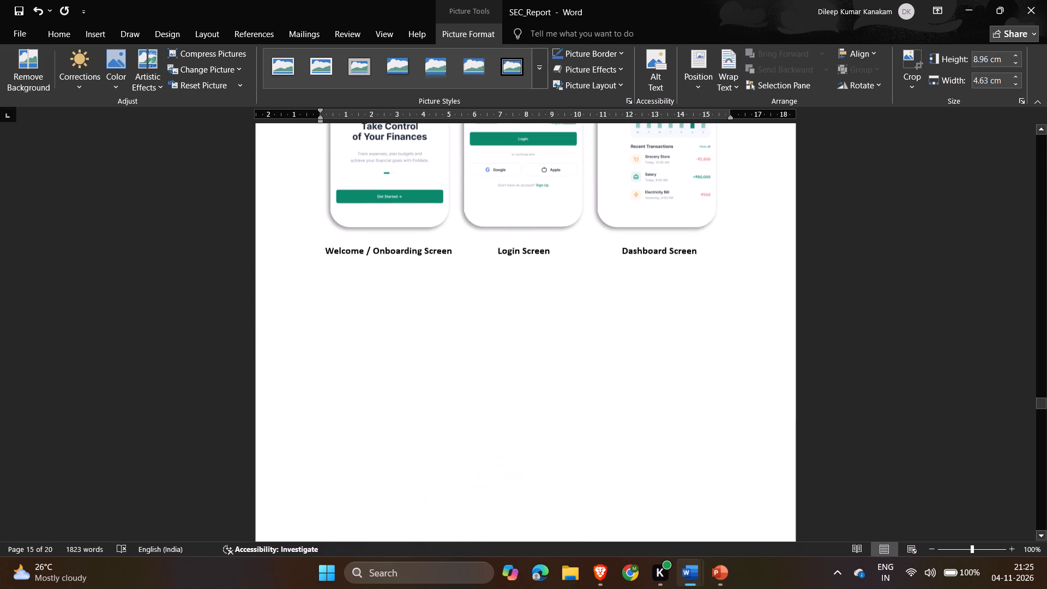
{"action": "left_click", "coordinate": [644, 148]}
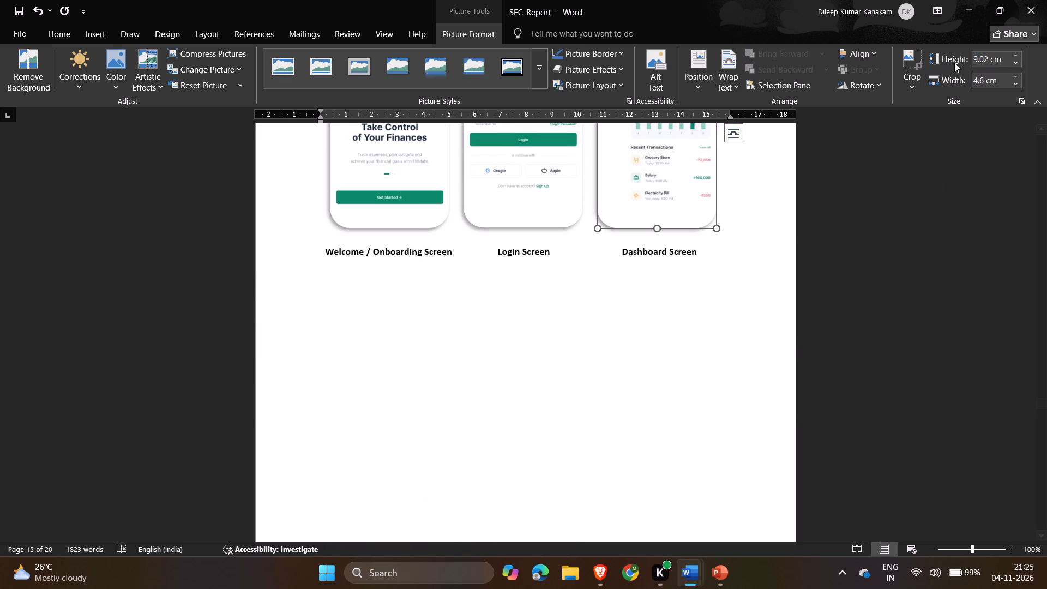
{"action": "scroll", "coordinate": [642, 271], "scroll_direction": "up", "scroll_amount": 2}
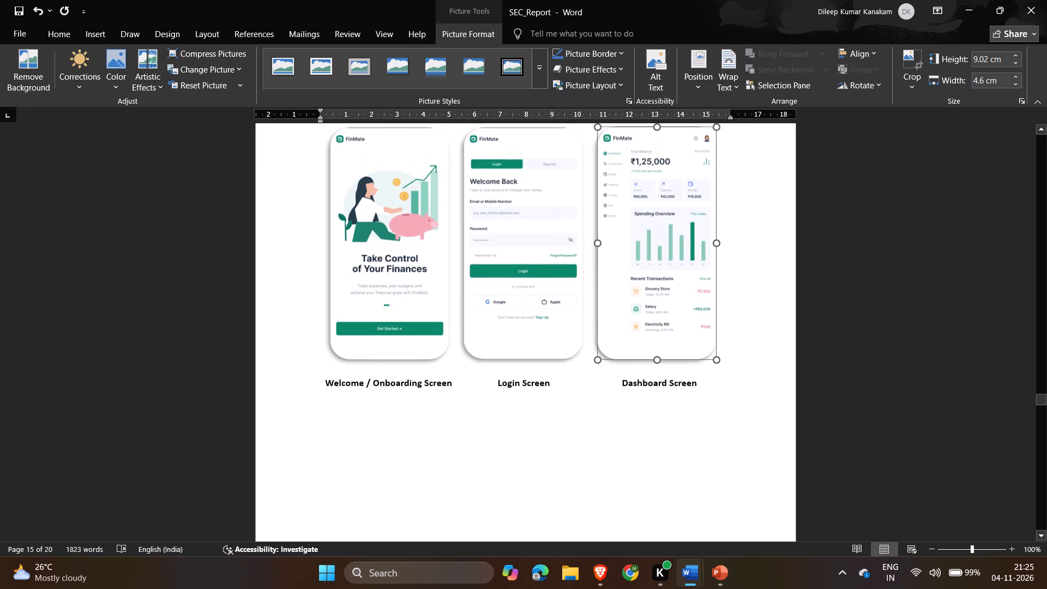
{"action": "left_click", "coordinate": [531, 276]}
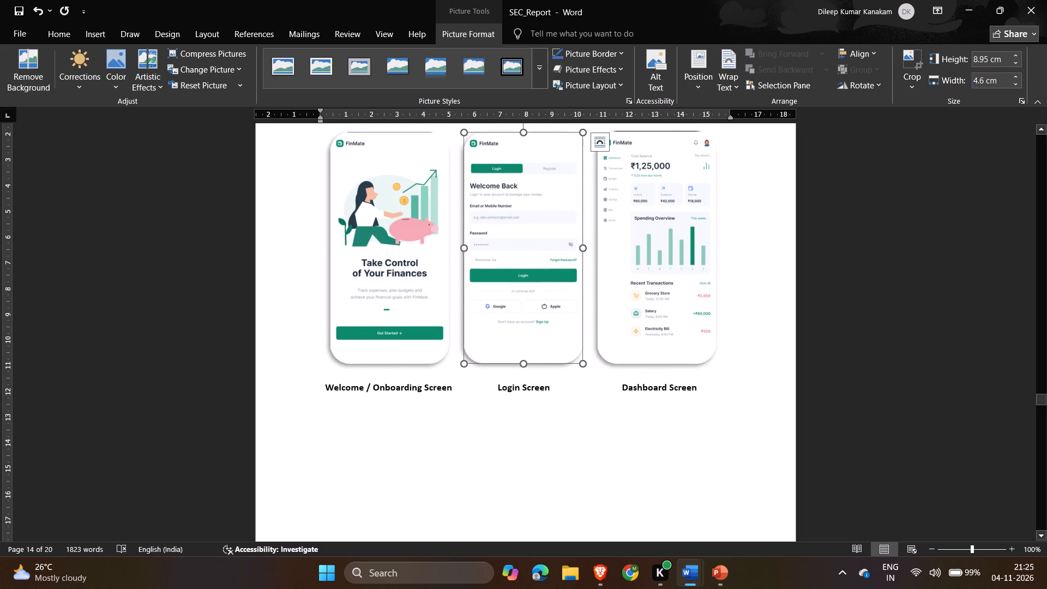
{"action": "left_click", "coordinate": [382, 265]}
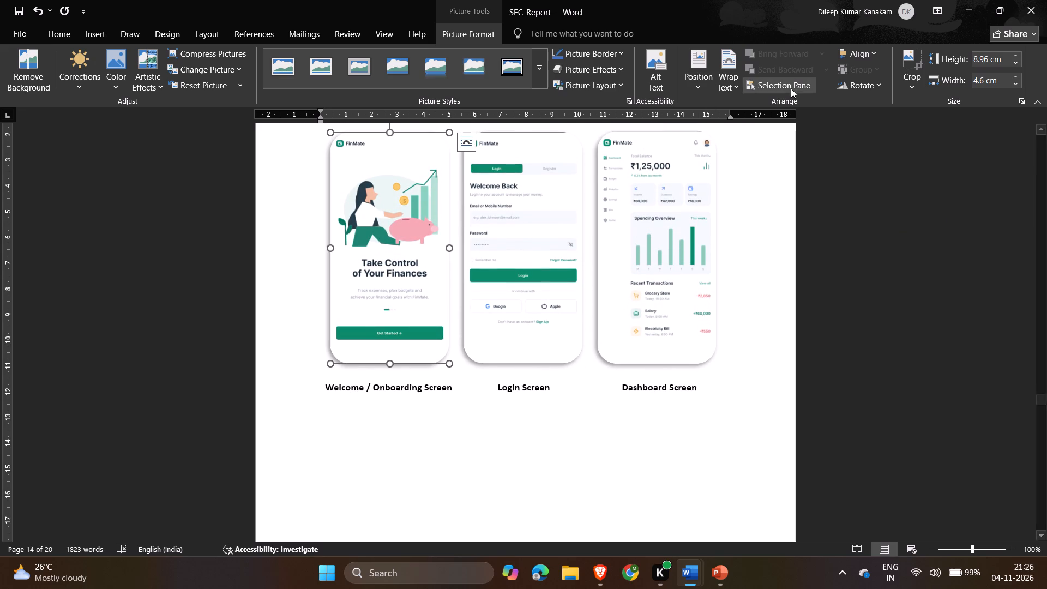
{"action": "left_click", "coordinate": [484, 195]}
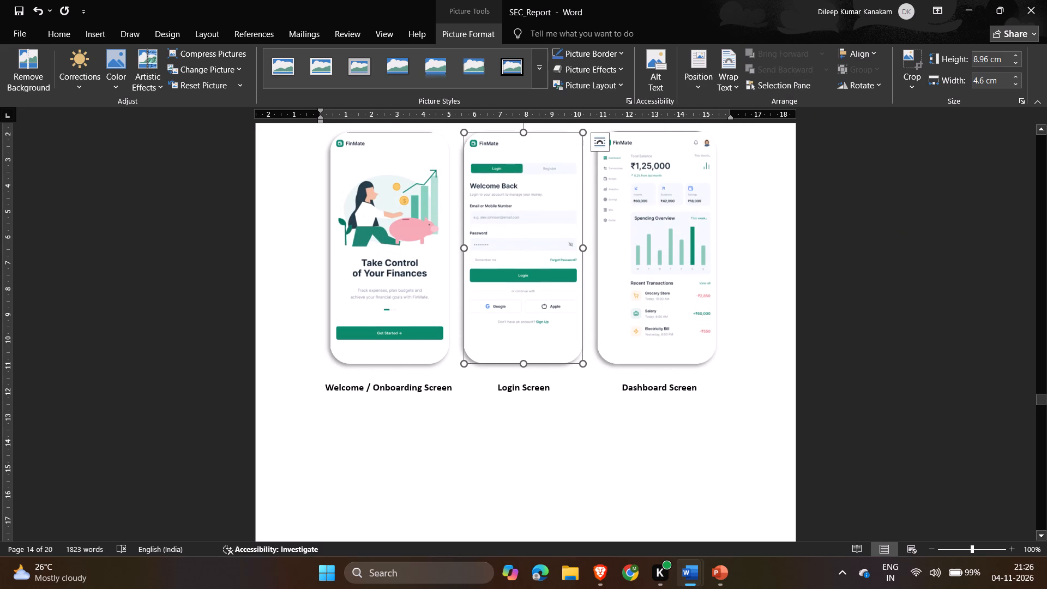
{"action": "left_click", "coordinate": [988, 56]}
{"action": "left_click", "coordinate": [988, 56]}
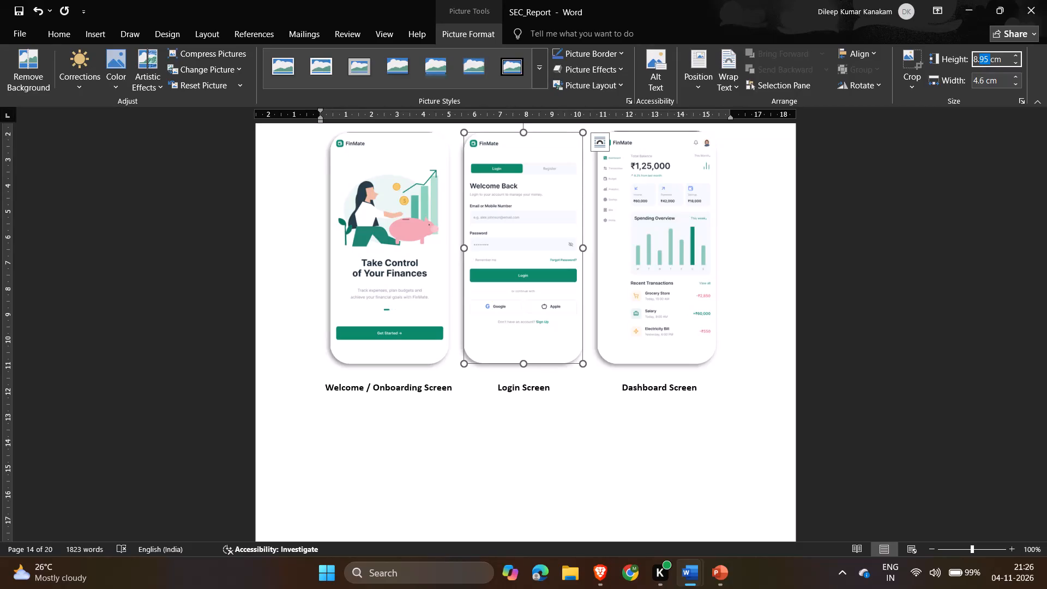
{"action": "left_click", "coordinate": [983, 59]}
{"action": "key", "text": "Right"}
{"action": "key", "text": "BackSpace"}
{"action": "key", "text": "6"}
Set the Dashboard image's height to 8.96 cm and deselect it.
{"action": "left_click", "coordinate": [704, 229]}
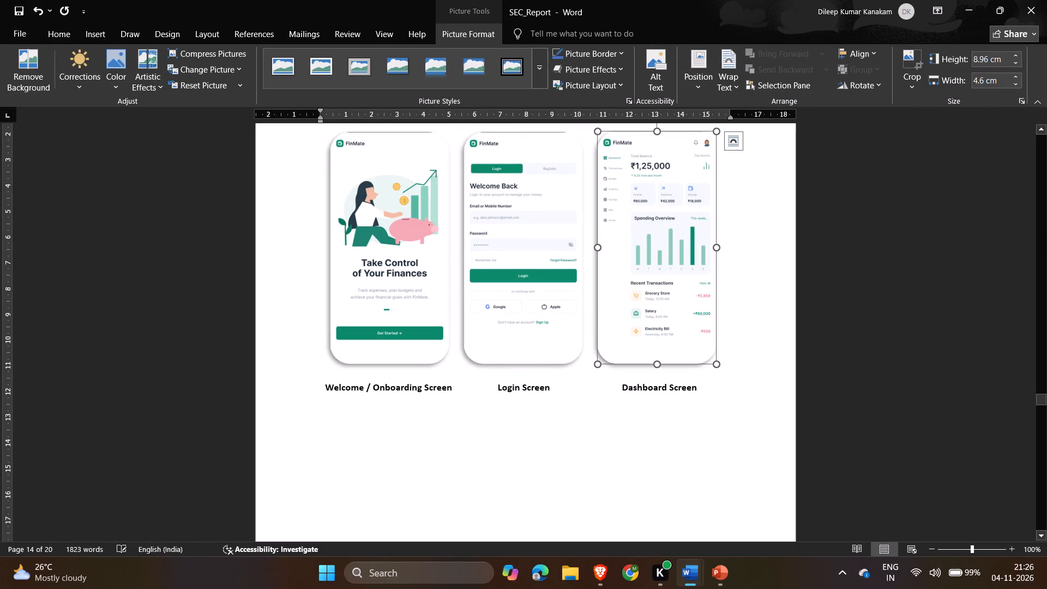
{"action": "left_click", "coordinate": [987, 57]}
{"action": "left_click", "coordinate": [987, 57]}
{"action": "key", "text": "BackSpace"}
{"action": "key", "text": "BackSpace"}
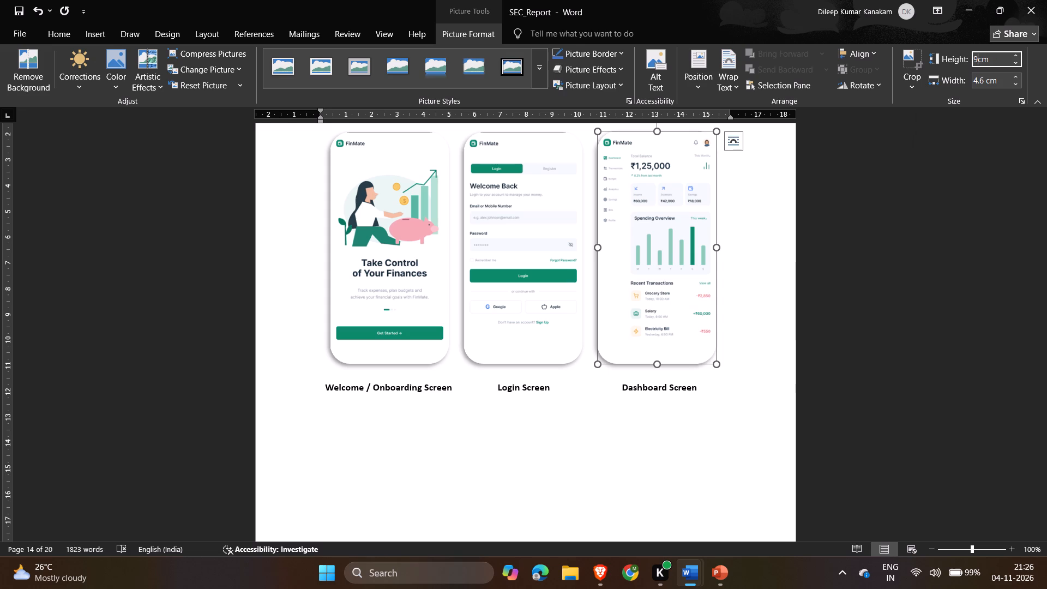
{"action": "key", "text": "BackSpace"}
{"action": "type", "text": "8.96"}
{"action": "key", "text": "Return"}
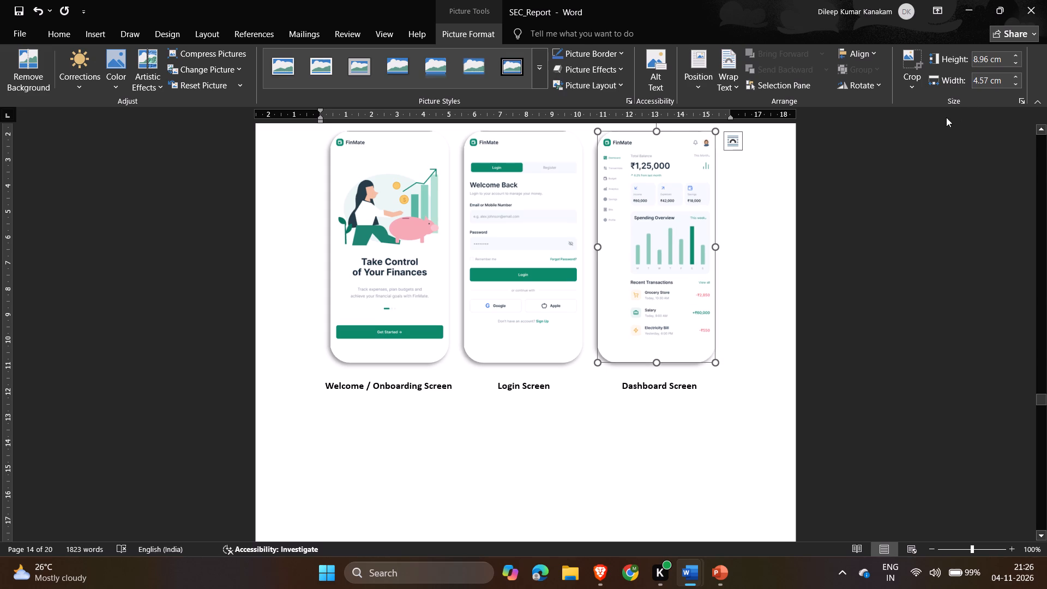
{"action": "left_click", "coordinate": [887, 269]}
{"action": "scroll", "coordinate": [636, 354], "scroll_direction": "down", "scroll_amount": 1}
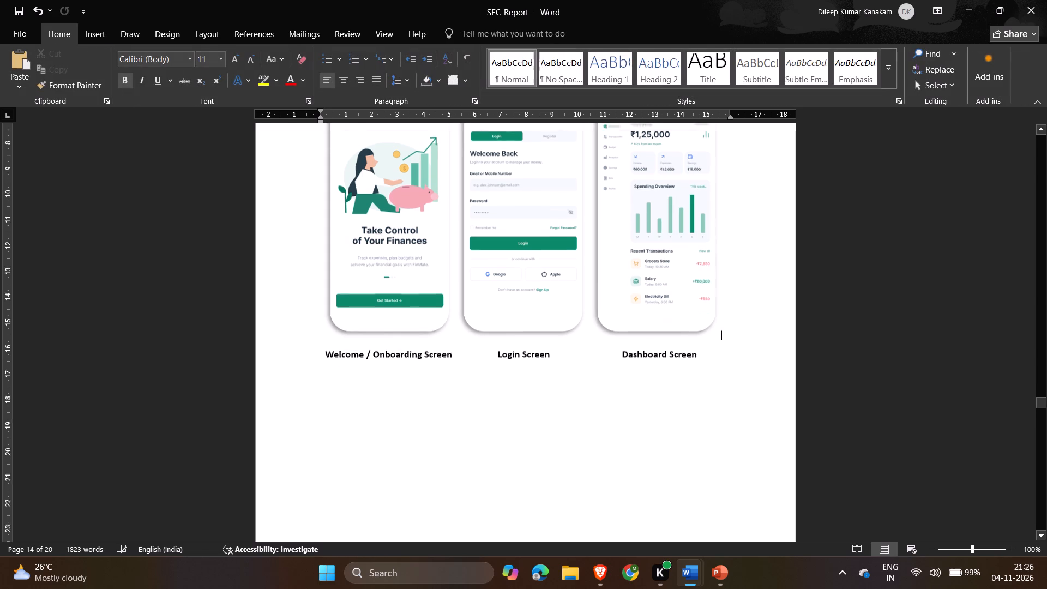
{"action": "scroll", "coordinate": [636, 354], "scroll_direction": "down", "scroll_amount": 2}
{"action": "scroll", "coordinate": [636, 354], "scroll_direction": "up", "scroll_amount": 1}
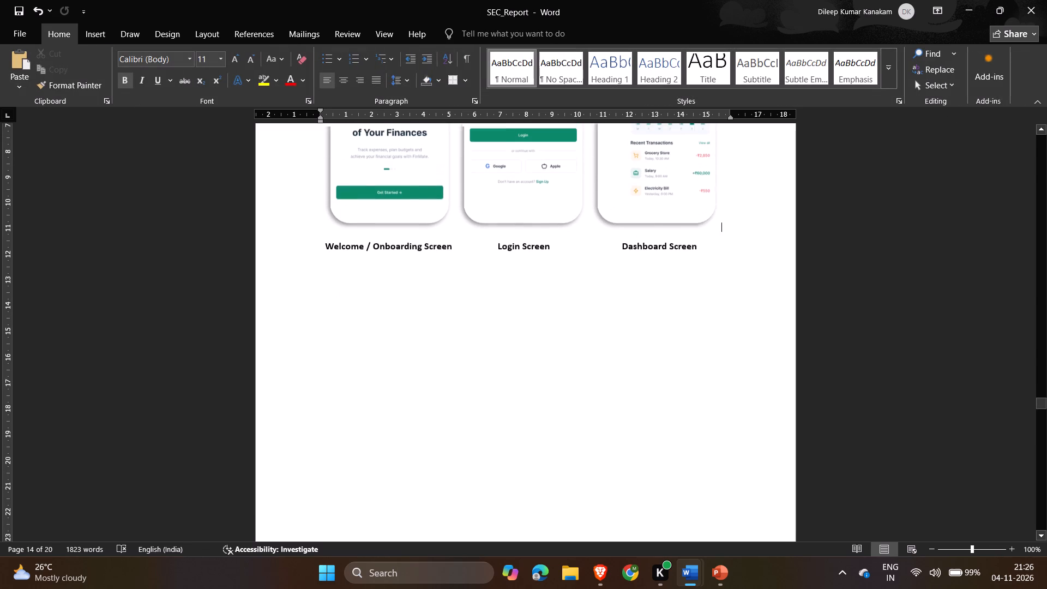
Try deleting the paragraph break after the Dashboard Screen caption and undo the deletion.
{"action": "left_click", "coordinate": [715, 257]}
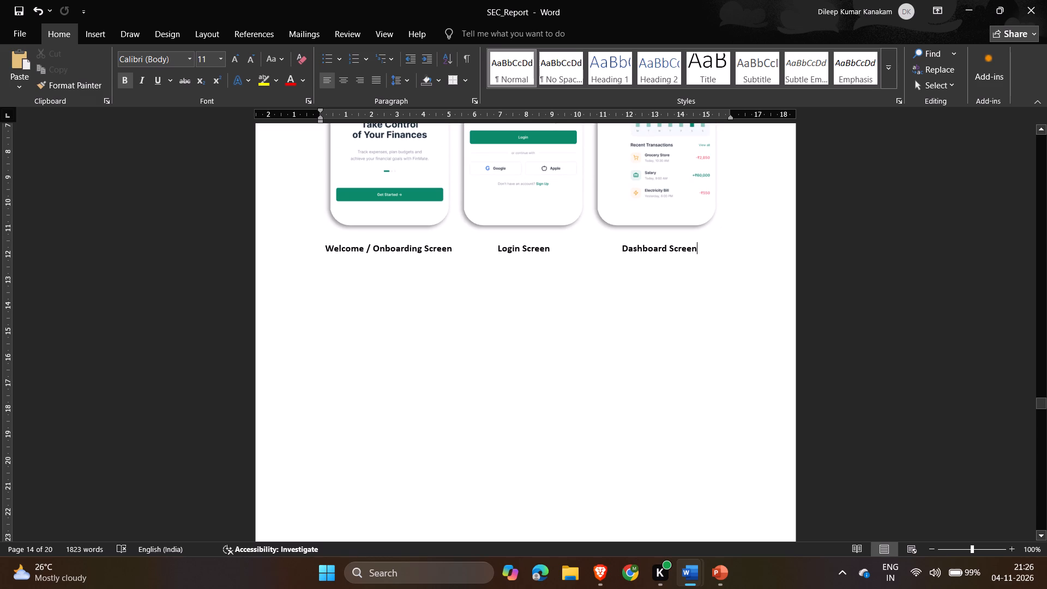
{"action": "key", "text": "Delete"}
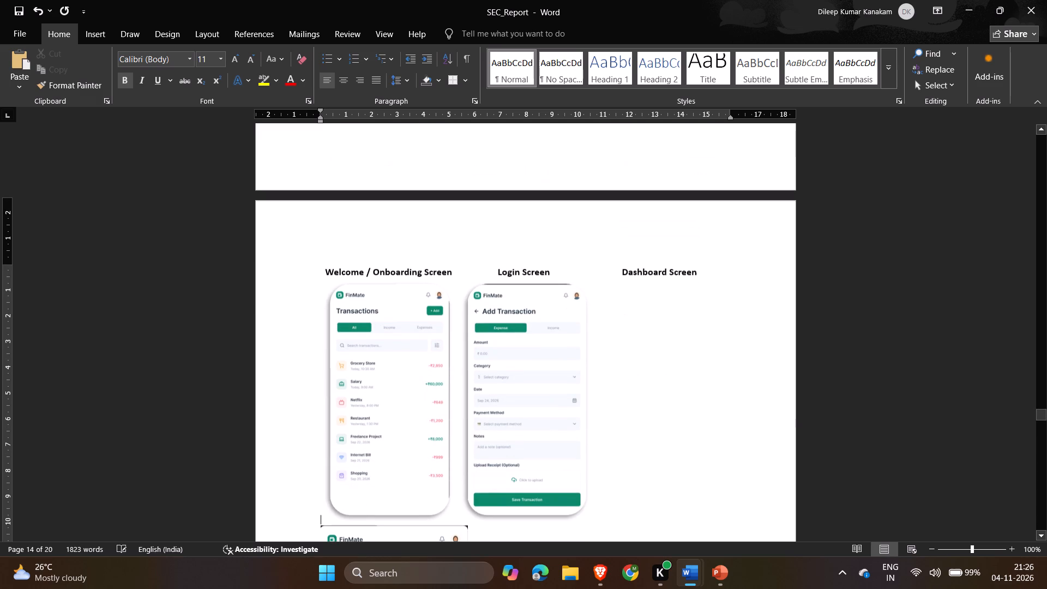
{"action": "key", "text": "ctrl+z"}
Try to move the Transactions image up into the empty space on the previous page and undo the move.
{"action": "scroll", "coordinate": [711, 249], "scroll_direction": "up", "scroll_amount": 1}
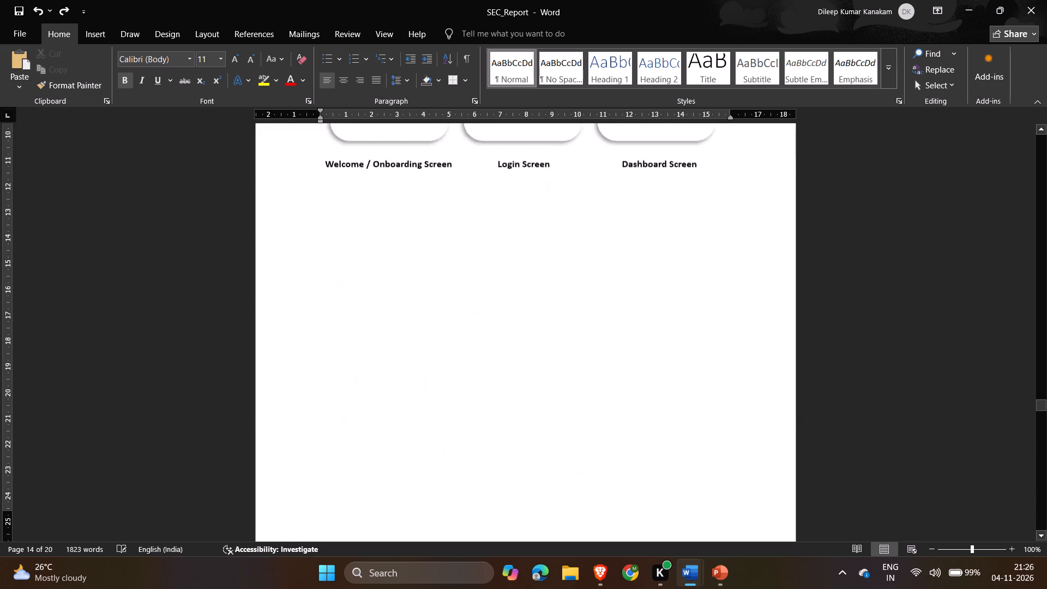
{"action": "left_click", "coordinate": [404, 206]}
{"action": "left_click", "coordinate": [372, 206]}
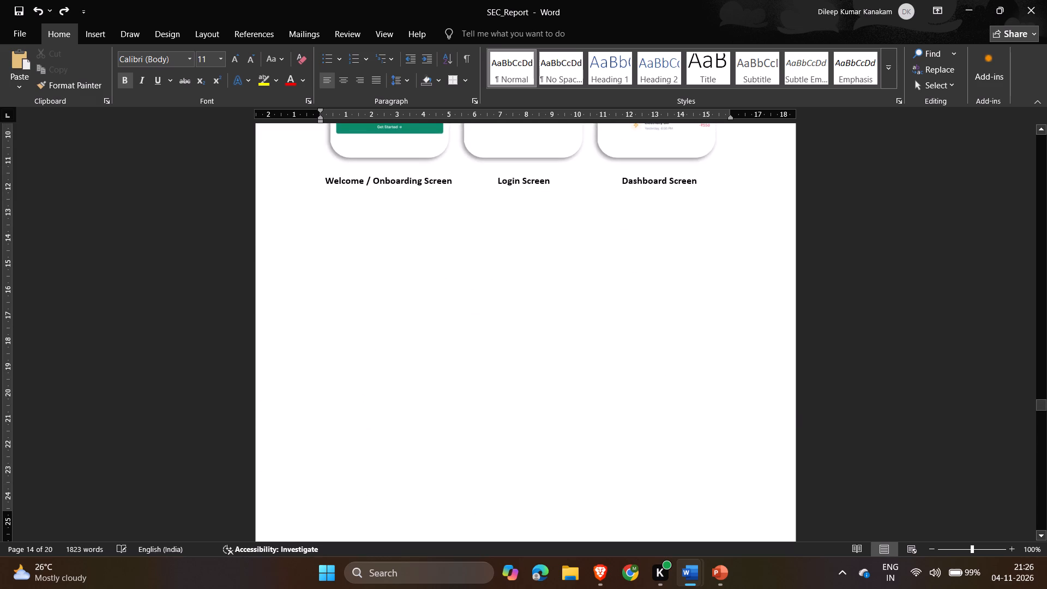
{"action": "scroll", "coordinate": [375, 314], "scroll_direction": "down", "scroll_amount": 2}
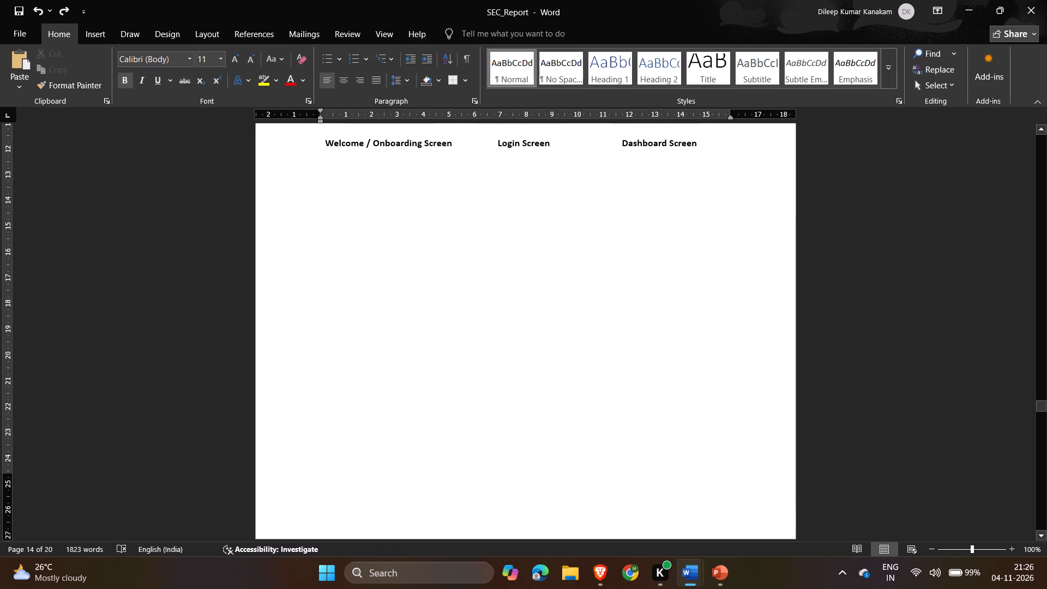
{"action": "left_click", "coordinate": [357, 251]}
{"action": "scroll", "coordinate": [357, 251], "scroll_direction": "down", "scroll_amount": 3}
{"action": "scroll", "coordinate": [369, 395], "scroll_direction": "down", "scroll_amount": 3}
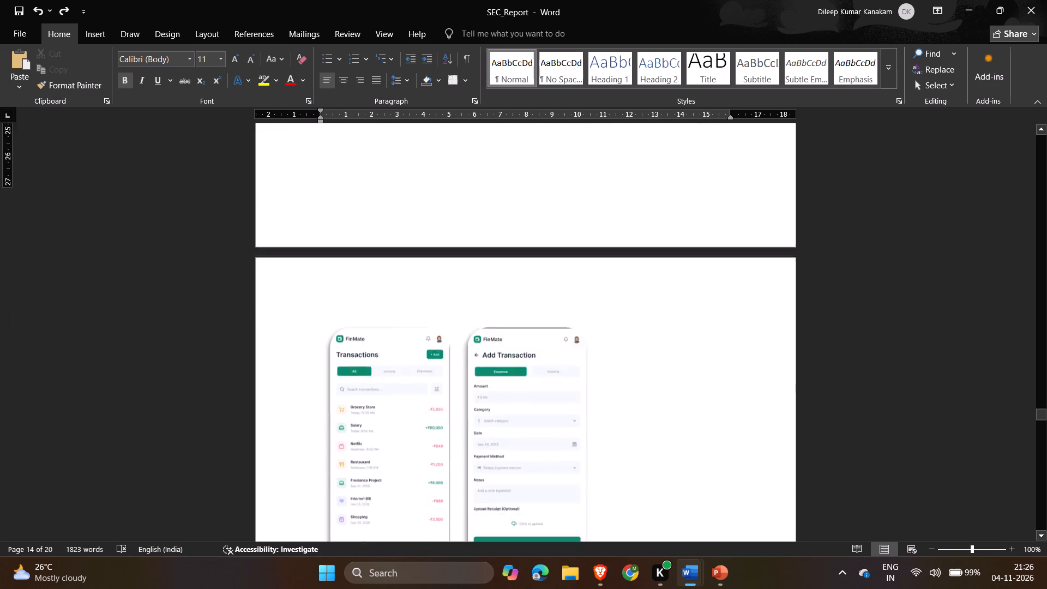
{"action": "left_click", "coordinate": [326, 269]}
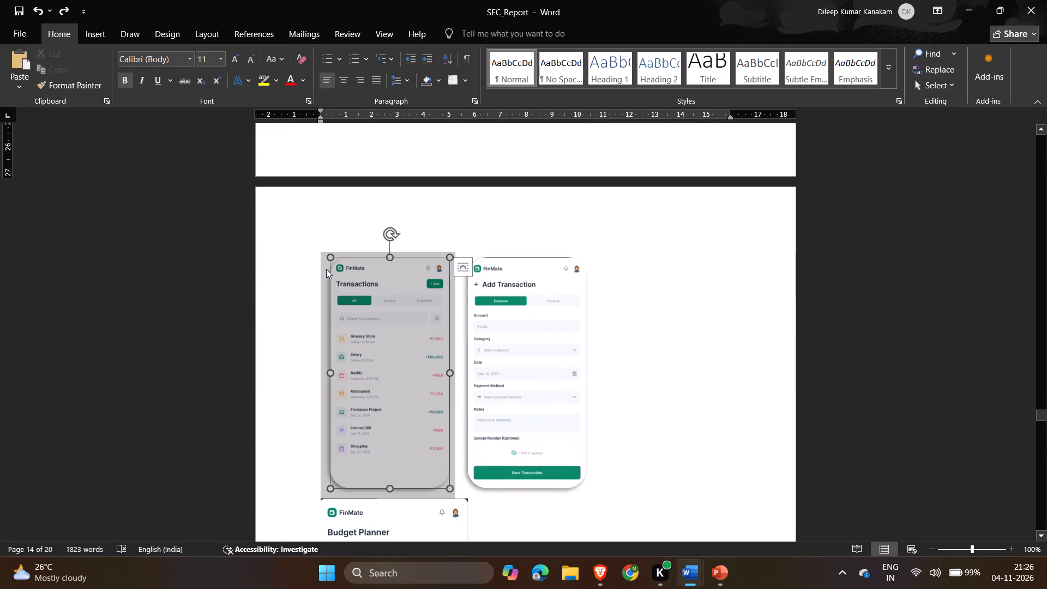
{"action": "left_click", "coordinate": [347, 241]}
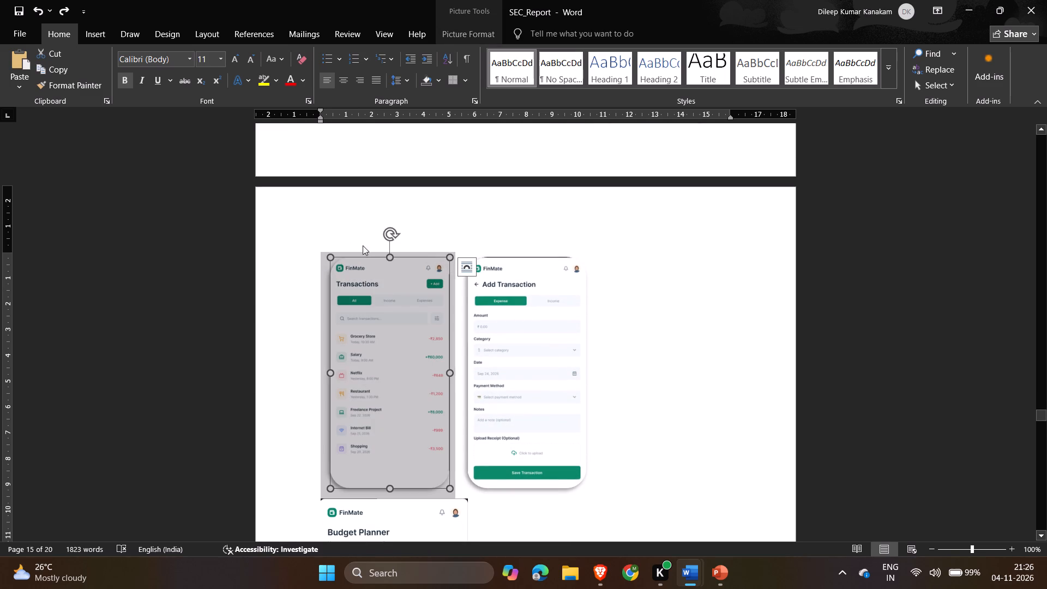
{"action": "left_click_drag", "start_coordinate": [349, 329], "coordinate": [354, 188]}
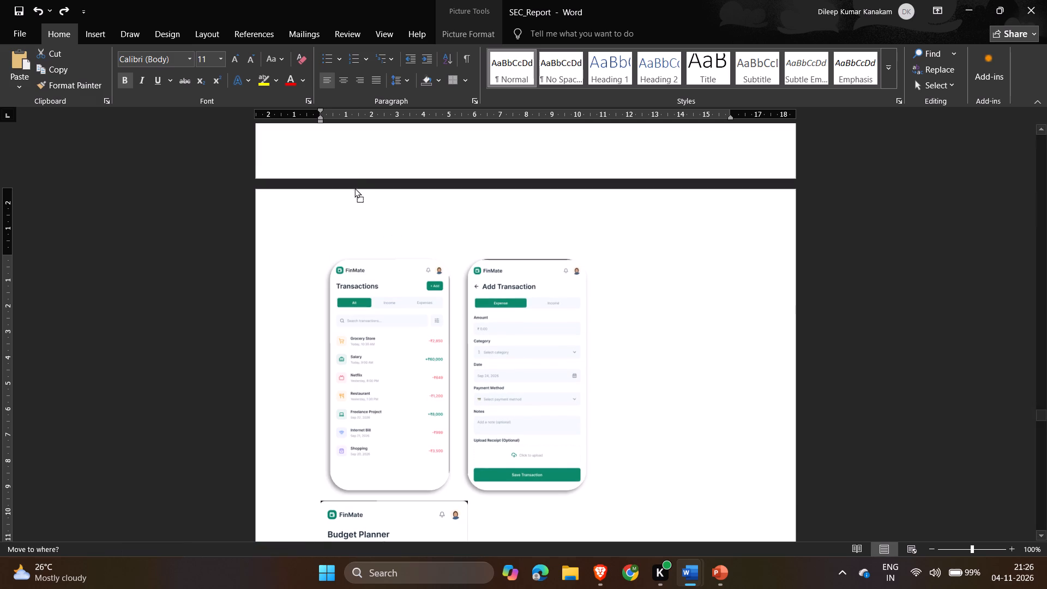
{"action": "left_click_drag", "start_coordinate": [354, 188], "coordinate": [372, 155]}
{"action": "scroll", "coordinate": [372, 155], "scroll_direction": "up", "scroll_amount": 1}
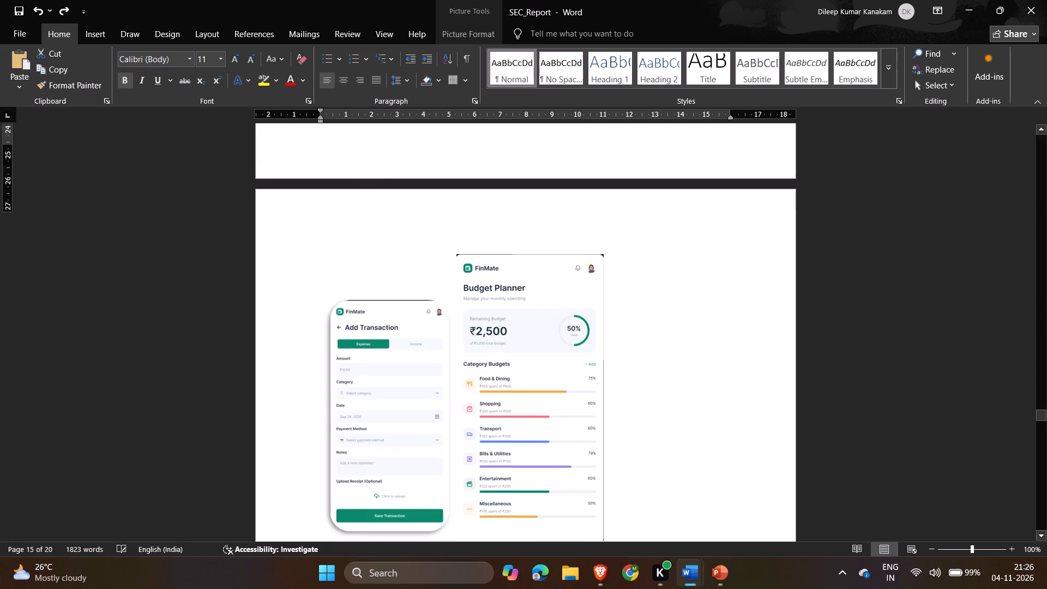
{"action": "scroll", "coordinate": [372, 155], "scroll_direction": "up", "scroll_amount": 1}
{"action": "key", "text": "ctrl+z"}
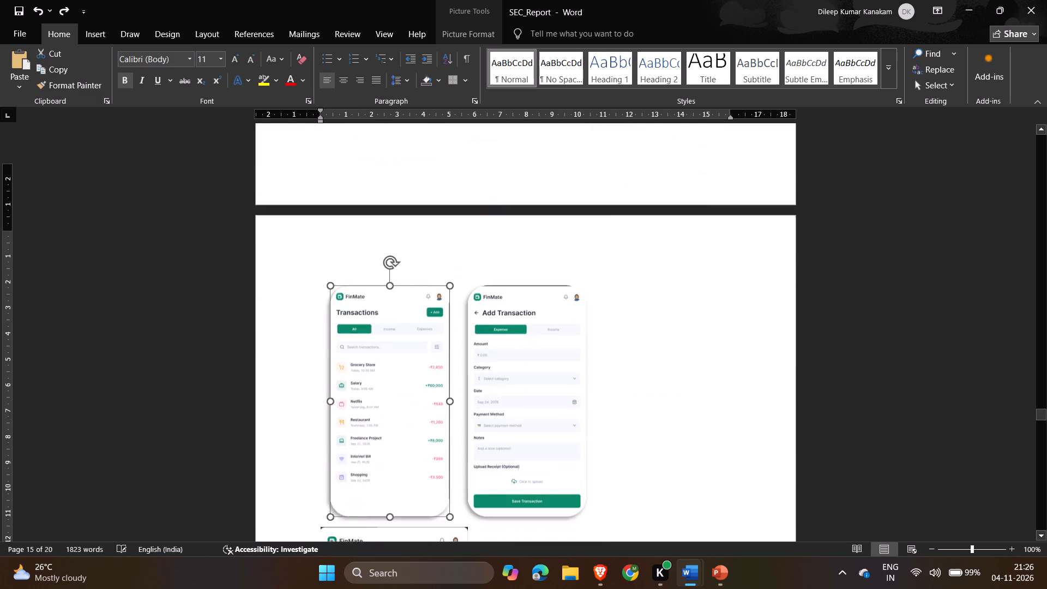
Check the Add Transaction image's size and copy the Transactions image's formatting onto the Budget Planner image.
{"action": "scroll", "coordinate": [372, 155], "scroll_direction": "down", "scroll_amount": 2}
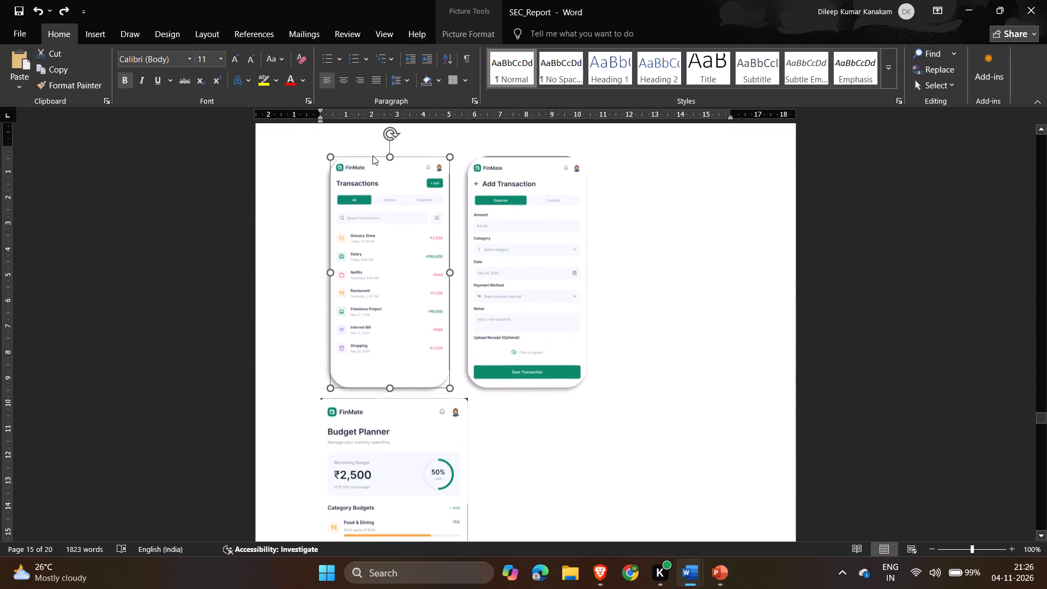
{"action": "scroll", "coordinate": [372, 155], "scroll_direction": "down", "scroll_amount": 1}
{"action": "left_click", "coordinate": [528, 191]}
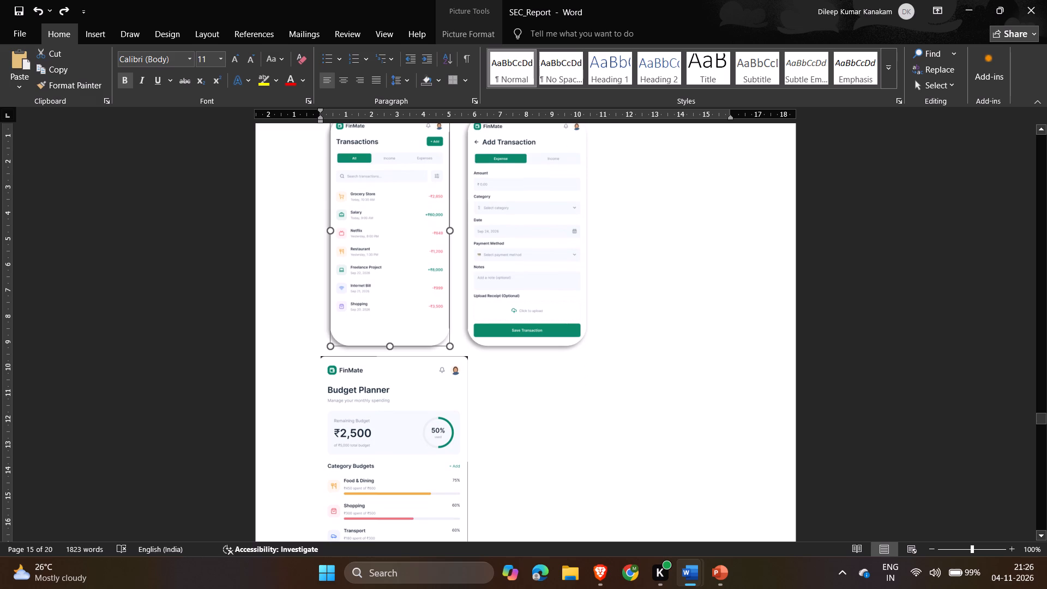
{"action": "left_click", "coordinate": [479, 28]}
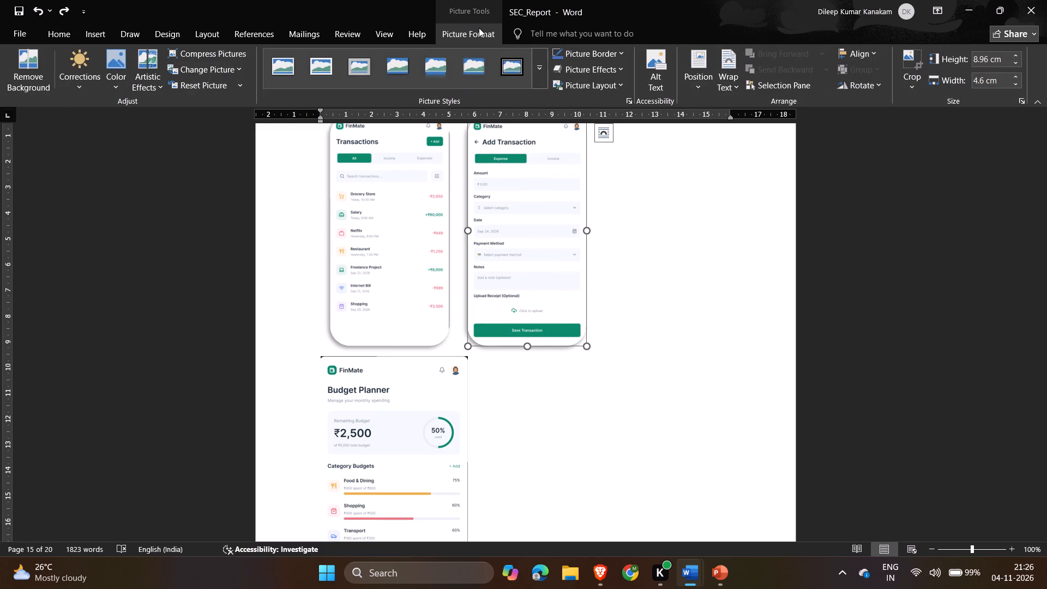
{"action": "left_click", "coordinate": [402, 208]}
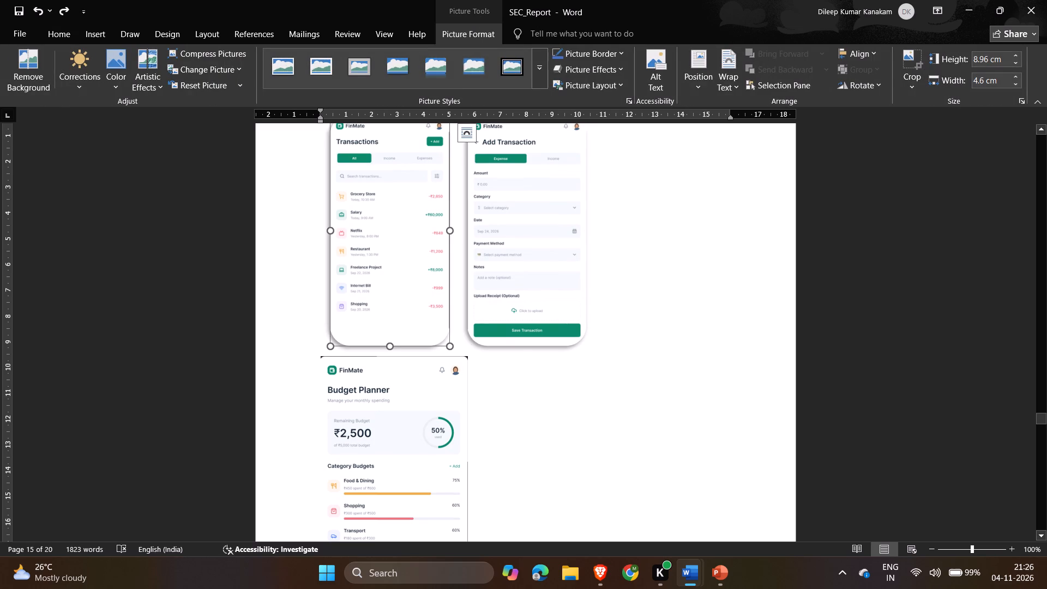
{"action": "left_click", "coordinate": [63, 27]}
{"action": "left_click", "coordinate": [80, 85]}
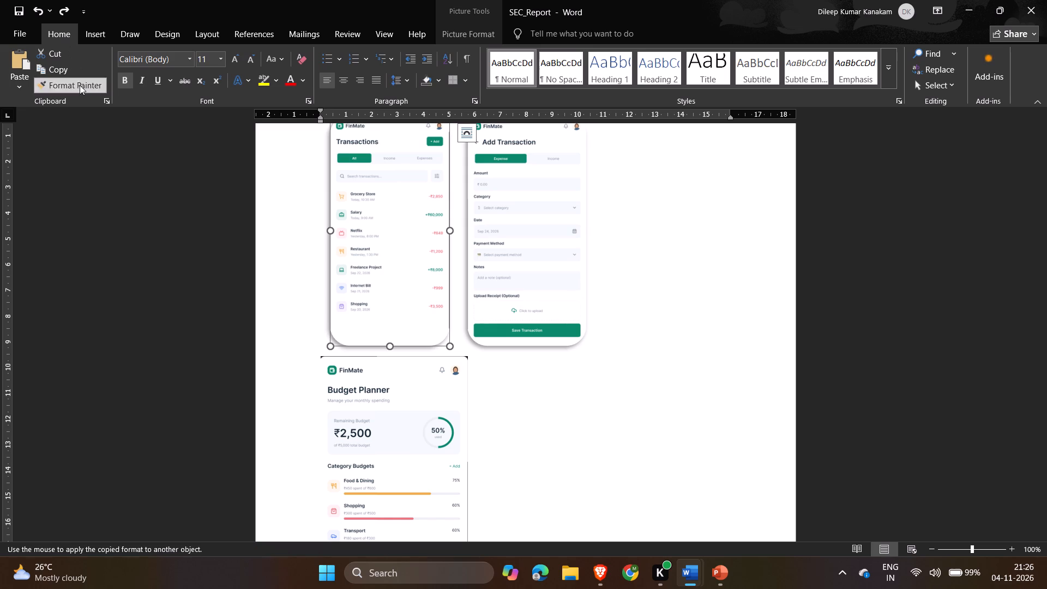
{"action": "left_click", "coordinate": [388, 425]}
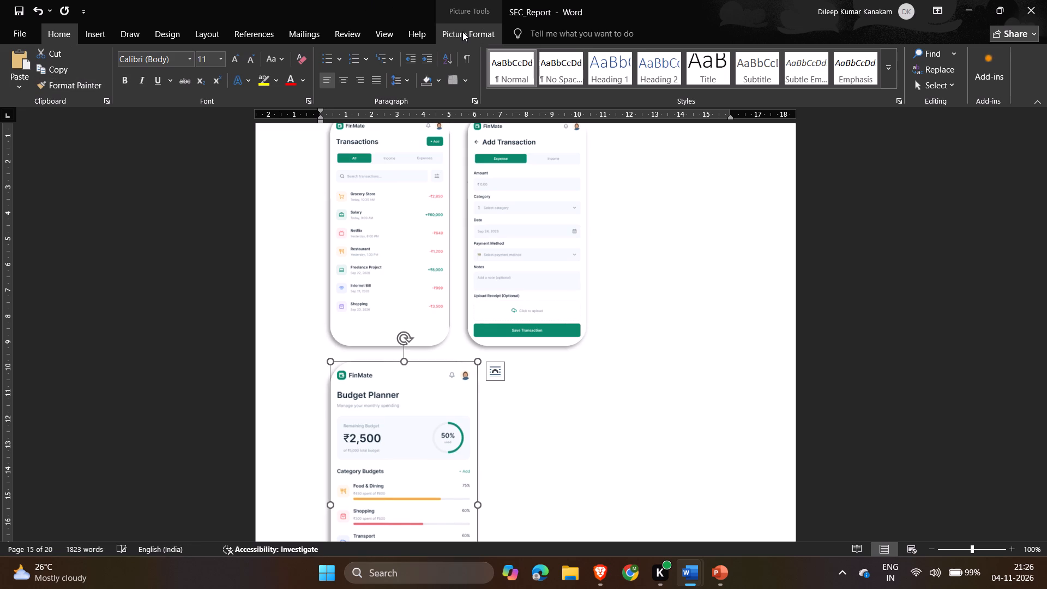
Set the Budget Planner image's width to 4.6 cm to match the Add Transaction image.
{"action": "left_click", "coordinate": [466, 33]}
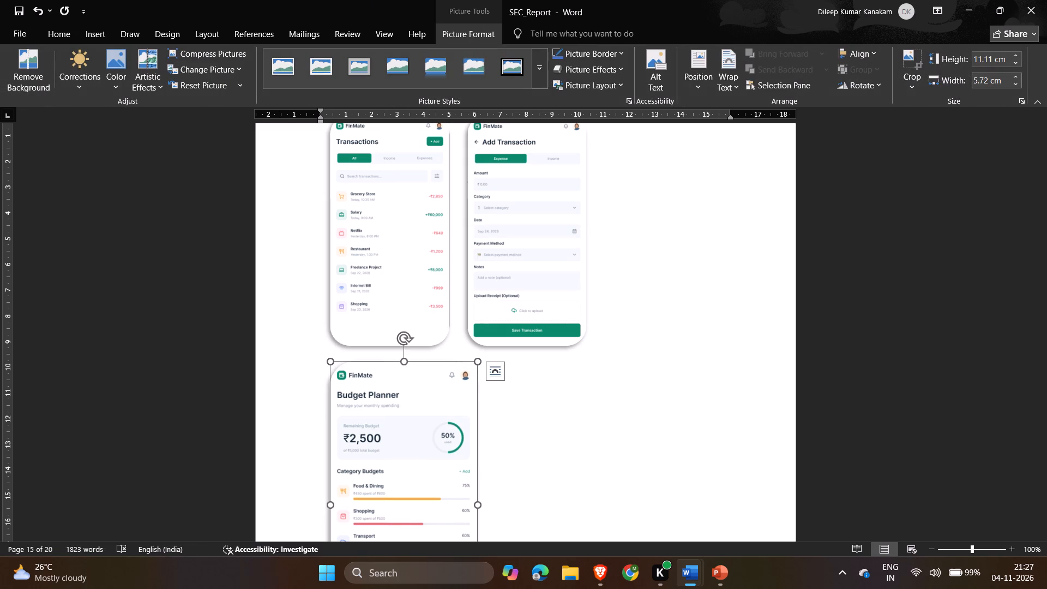
{"action": "left_click", "coordinate": [977, 77]}
{"action": "left_click", "coordinate": [557, 194]}
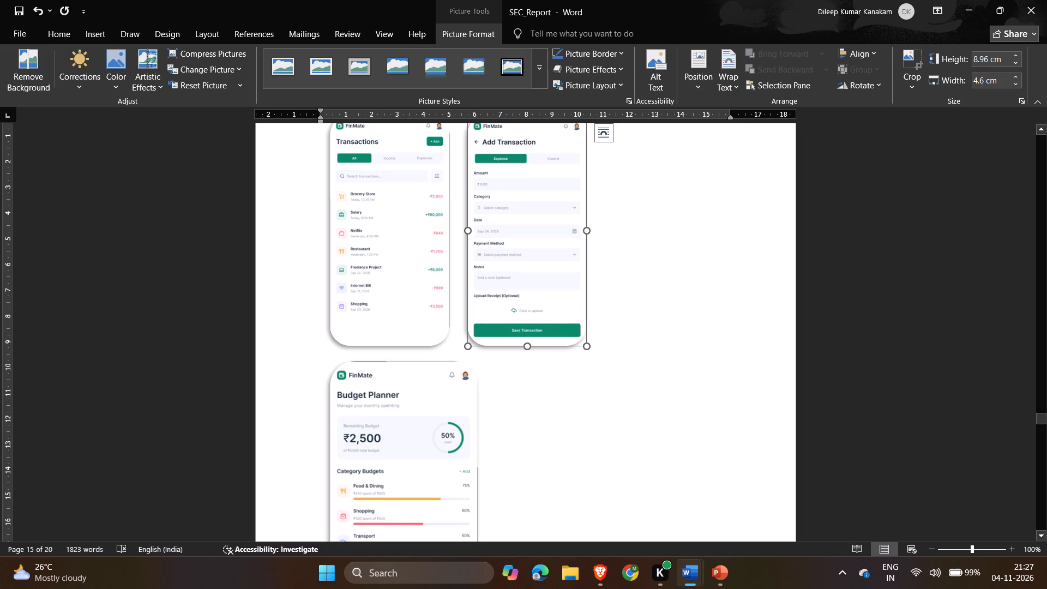
{"action": "left_click", "coordinate": [400, 407]}
{"action": "left_click", "coordinate": [989, 78]}
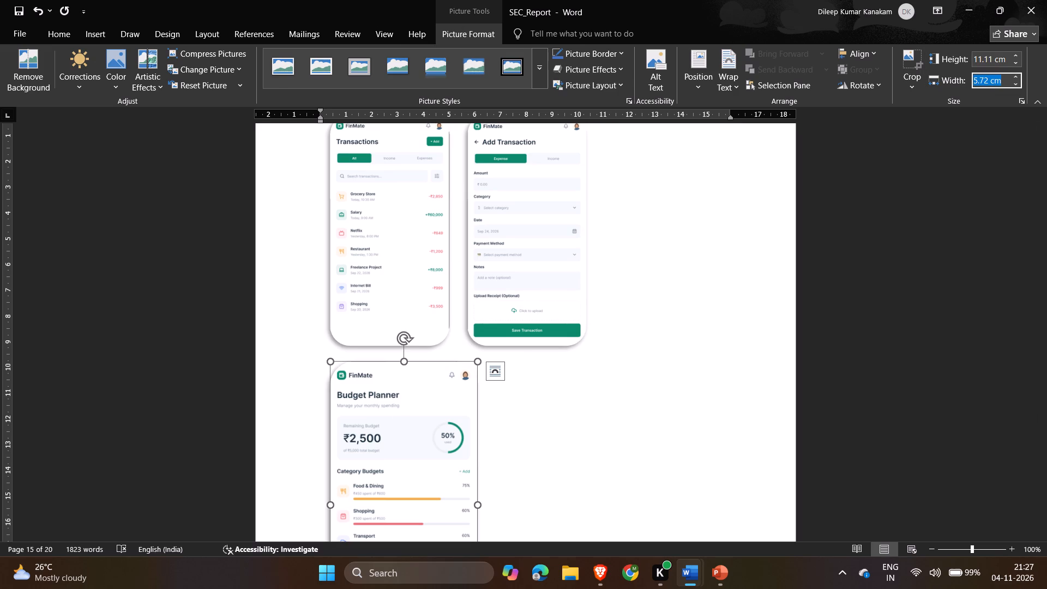
{"action": "type", "text": "4.6"}
{"action": "type", "text": "cm"}
{"action": "key", "text": "BackSpace"}
{"action": "key", "text": "BackSpace"}
{"action": "key", "text": "space"}
{"action": "type", "text": "cm"}
{"action": "key", "text": "Return"}
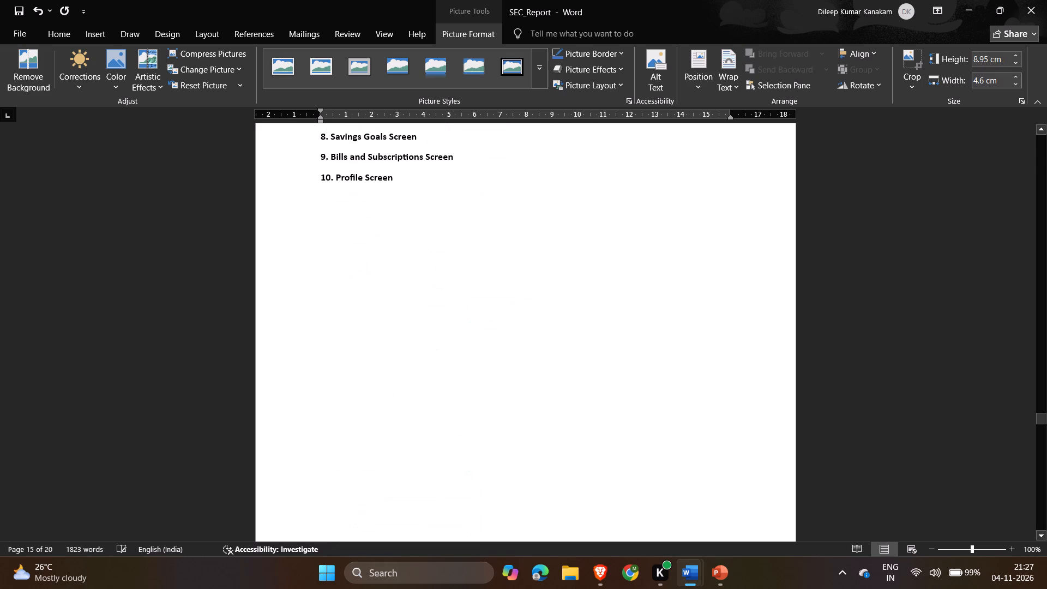
Remove the number "4." from the Transactions Screen caption, keeping the caption on its own line below the second image row.
{"action": "scroll", "coordinate": [912, 327], "scroll_direction": "up", "scroll_amount": 4}
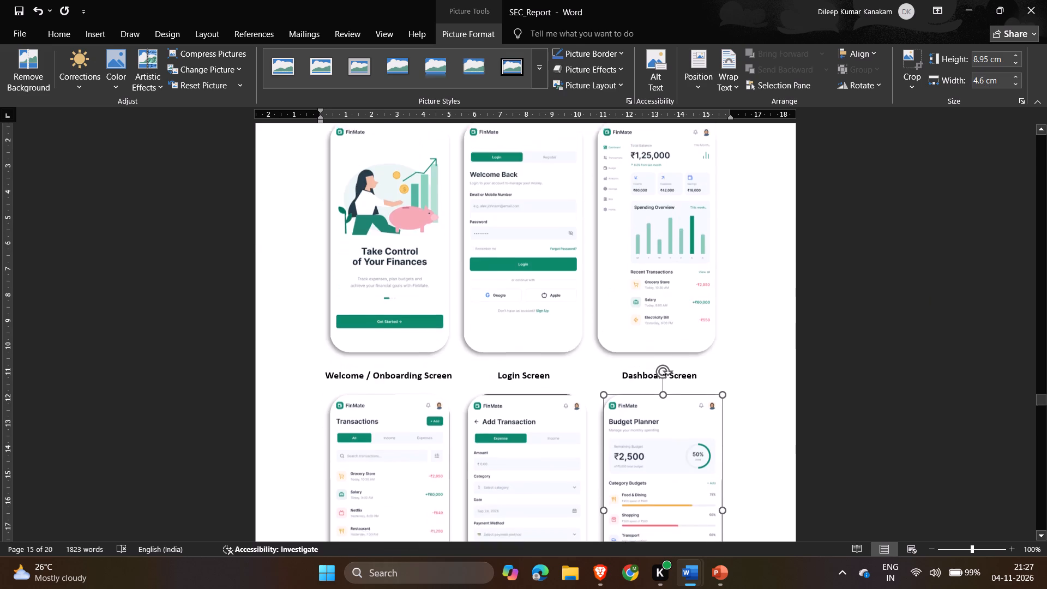
{"action": "scroll", "coordinate": [912, 327], "scroll_direction": "down", "scroll_amount": 3}
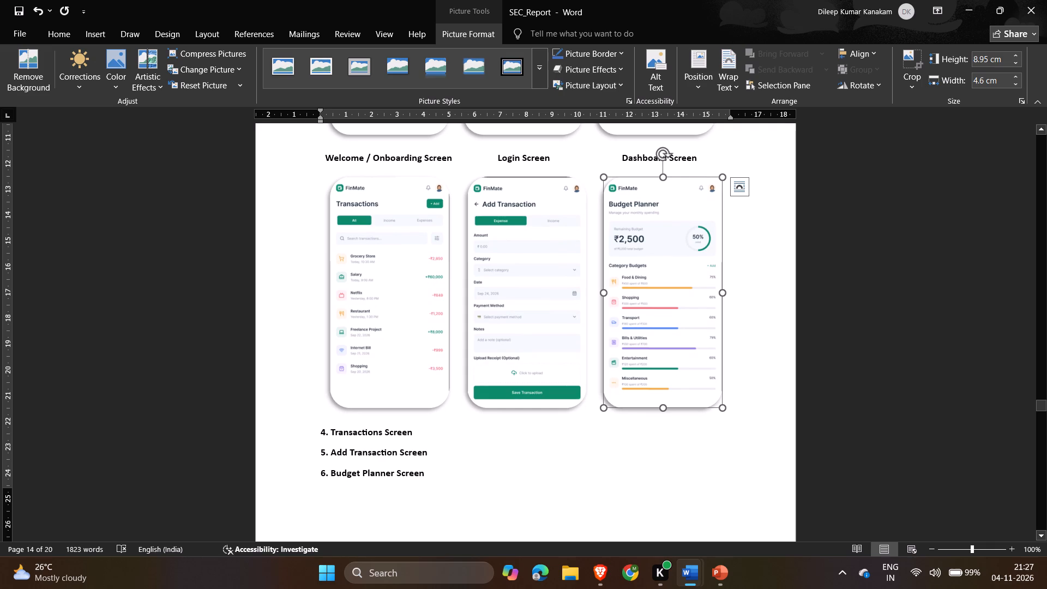
{"action": "left_click", "coordinate": [332, 429]}
{"action": "key", "text": "BackSpace"}
{"action": "key", "text": "BackSpace"}
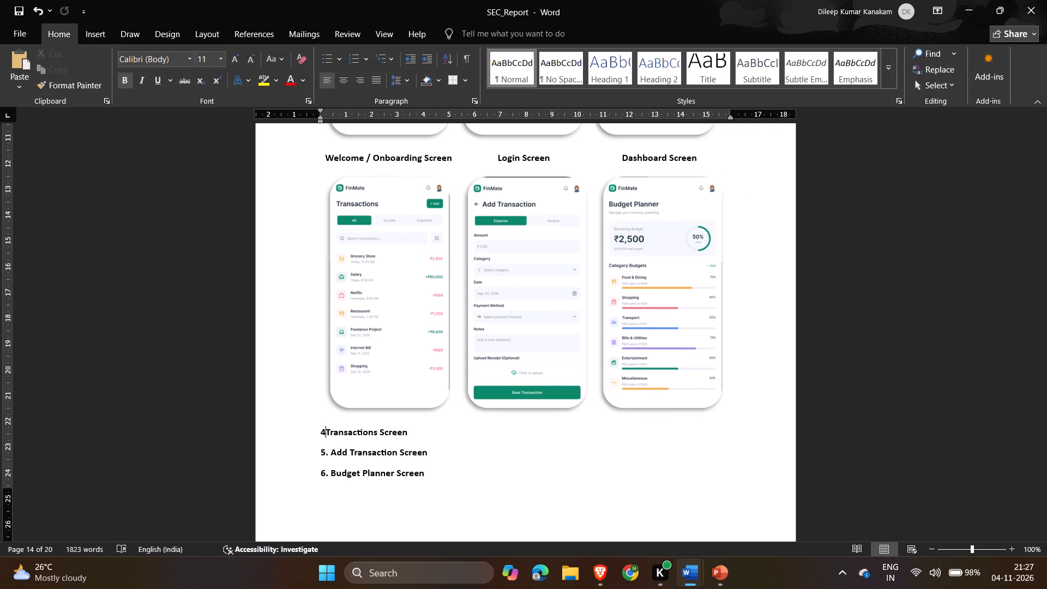
{"action": "key", "text": "BackSpace"}
{"action": "key", "text": "BackSpace"}
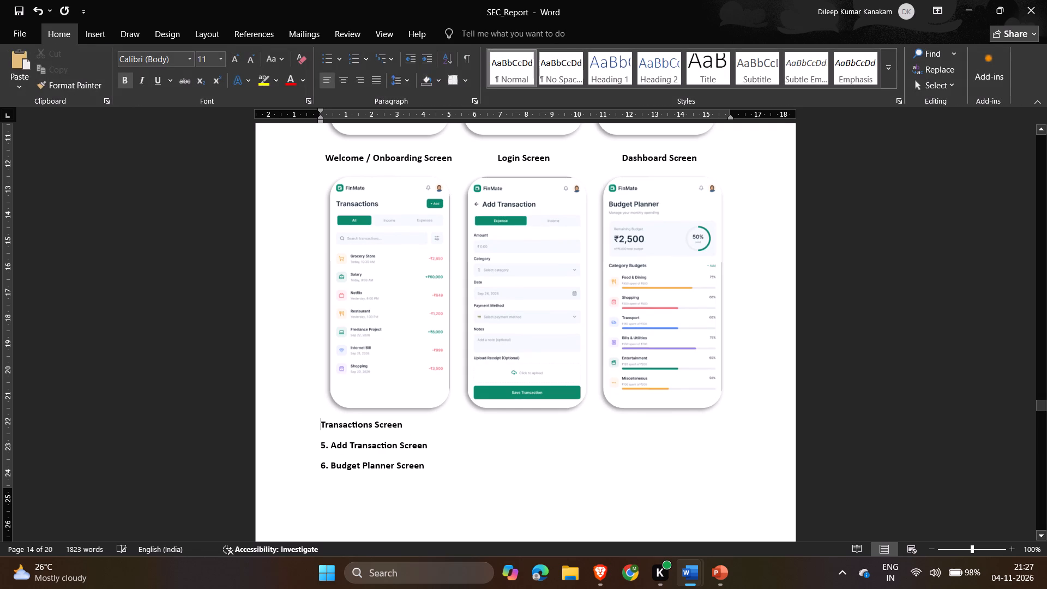
{"action": "scroll", "coordinate": [368, 443], "scroll_direction": "up", "scroll_amount": 1, "text": "ctrl"}
{"action": "key", "text": "Return"}
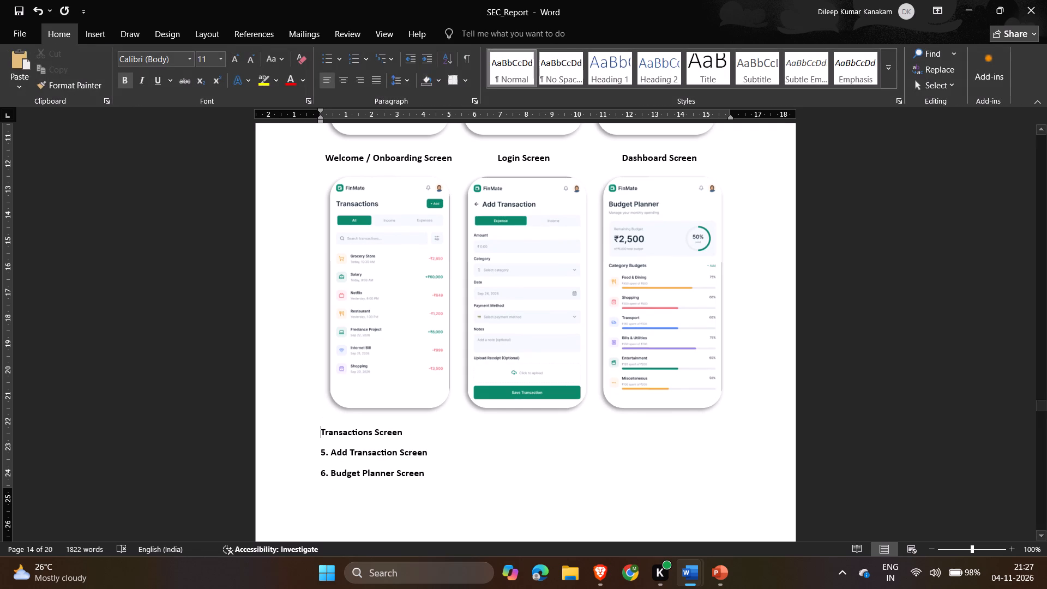
Remove the number "5." and join the Add Transaction Screen caption to the Transactions Screen line, separated by a space.
{"action": "left_click", "coordinate": [410, 429]}
{"action": "key", "text": "Delete"}
{"action": "key", "text": "Delete"}
{"action": "key", "text": "Delete"}
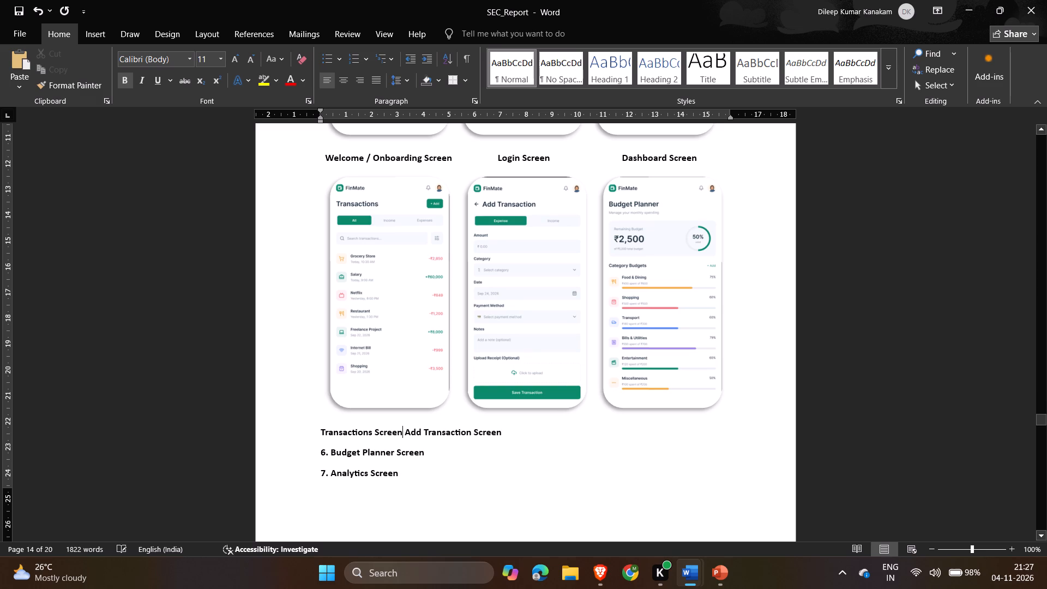
{"action": "key", "text": "Delete"}
{"action": "key", "text": "space"}
Remove the number "6." and join the Budget Planner Screen caption to the end of the same caption line, separated by a space.
{"action": "key", "text": "Right"}
{"action": "key", "text": "Right"}
{"action": "key", "text": "Right"}
{"action": "key", "text": "Right"}
{"action": "key", "text": "Right"}
{"action": "key", "text": "Right"}
{"action": "key", "text": "Right"}
{"action": "key", "text": "Right"}
{"action": "key", "text": "Right"}
{"action": "key", "text": "Right"}
{"action": "key", "text": "Right"}
{"action": "key", "text": "Right"}
{"action": "key", "text": "Right"}
{"action": "key", "text": "Right"}
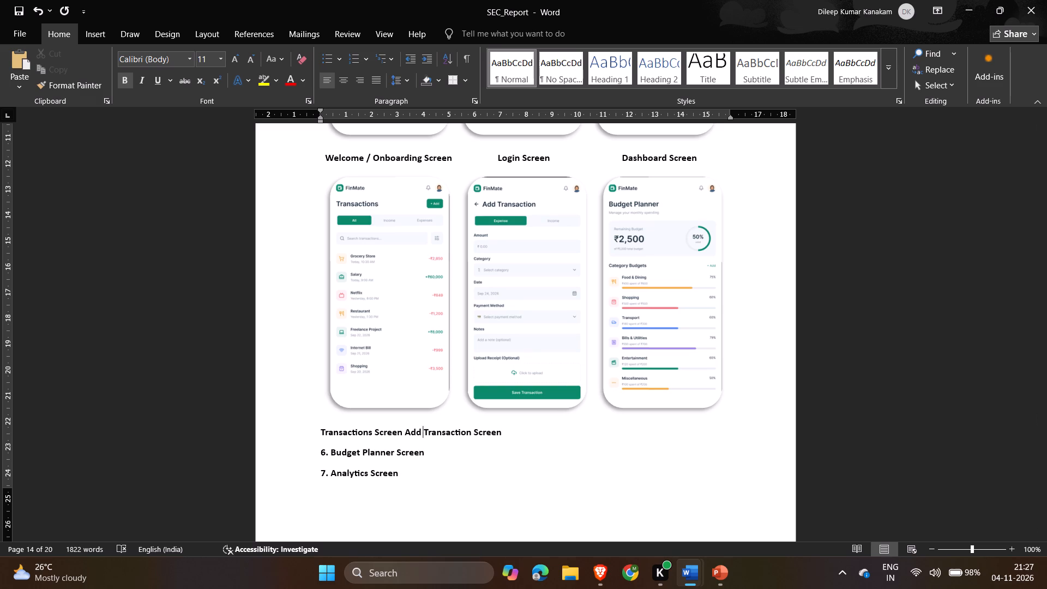
{"action": "key", "text": "Right"}
{"action": "key", "text": "Right"}
{"action": "key", "text": "Right"}
{"action": "key", "text": "Right"}
{"action": "key", "text": "Right"}
{"action": "key", "text": "Right"}
{"action": "key", "text": "Right"}
{"action": "key", "text": "Right"}
{"action": "key", "text": "Delete"}
{"action": "key", "text": "Delete"}
{"action": "key", "text": "Delete"}
{"action": "key", "text": "Delete"}
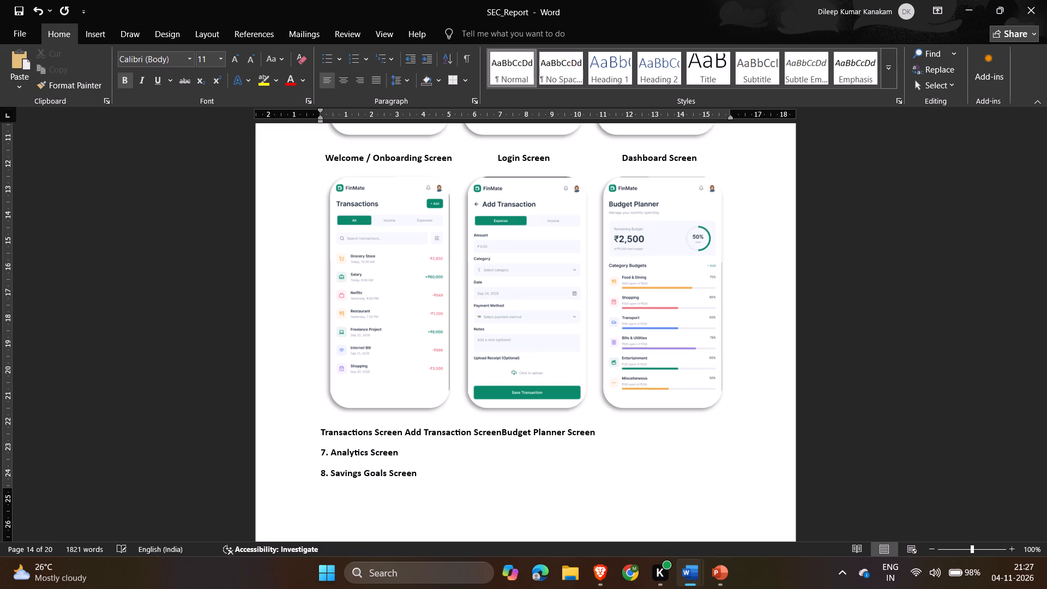
{"action": "key", "text": "space"}
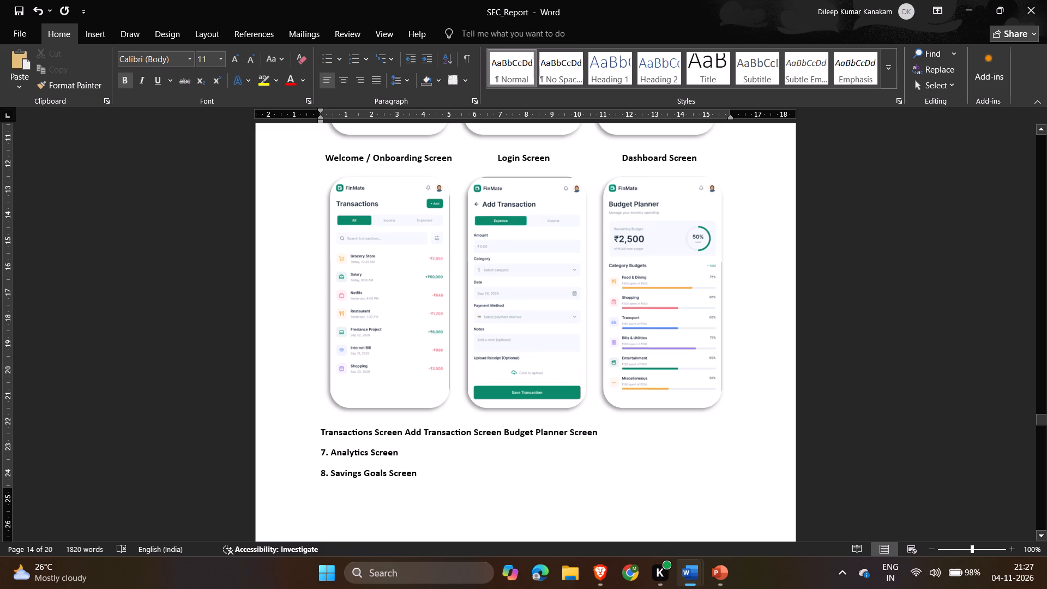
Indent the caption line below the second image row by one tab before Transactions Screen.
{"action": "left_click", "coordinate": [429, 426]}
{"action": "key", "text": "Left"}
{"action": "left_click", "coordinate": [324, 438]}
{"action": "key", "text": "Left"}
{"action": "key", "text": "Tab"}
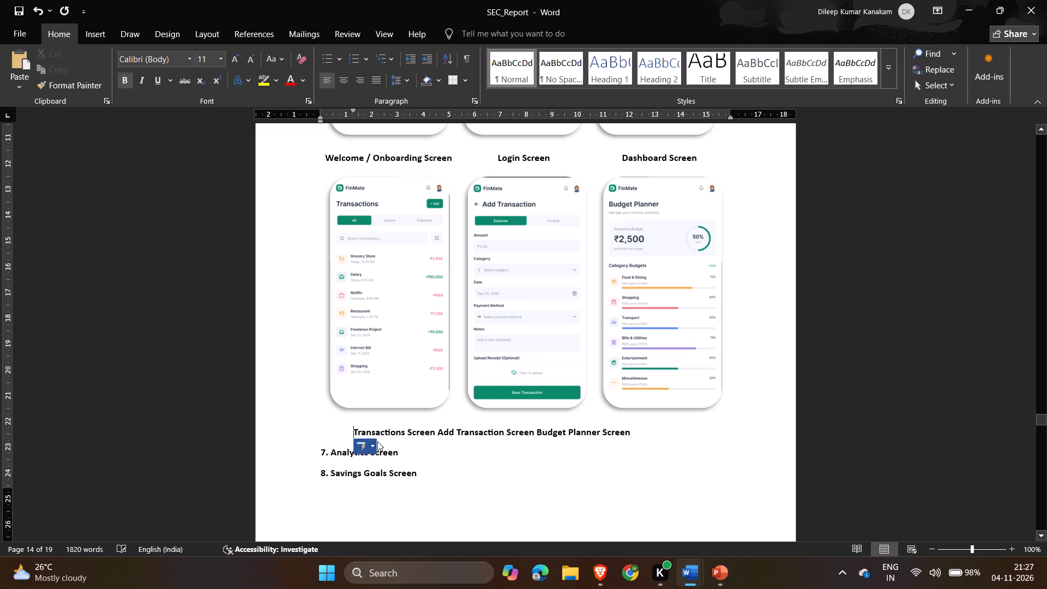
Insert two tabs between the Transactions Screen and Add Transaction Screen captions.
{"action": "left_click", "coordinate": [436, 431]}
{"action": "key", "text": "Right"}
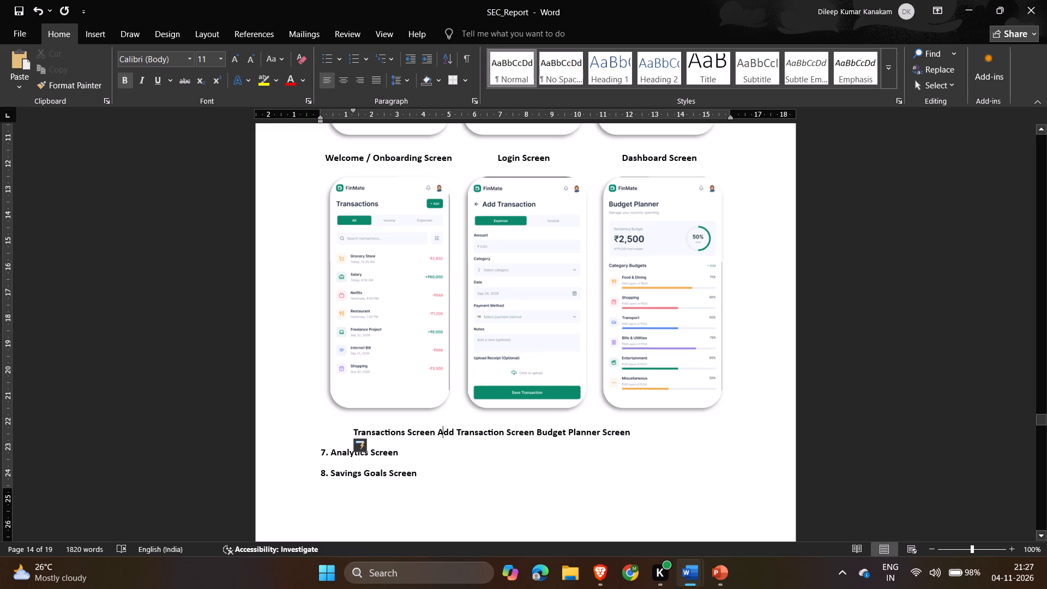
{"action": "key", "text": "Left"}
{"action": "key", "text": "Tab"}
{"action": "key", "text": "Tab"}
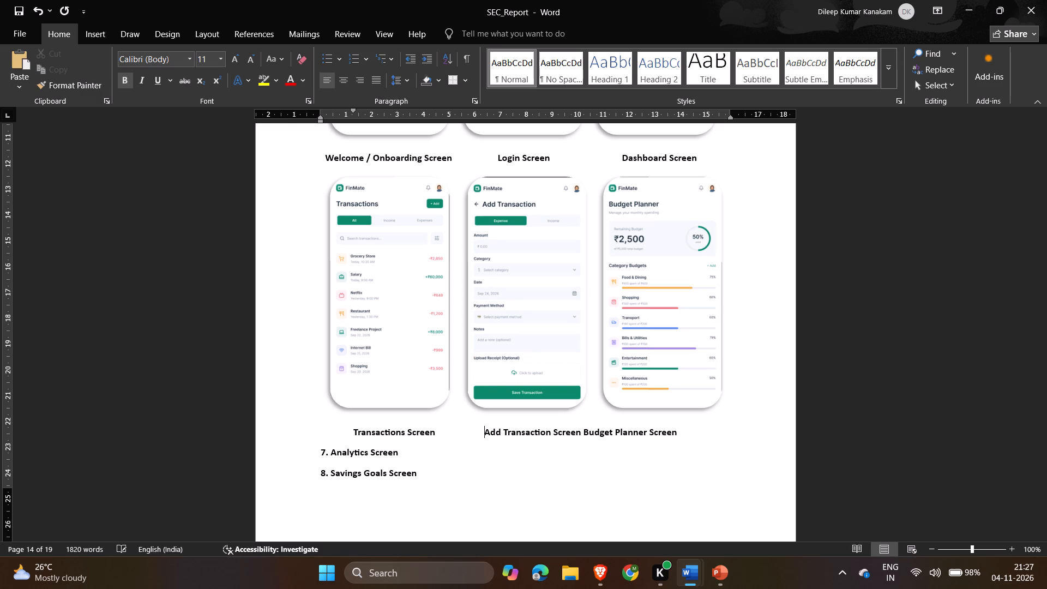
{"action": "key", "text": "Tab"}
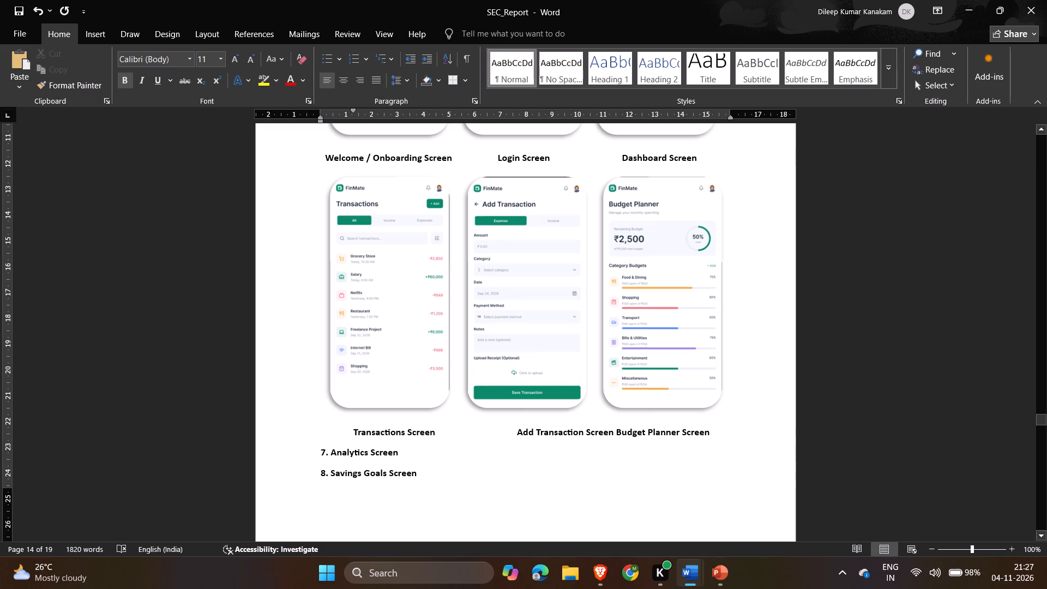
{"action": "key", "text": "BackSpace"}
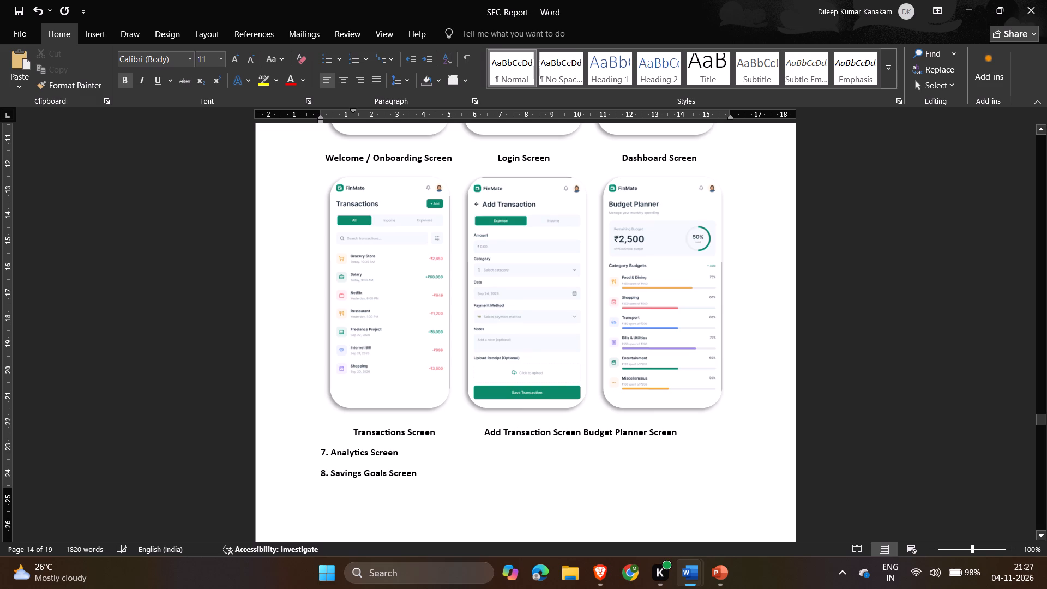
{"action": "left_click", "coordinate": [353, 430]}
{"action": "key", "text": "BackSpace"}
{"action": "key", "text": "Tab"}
Insert one tab before the Budget Planner Screen caption to move it beneath its image.
{"action": "left_click", "coordinate": [582, 431]}
{"action": "key", "text": "Tab"}
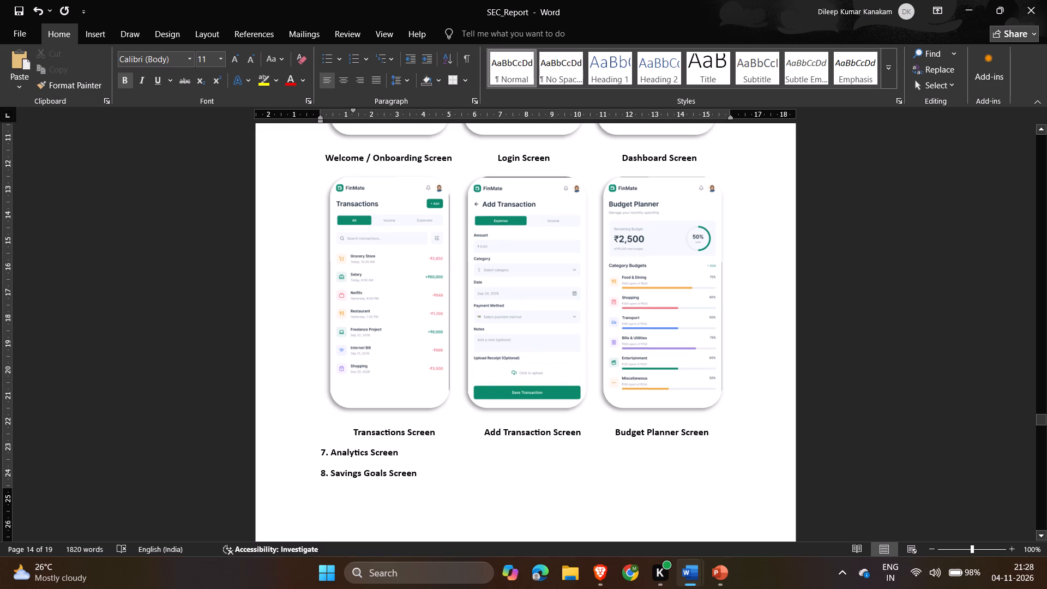
{"action": "left_click", "coordinate": [996, 384]}
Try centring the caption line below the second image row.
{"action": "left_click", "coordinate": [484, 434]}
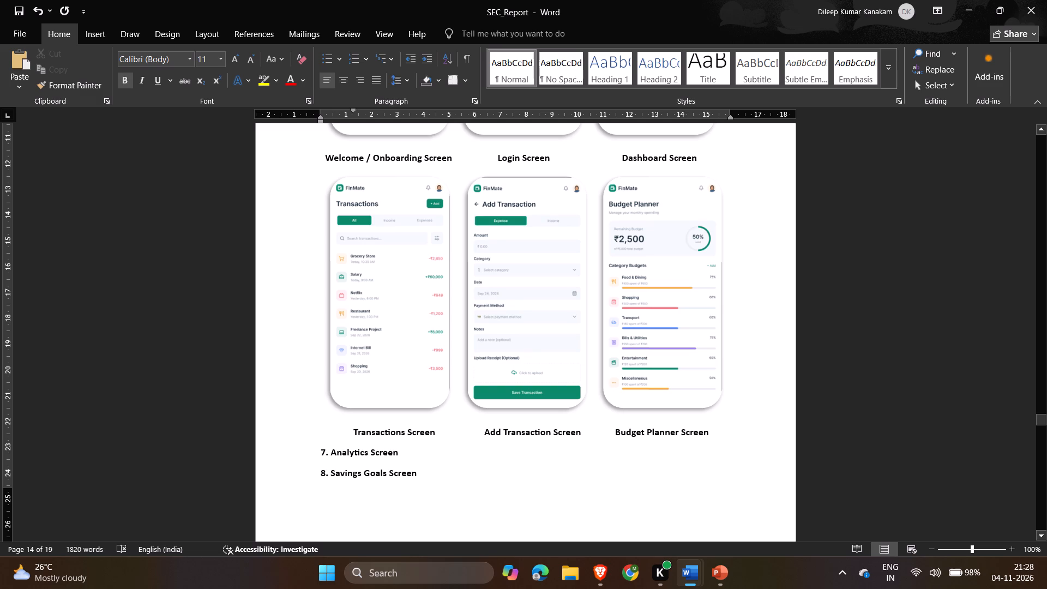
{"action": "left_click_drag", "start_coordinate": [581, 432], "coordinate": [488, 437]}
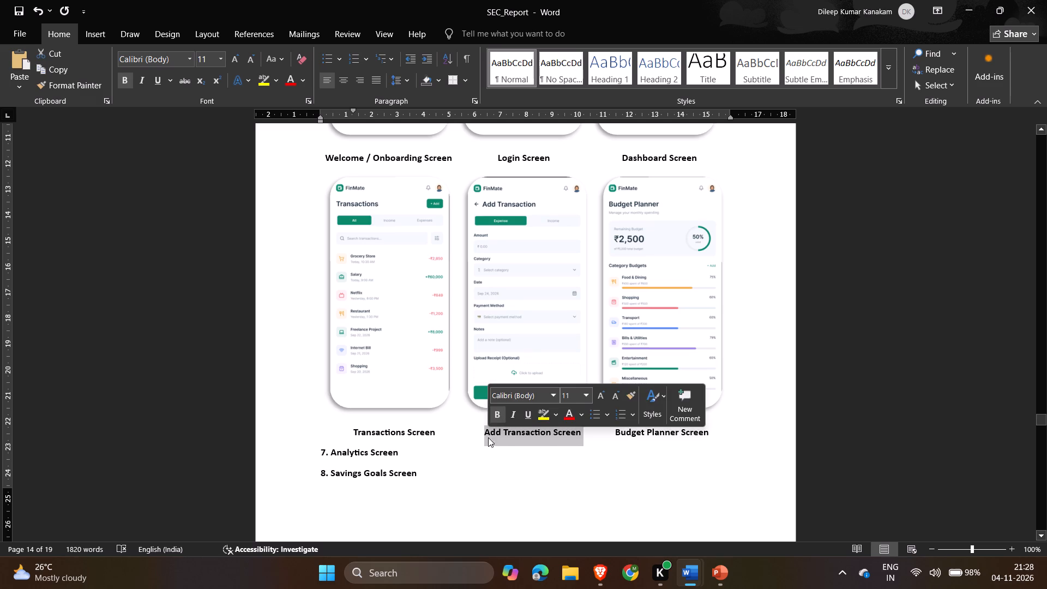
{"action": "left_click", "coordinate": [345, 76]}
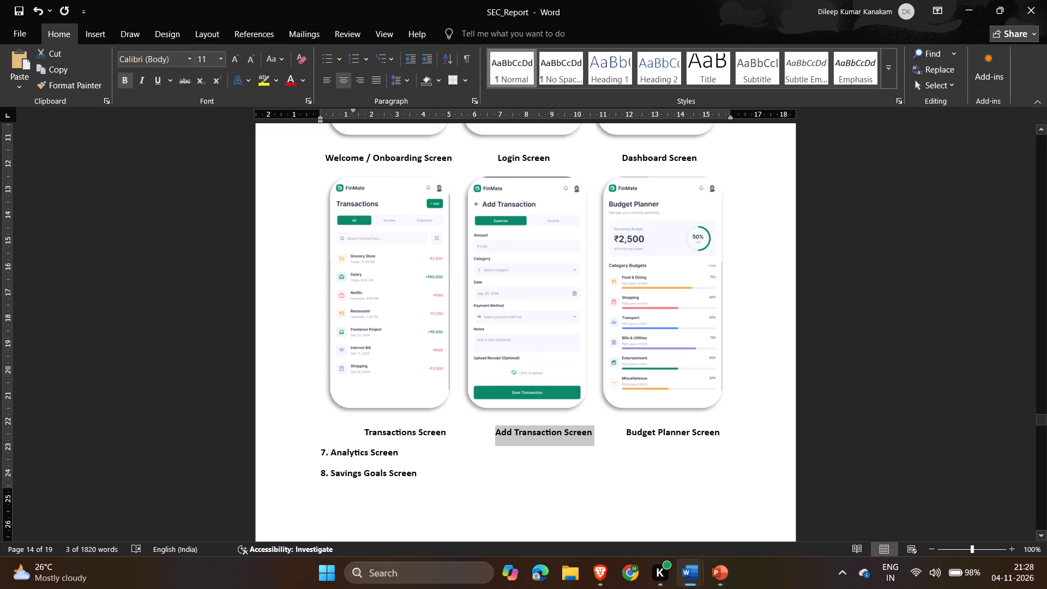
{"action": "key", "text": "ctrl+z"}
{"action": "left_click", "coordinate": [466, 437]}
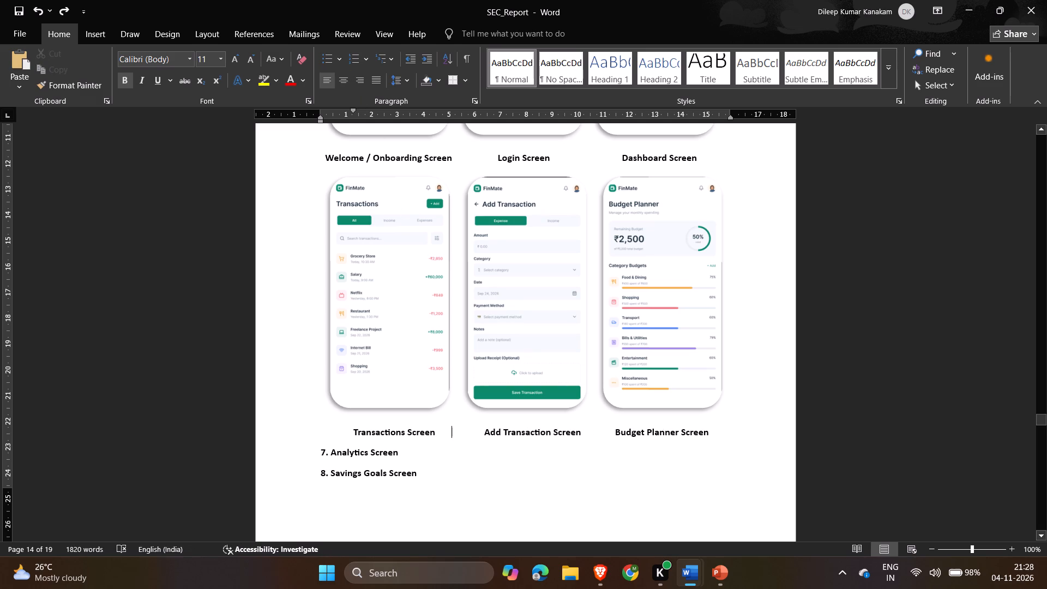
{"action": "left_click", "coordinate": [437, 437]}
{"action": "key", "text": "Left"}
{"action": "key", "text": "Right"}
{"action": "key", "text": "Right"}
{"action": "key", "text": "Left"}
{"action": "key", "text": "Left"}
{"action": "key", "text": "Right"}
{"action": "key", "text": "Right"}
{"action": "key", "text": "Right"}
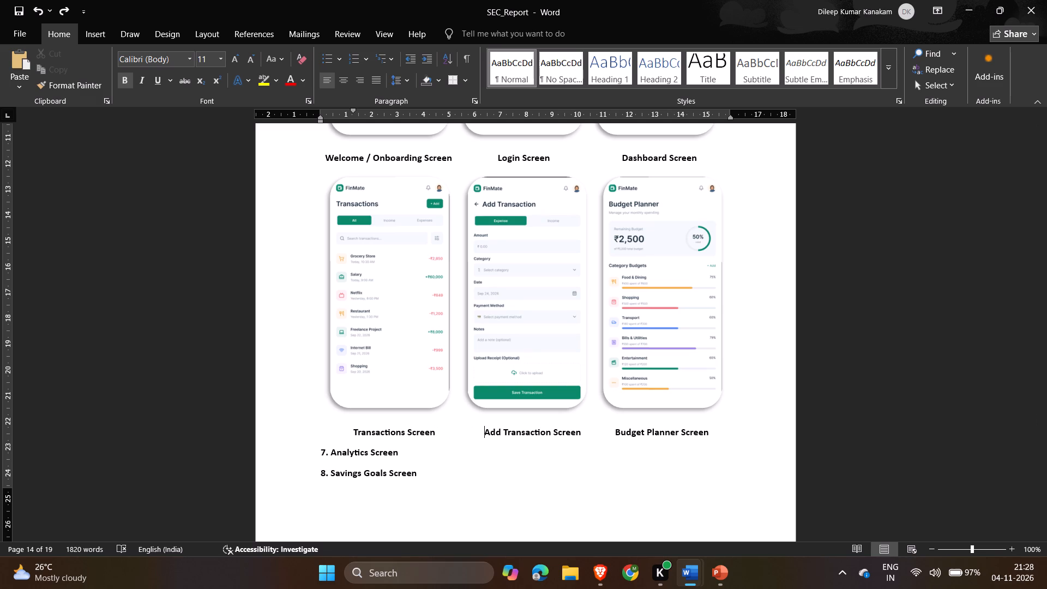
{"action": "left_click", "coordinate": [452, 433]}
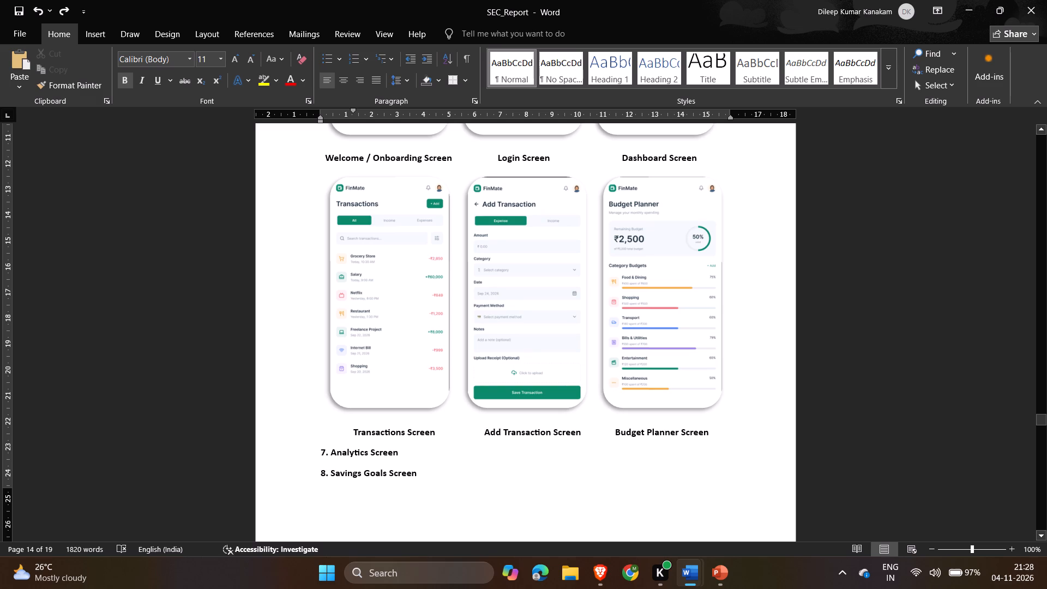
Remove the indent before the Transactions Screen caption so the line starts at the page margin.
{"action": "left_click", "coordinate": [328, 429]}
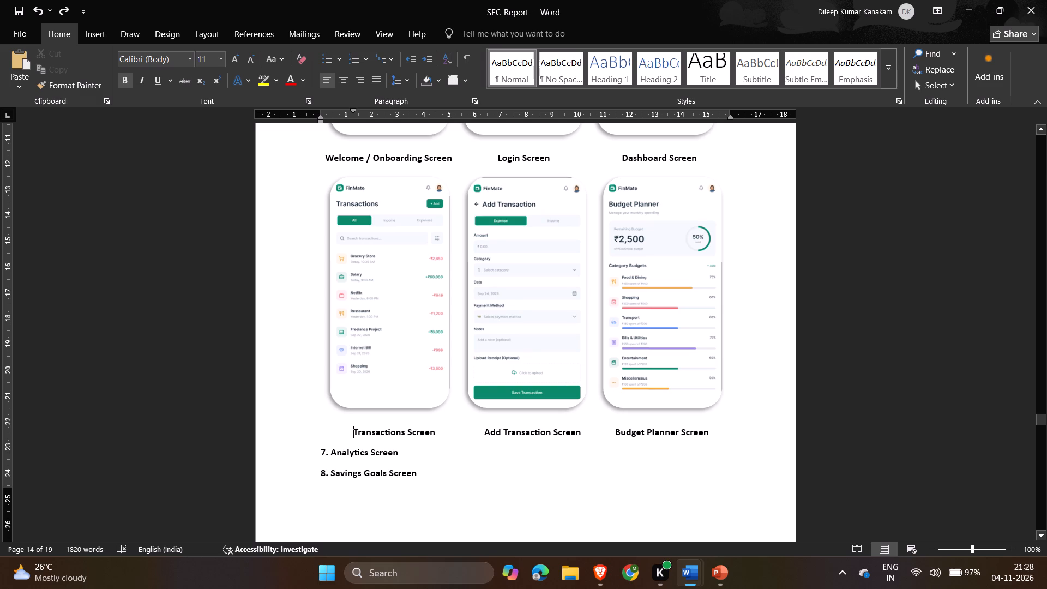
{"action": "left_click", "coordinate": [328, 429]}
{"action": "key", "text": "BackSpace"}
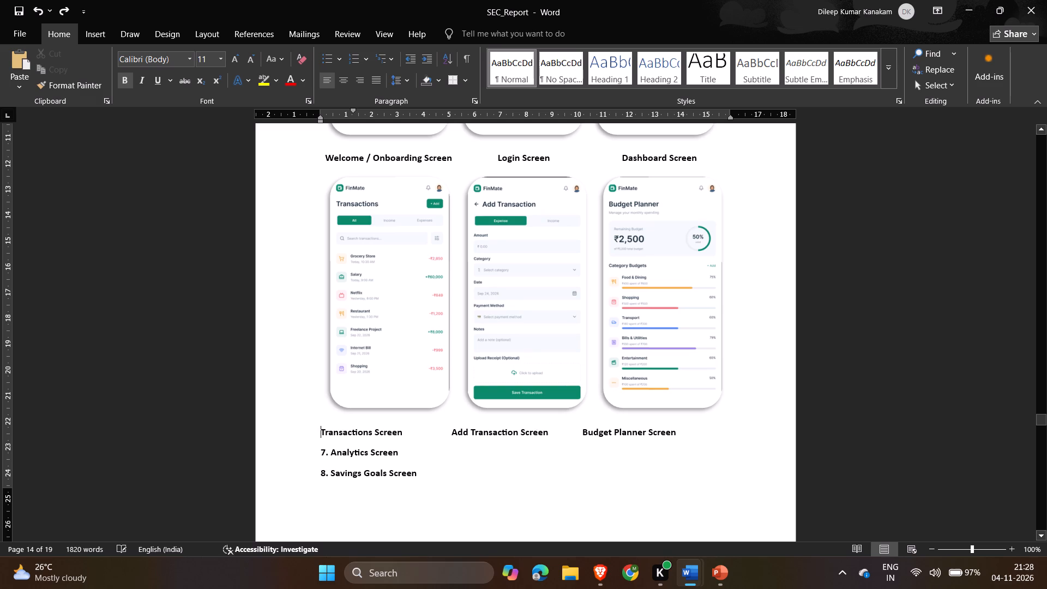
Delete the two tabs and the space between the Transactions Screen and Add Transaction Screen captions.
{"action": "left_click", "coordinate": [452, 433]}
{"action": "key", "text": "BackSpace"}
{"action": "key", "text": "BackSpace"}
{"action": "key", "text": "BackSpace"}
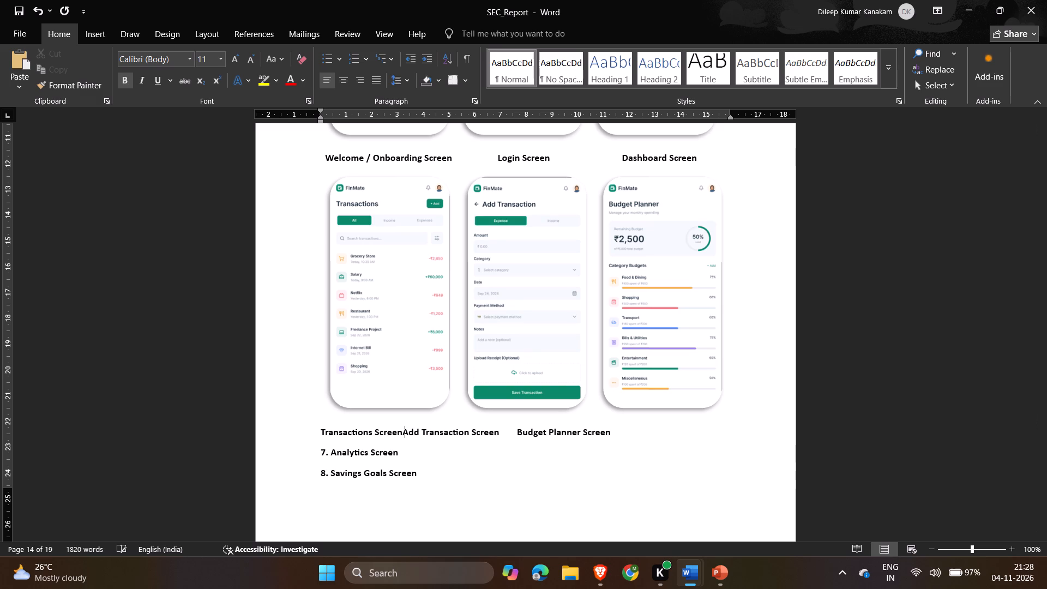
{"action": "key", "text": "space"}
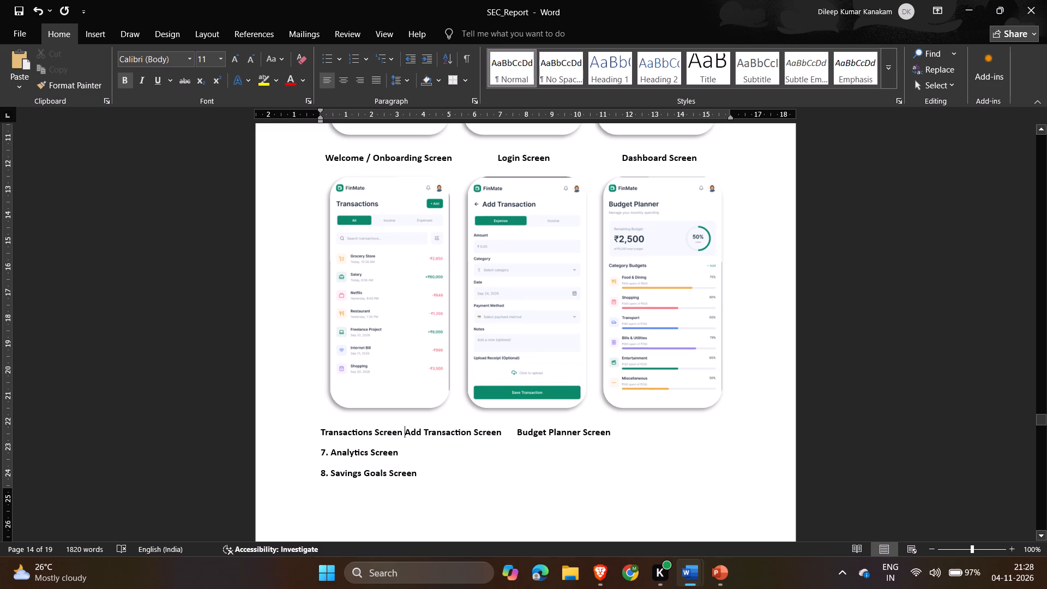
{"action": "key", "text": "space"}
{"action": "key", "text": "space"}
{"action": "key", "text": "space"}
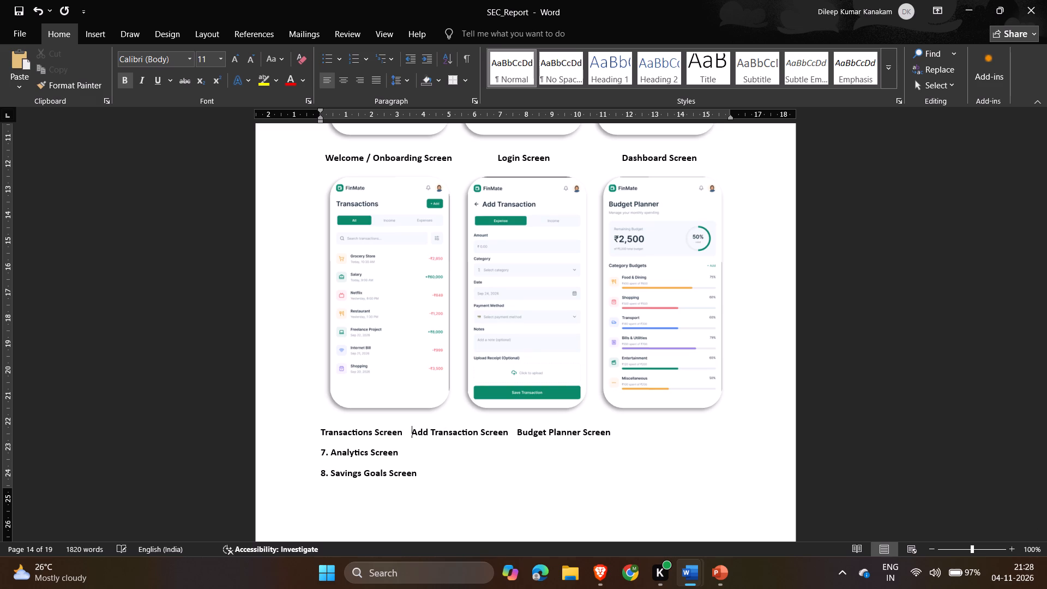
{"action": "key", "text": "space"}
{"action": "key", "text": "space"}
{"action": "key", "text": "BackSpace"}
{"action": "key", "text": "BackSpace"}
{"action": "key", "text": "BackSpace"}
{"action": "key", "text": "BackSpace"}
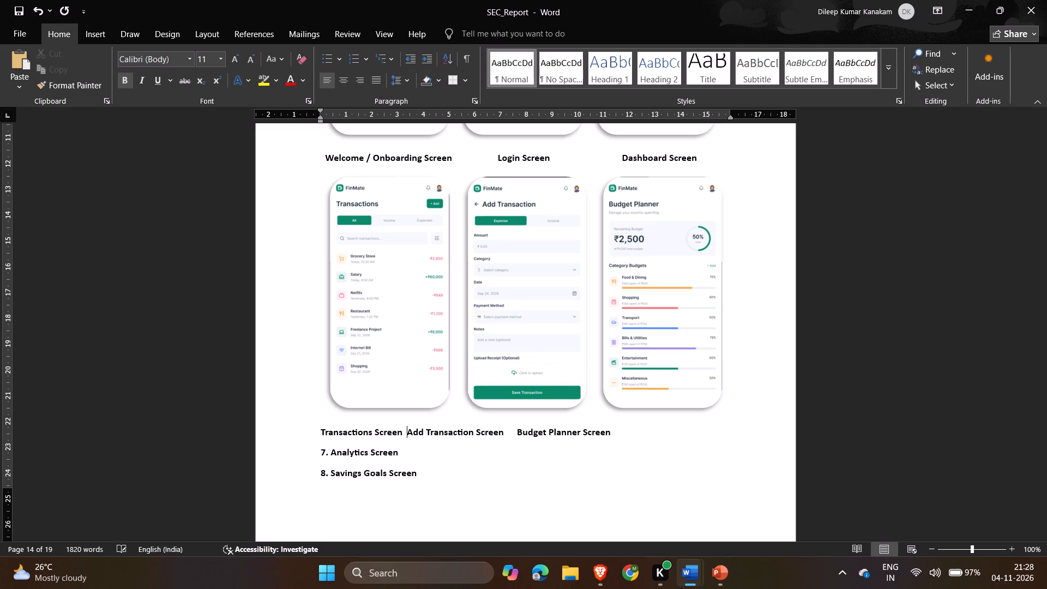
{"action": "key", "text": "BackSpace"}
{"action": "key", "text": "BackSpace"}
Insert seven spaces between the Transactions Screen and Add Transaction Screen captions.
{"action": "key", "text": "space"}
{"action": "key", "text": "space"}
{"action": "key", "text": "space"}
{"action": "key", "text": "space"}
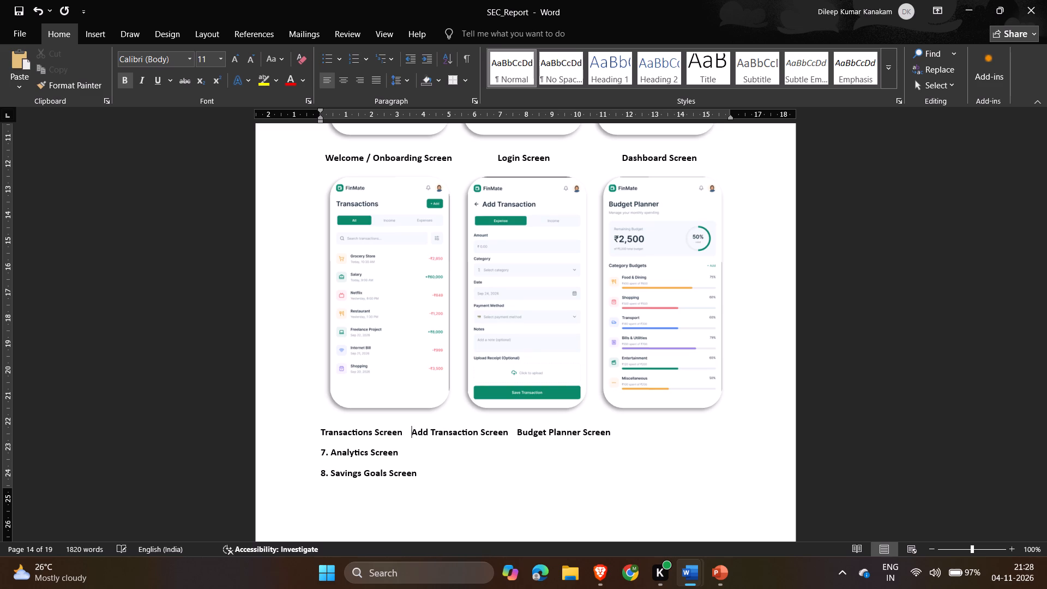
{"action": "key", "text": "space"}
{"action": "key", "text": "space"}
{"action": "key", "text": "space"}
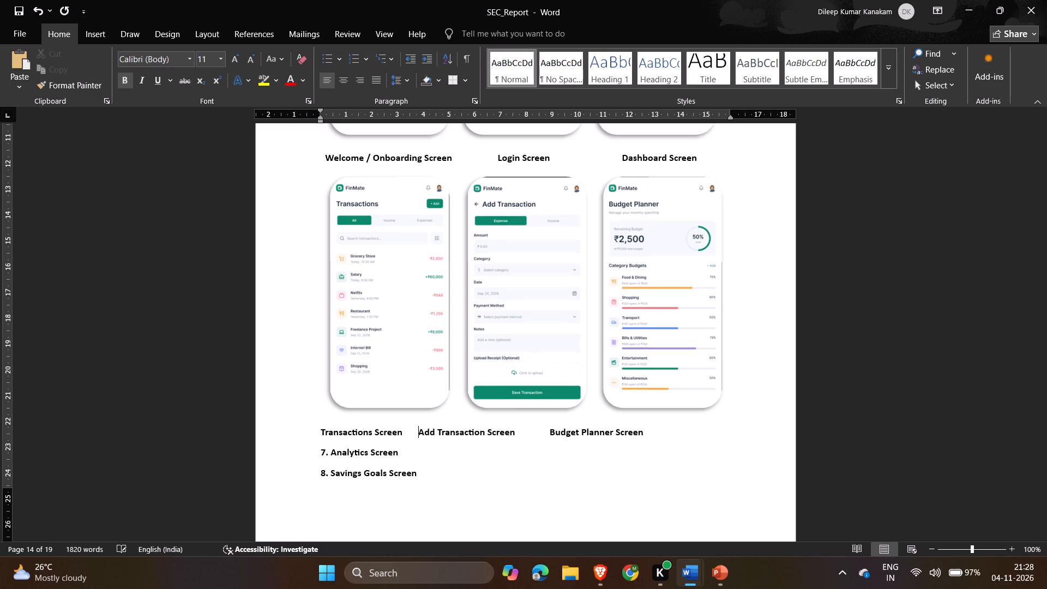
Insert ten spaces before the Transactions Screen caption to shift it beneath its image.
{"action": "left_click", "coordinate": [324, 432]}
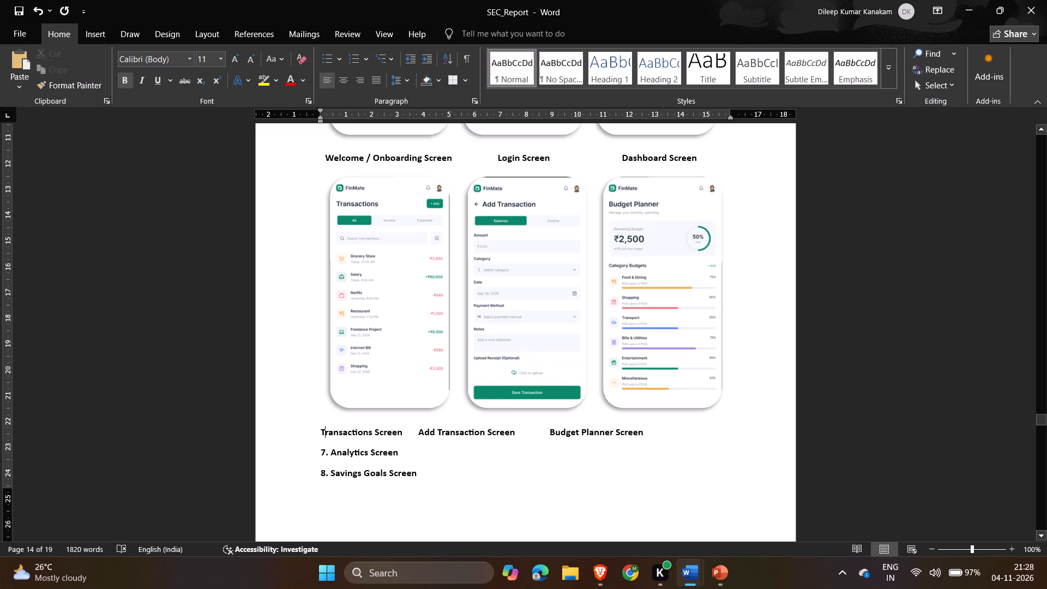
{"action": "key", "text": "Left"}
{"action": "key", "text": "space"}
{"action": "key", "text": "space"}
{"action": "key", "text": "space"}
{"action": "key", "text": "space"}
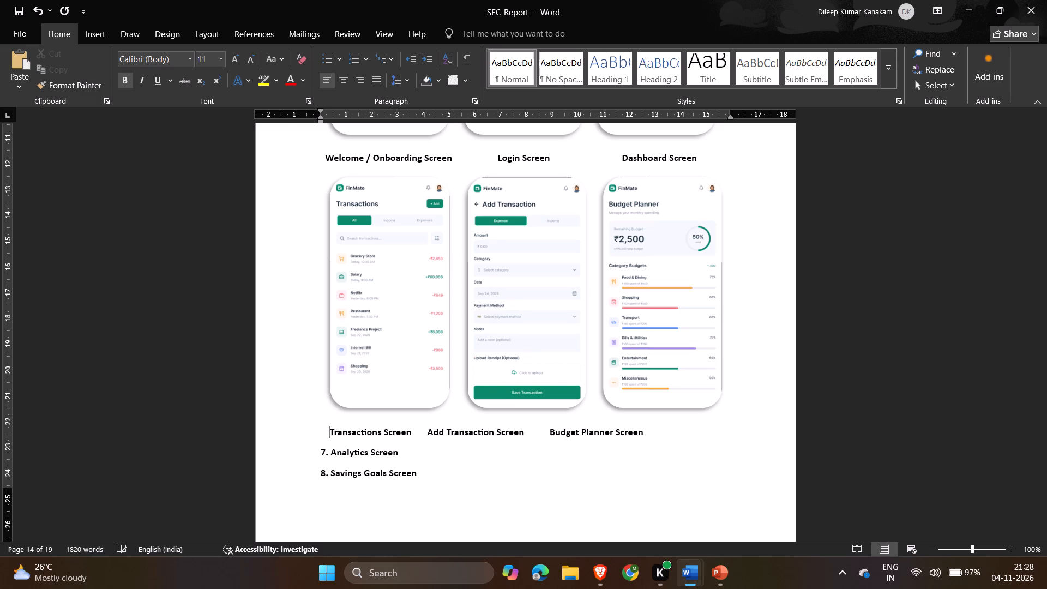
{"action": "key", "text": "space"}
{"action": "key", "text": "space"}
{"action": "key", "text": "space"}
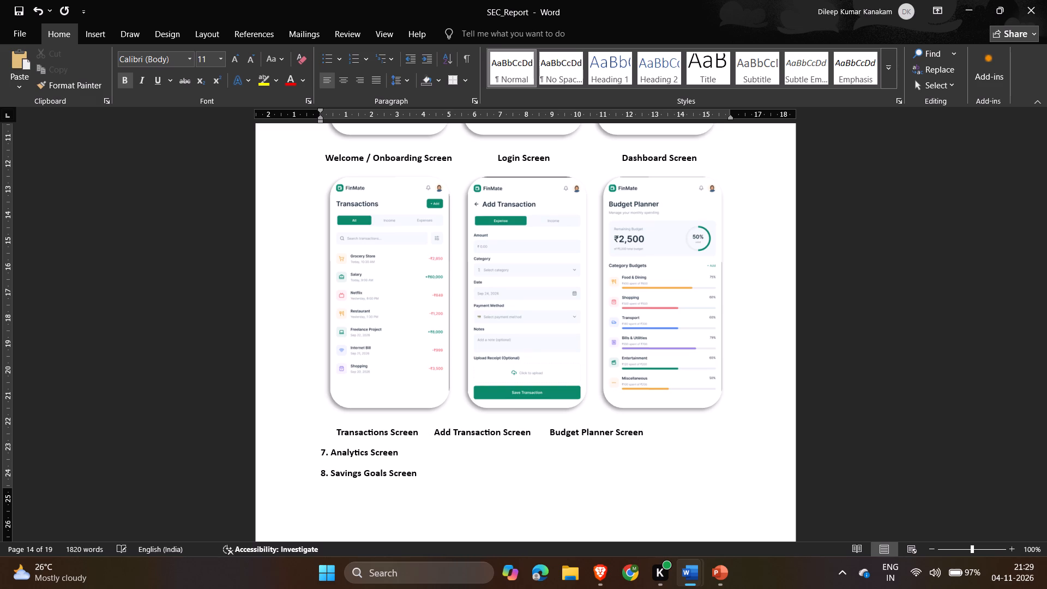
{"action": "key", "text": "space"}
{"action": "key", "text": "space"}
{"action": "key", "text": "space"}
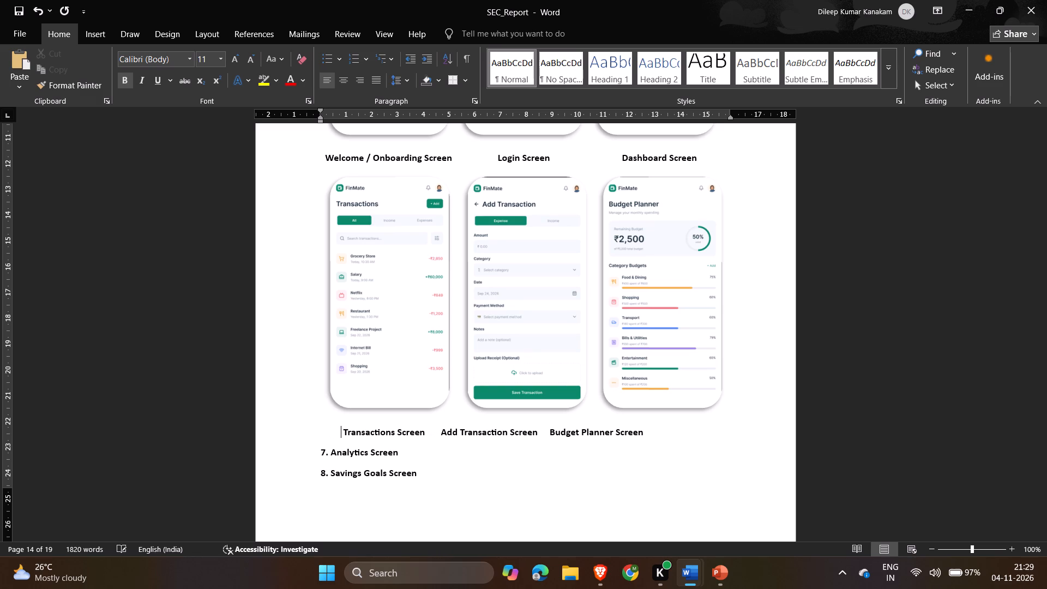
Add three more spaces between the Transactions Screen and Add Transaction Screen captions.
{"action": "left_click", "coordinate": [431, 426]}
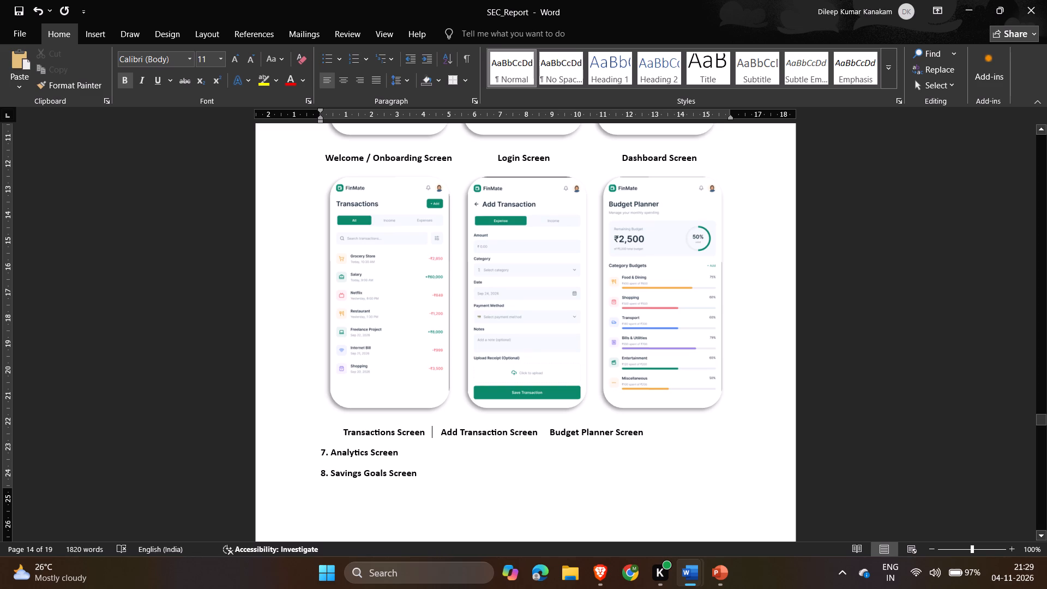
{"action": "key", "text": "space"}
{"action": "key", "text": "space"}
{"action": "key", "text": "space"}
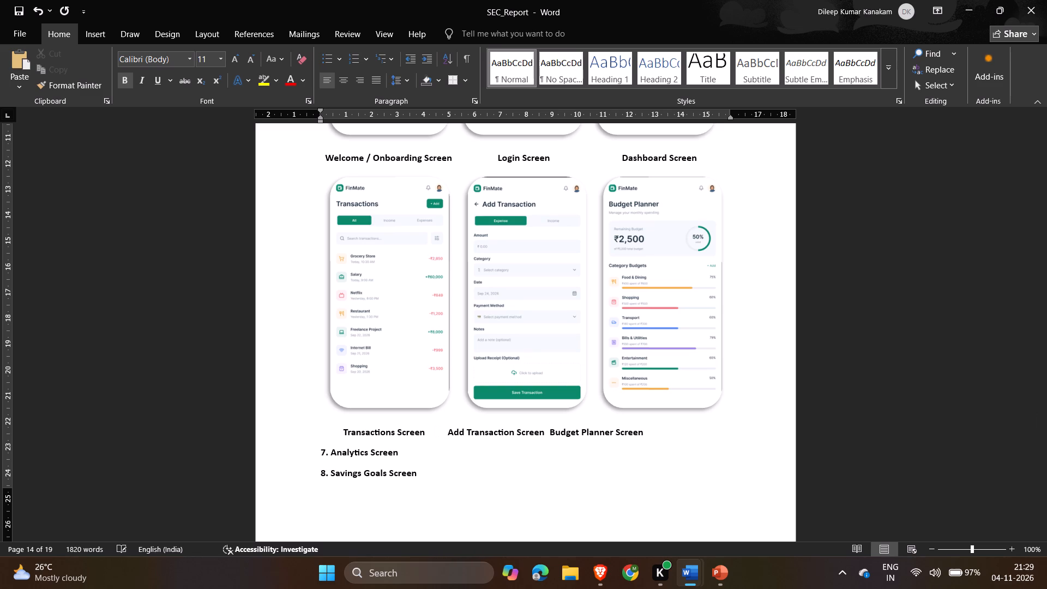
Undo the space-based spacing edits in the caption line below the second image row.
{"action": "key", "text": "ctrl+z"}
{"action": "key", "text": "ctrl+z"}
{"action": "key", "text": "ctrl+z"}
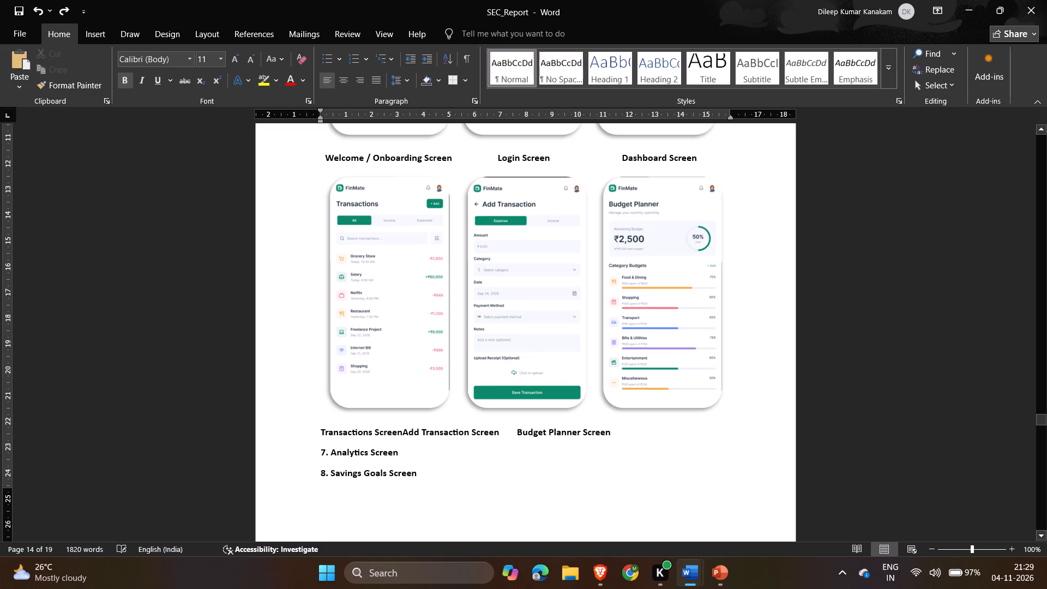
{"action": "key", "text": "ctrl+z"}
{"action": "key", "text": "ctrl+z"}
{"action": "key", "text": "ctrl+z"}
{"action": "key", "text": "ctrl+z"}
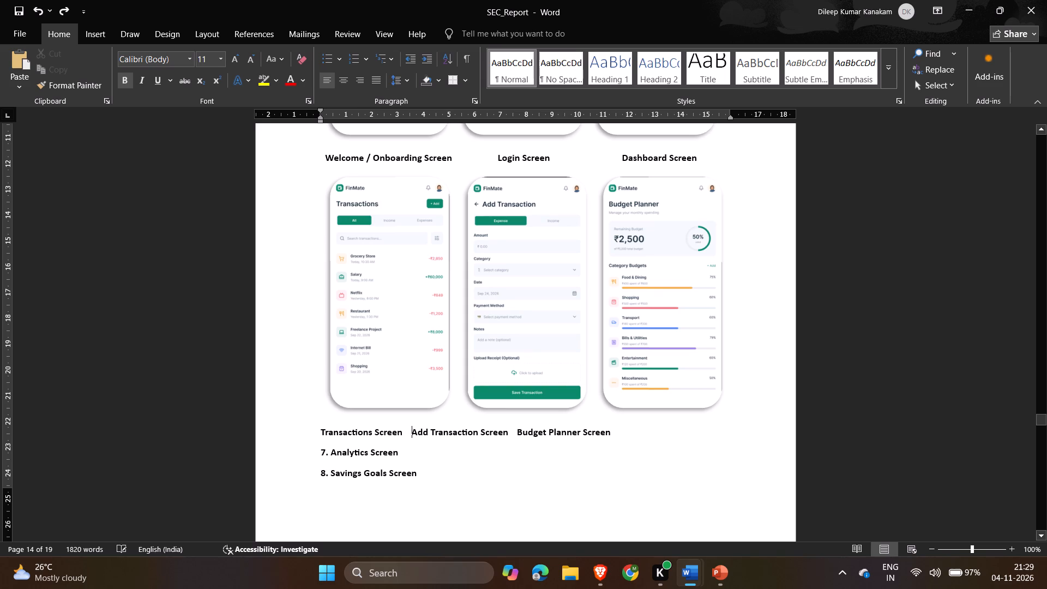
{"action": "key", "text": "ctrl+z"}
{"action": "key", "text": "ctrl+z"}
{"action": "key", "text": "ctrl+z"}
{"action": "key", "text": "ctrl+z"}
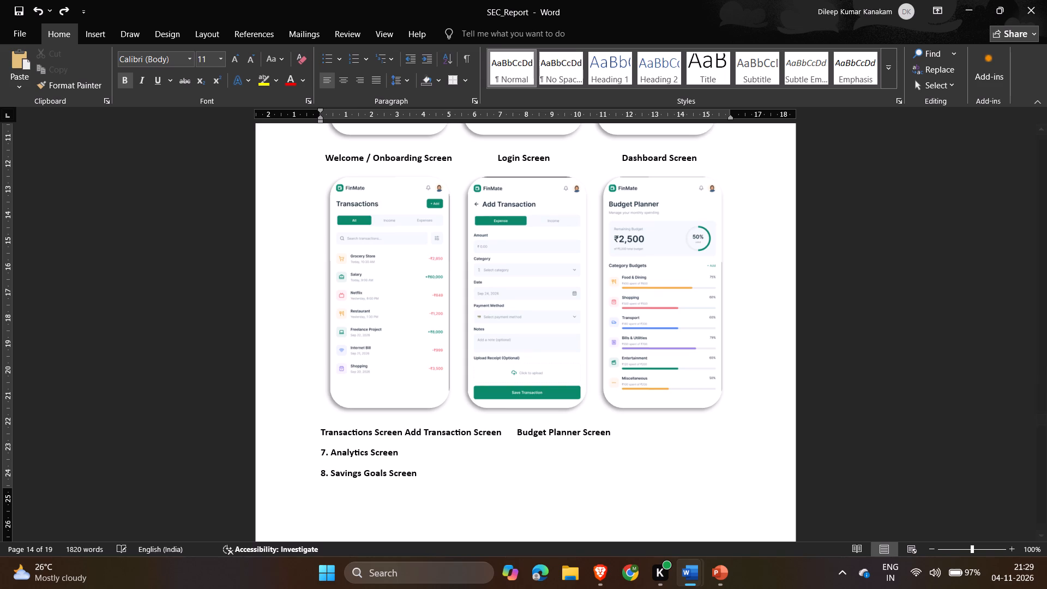
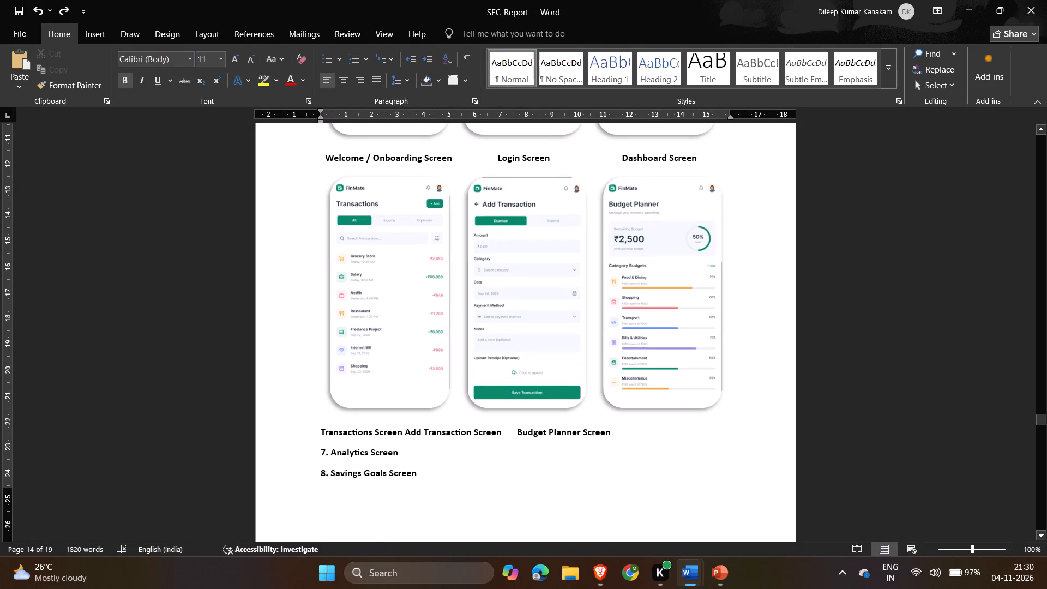
Indent the second caption line with one tab and replace the space between Transactions Screen and Add Transaction Screen with two tabs.
{"action": "key", "text": "backslash"}
{"action": "key", "text": "BackSpace"}
{"action": "key", "text": "BackSpace"}
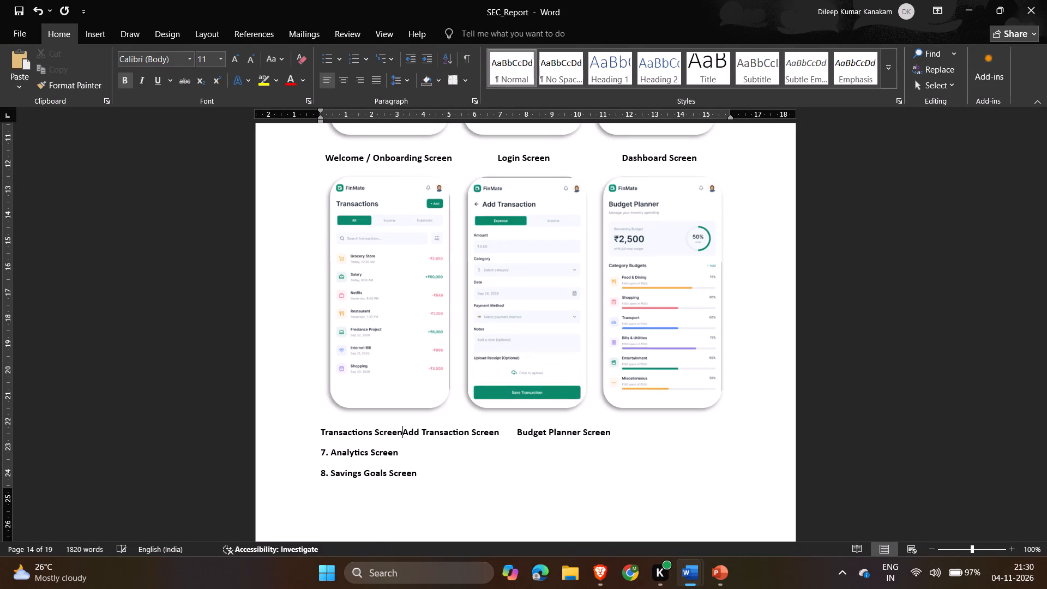
{"action": "left_click", "coordinate": [318, 425]}
{"action": "key", "text": "Tab"}
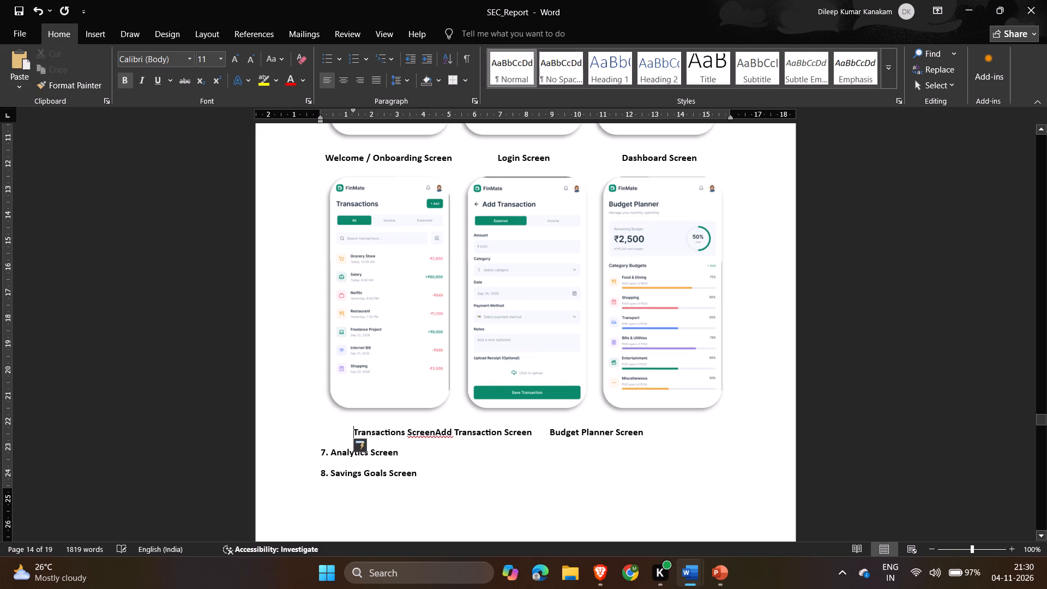
{"action": "left_click", "coordinate": [435, 432]}
{"action": "key", "text": "Tab"}
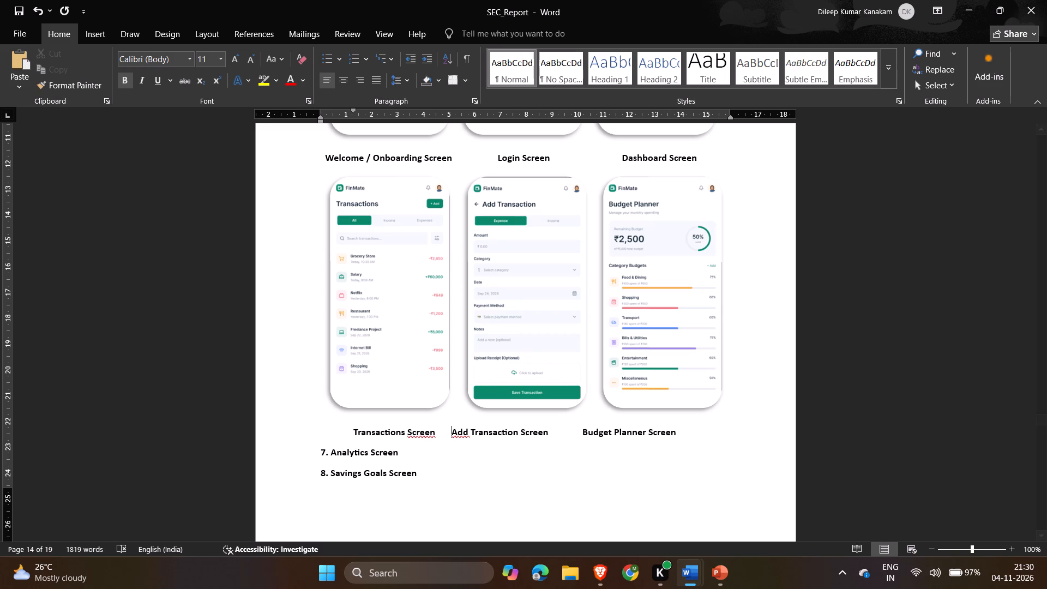
{"action": "key", "text": "Tab"}
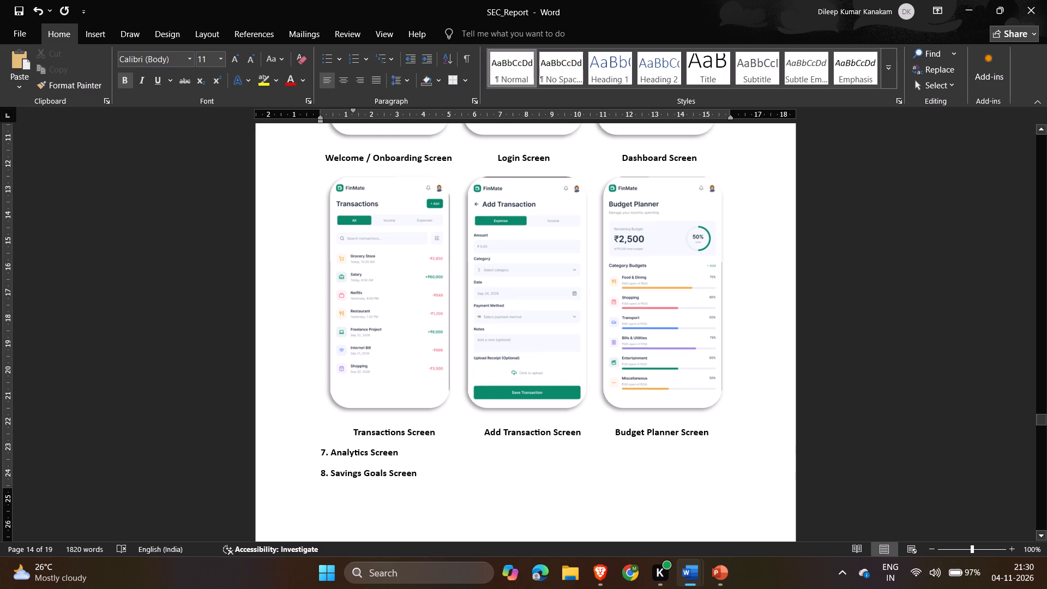
Replace the tab before the Transactions Screen caption with 14 spaces to centre it beneath its image.
{"action": "left_click", "coordinate": [353, 431]}
{"action": "key", "text": "BackSpace"}
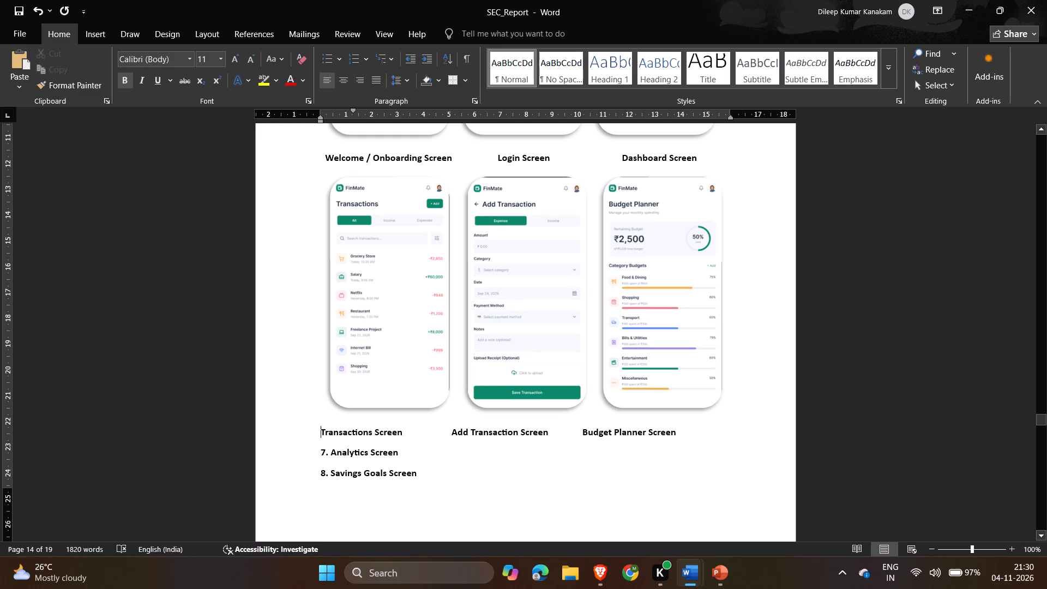
{"action": "key", "text": "space"}
{"action": "key", "text": "space"}
{"action": "key", "text": "space"}
{"action": "key", "text": "space"}
{"action": "key", "text": "space"}
{"action": "key", "text": "space"}
{"action": "key", "text": "space"}
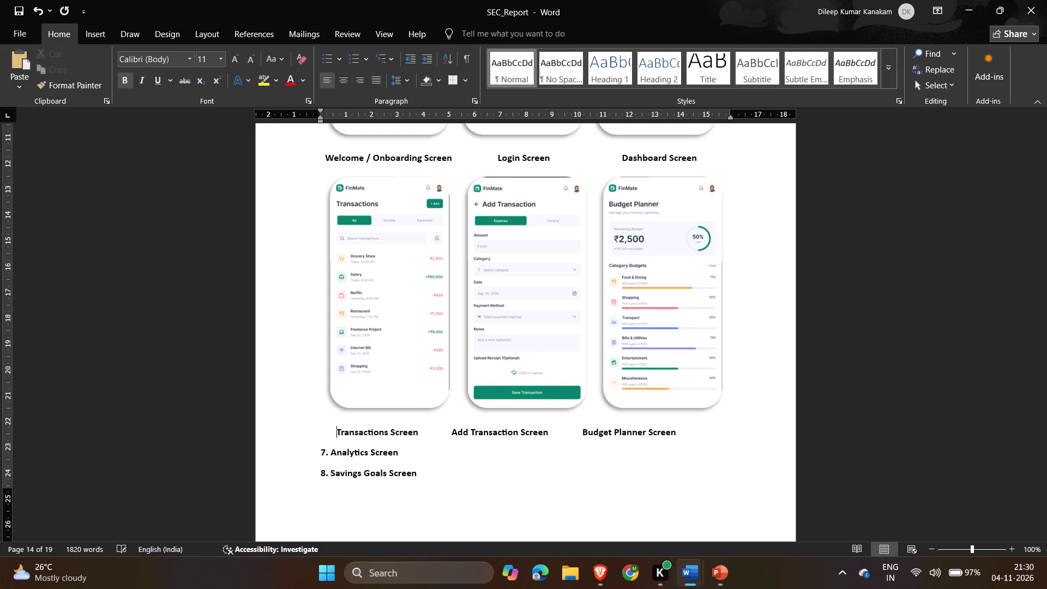
{"action": "key", "text": "space"}
{"action": "key", "text": "space"}
{"action": "key", "text": "space"}
{"action": "key", "text": "space"}
{"action": "key", "text": "space"}
{"action": "key", "text": "space"}
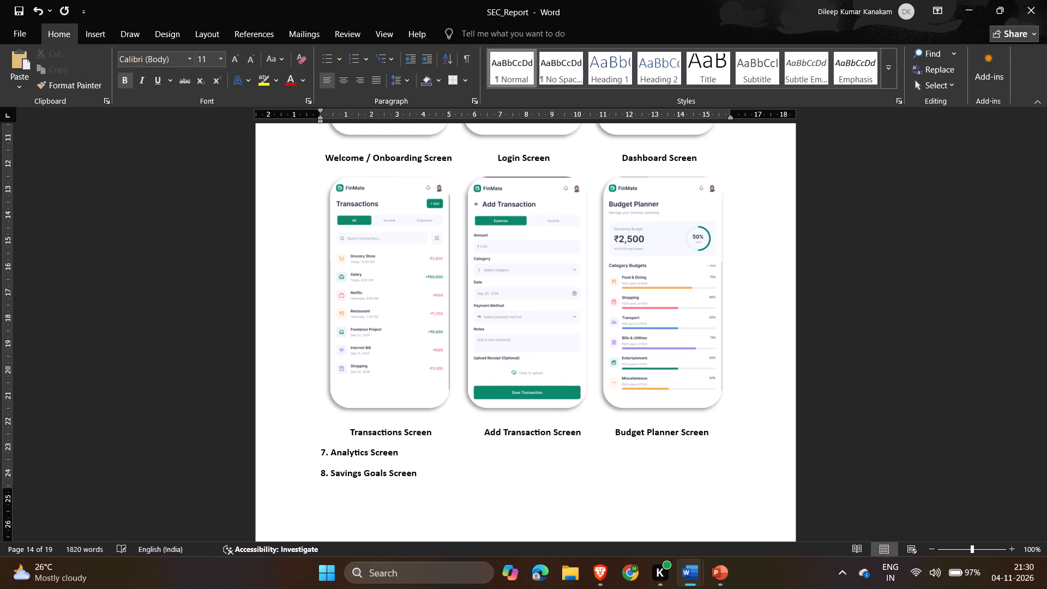
{"action": "key", "text": "space"}
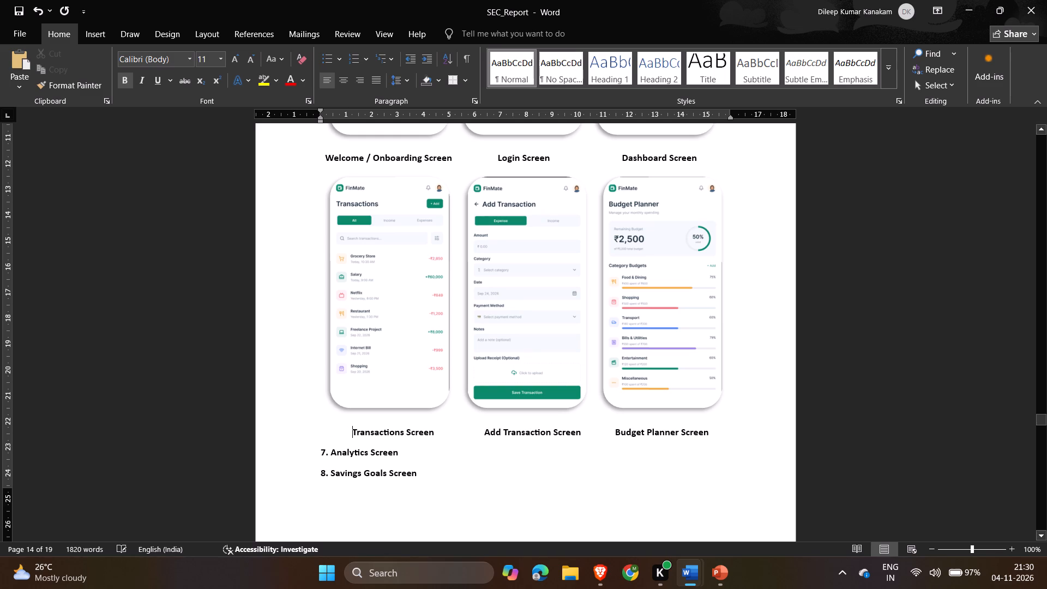
Replace the tab directly before the Add Transaction Screen caption with 12 spaces to centre it beneath its image.
{"action": "left_click", "coordinate": [482, 432]}
{"action": "key", "text": "BackSpace"}
{"action": "key", "text": "space"}
{"action": "key", "text": "space"}
{"action": "key", "text": "space"}
{"action": "key", "text": "space"}
{"action": "key", "text": "space"}
{"action": "key", "text": "space"}
{"action": "key", "text": "space"}
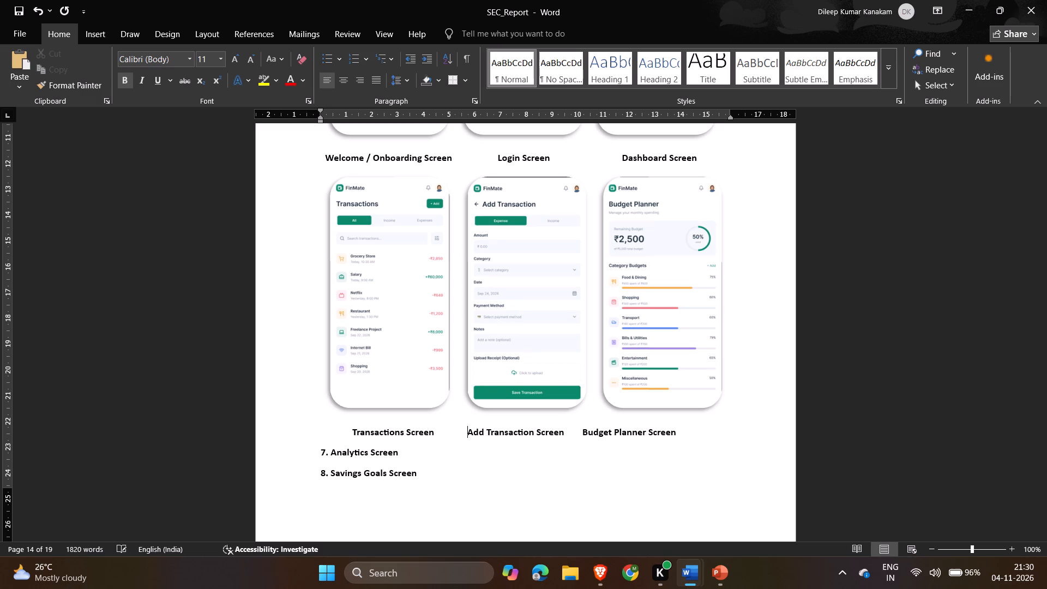
{"action": "key", "text": "space"}
{"action": "key", "text": "space"}
{"action": "key", "text": "space"}
{"action": "key", "text": "space"}
{"action": "key", "text": "space"}
Insert 15 spaces before the Budget Planner Screen caption to centre it beneath its image.
{"action": "left_click", "coordinate": [580, 429]}
{"action": "key", "text": "space"}
{"action": "key", "text": "space"}
{"action": "key", "text": "space"}
{"action": "key", "text": "space"}
{"action": "key", "text": "space"}
{"action": "key", "text": "space"}
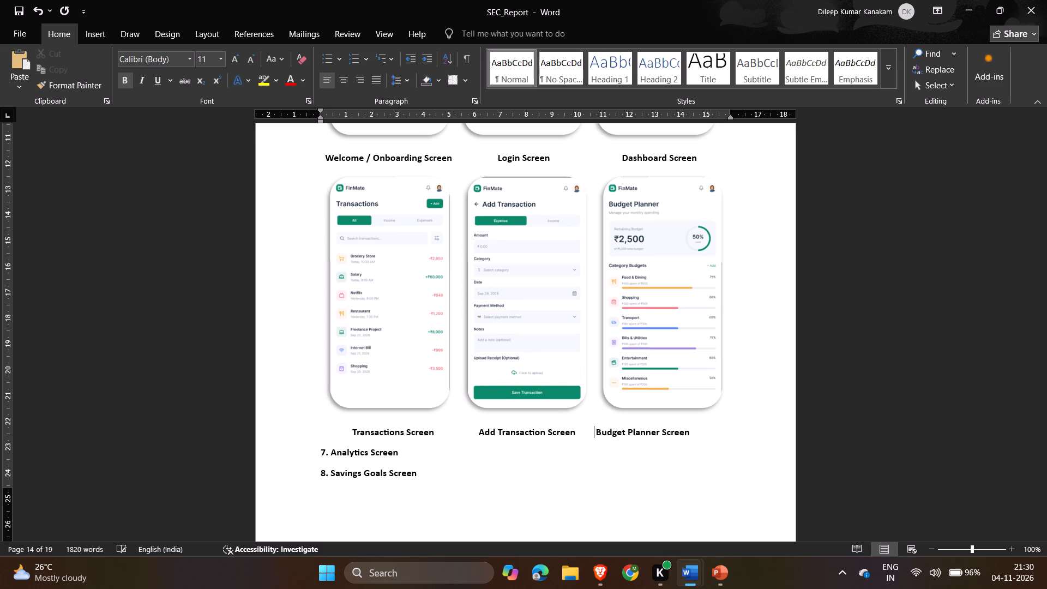
{"action": "key", "text": "space"}
{"action": "key", "text": "space"}
{"action": "key", "text": "space"}
{"action": "key", "text": "space"}
{"action": "key", "text": "space"}
{"action": "key", "text": "space"}
{"action": "key", "text": "space"}
{"action": "key", "text": "space"}
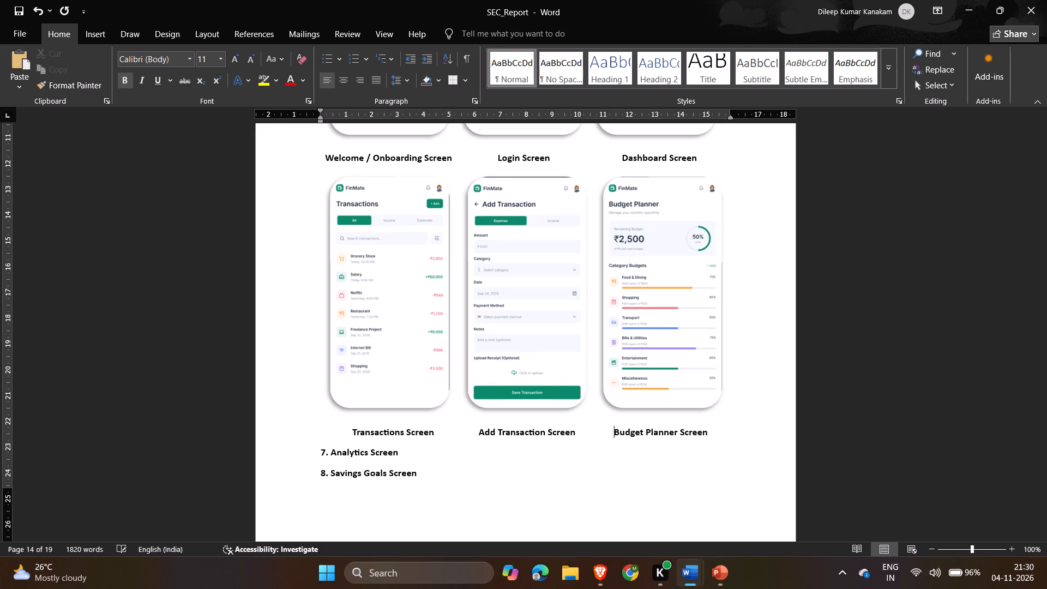
{"action": "key", "text": "space"}
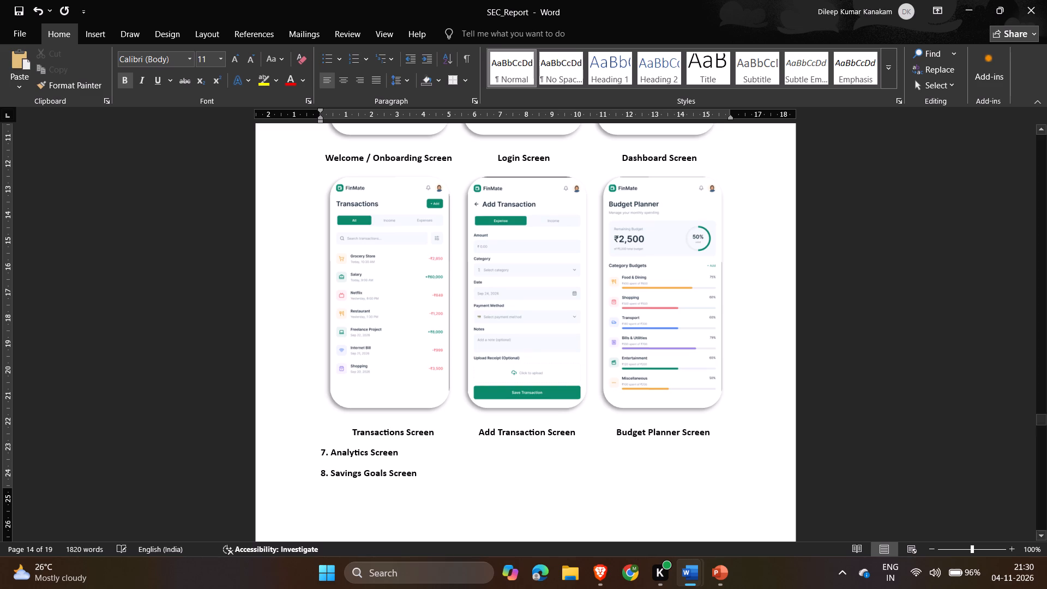
{"action": "left_click", "coordinate": [845, 380]}
Insert three blank paragraphs before "7. Analytics Screen" to push the remaining screen headings onto the next page.
{"action": "left_click", "coordinate": [320, 450]}
{"action": "key", "text": "Return"}
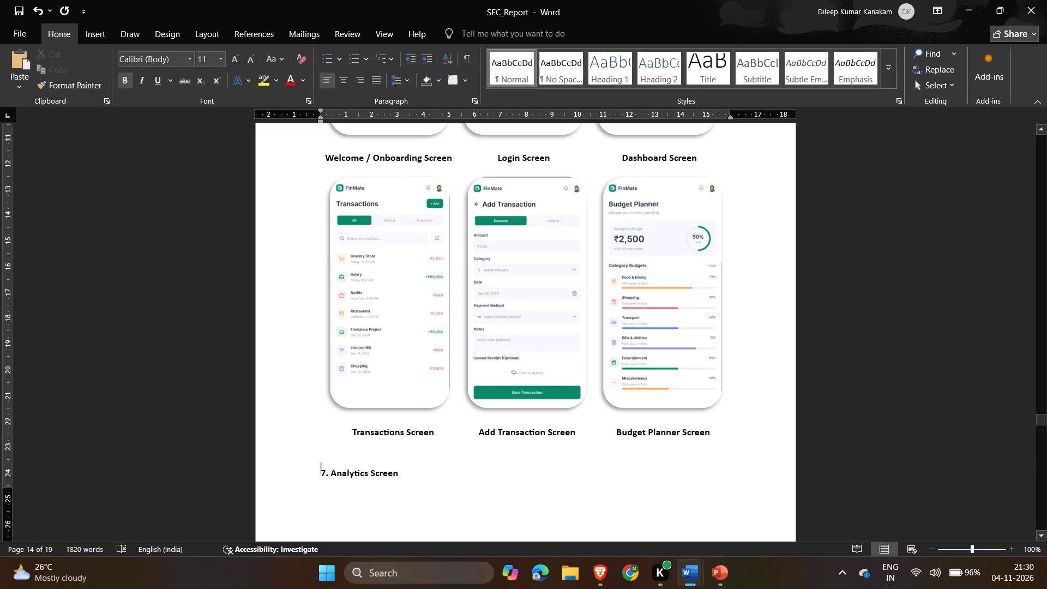
{"action": "key", "text": "Return"}
{"action": "key", "text": "Return"}
{"action": "scroll", "coordinate": [320, 450], "scroll_direction": "down", "scroll_amount": 1}
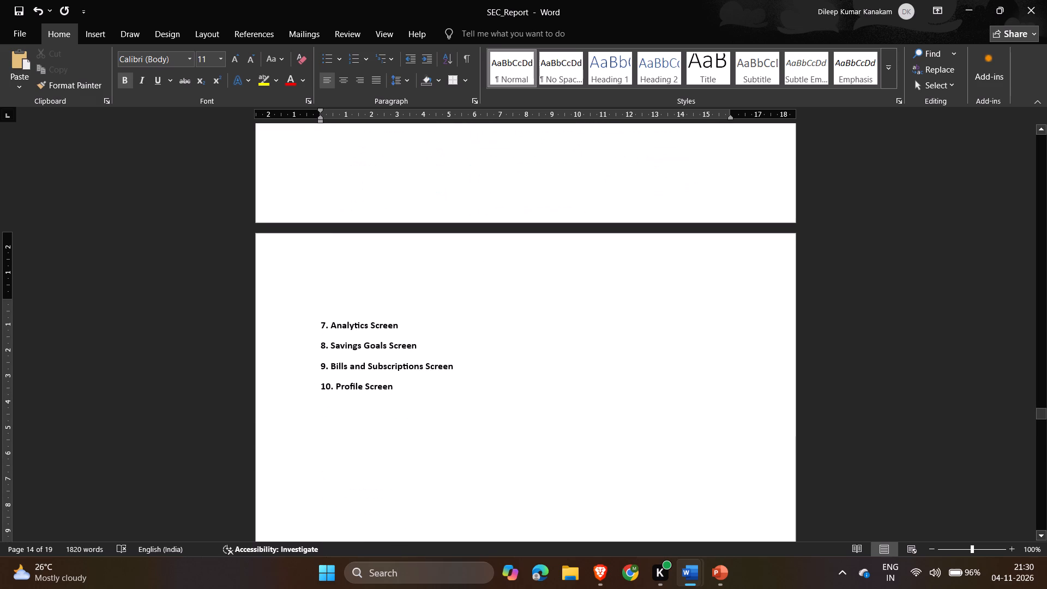
Copy the Analytics screen image from PowerPoint slide 10 into the blank line above "7. Analytics Screen" in the Word report.
{"action": "left_click", "coordinate": [345, 293]}
{"action": "key", "text": "alt+Tab"}
{"action": "left_click", "coordinate": [468, 318]}
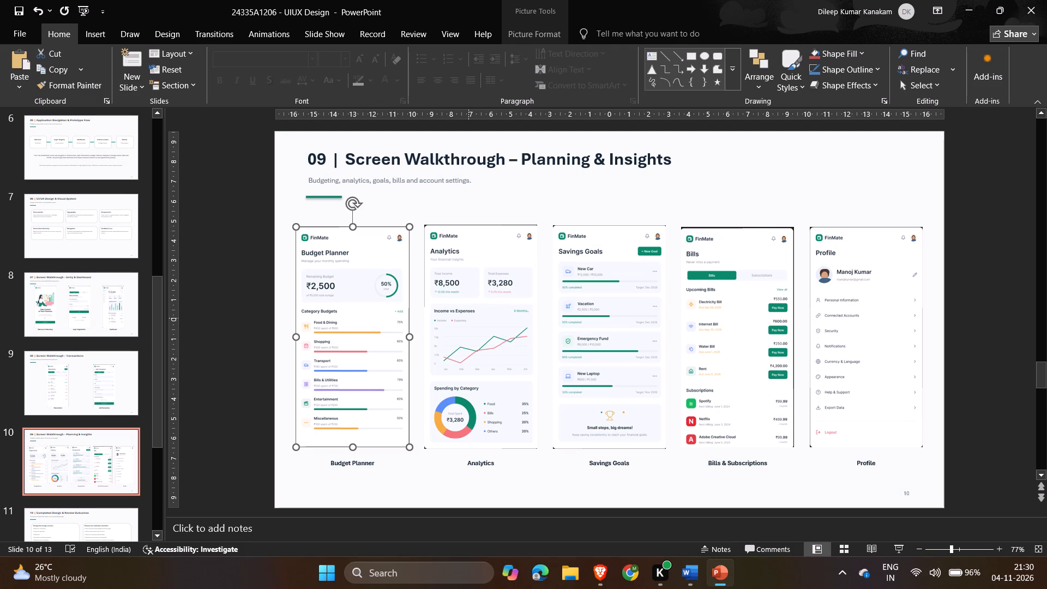
{"action": "key", "text": "ctrl+c"}
{"action": "key", "text": "alt+Tab"}
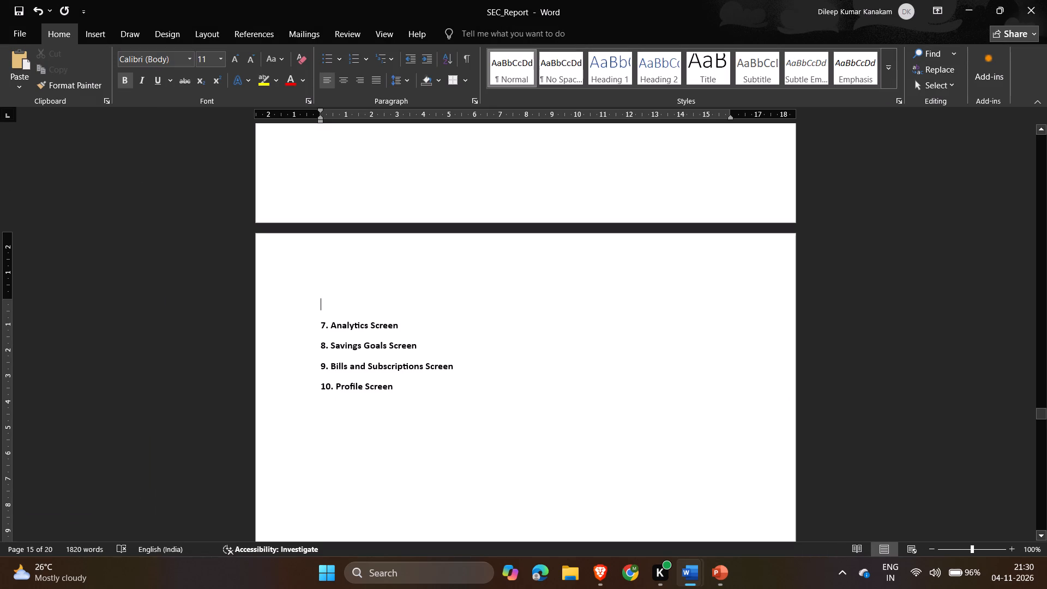
{"action": "key", "text": "ctrl+v"}
Copy the Savings Goals image from PowerPoint slide 10 and paste it beside the Analytics image in the Word report.
{"action": "key", "text": "alt+Tab"}
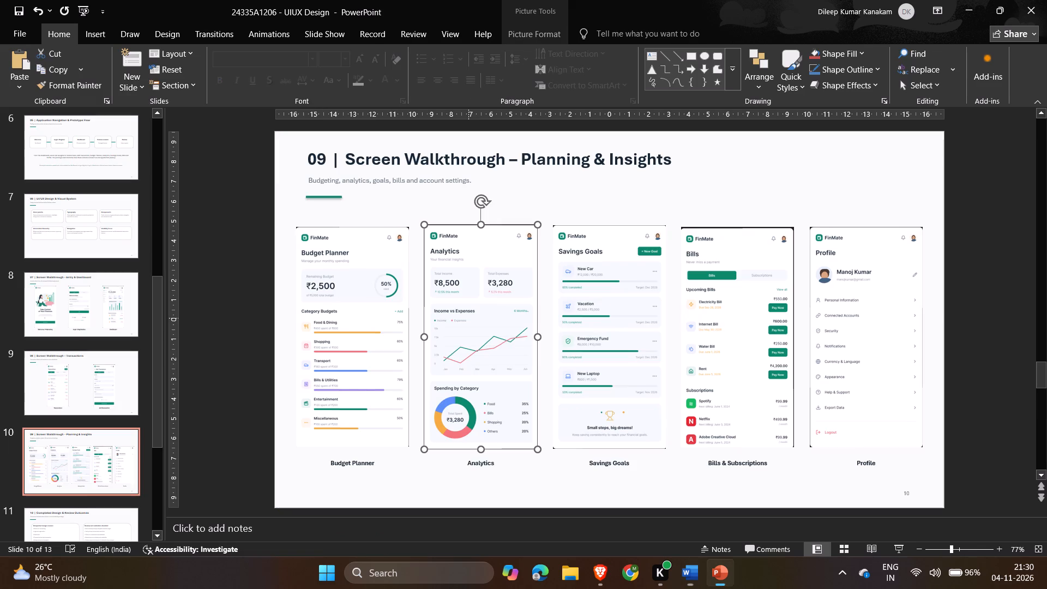
{"action": "left_click", "coordinate": [606, 297]}
{"action": "key", "text": "ctrl+c"}
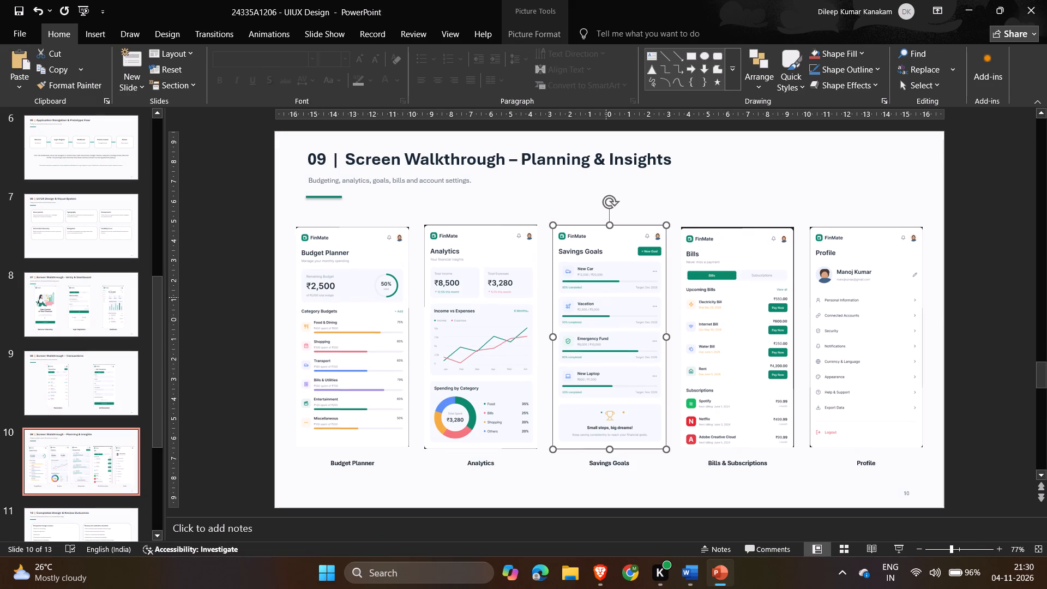
{"action": "key", "text": "Tab"}
{"action": "key", "text": "alt+Tab"}
{"action": "key", "text": "ctrl+v"}
{"action": "key", "text": "alt+Tab"}
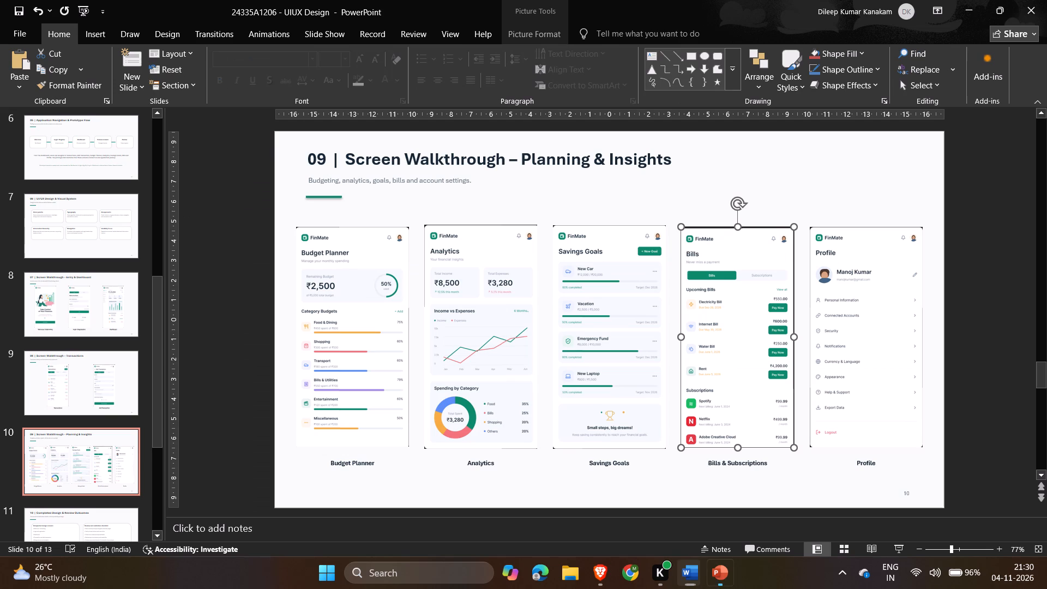
{"action": "key", "text": "alt+Tab"}
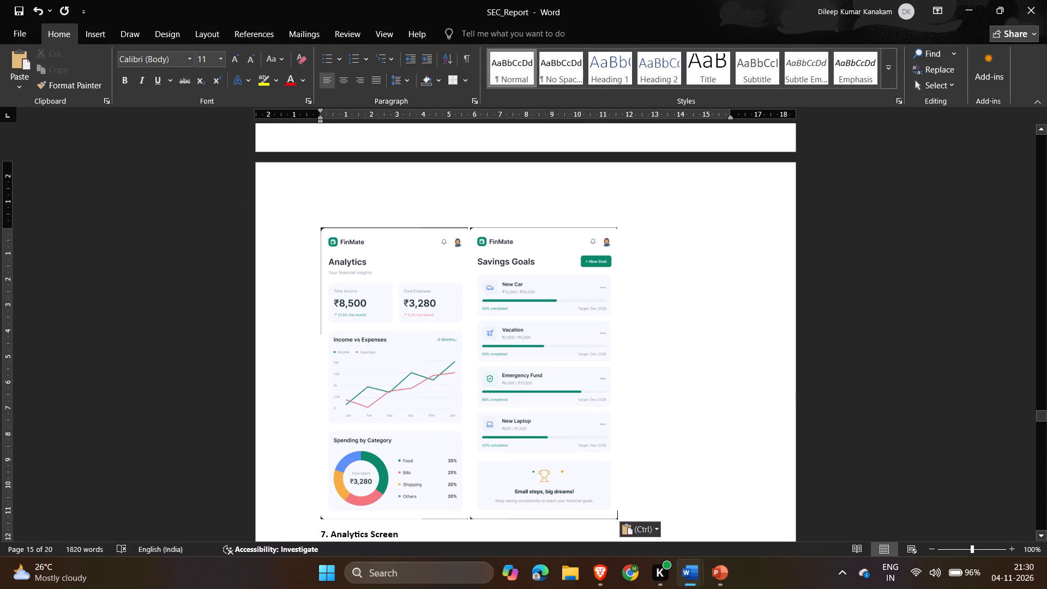
Copy the Bills & Subscriptions image from PowerPoint slide 10 and paste it after the Savings Goals image in the Word report.
{"action": "key", "text": "alt+Tab"}
{"action": "left_click", "coordinate": [728, 320]}
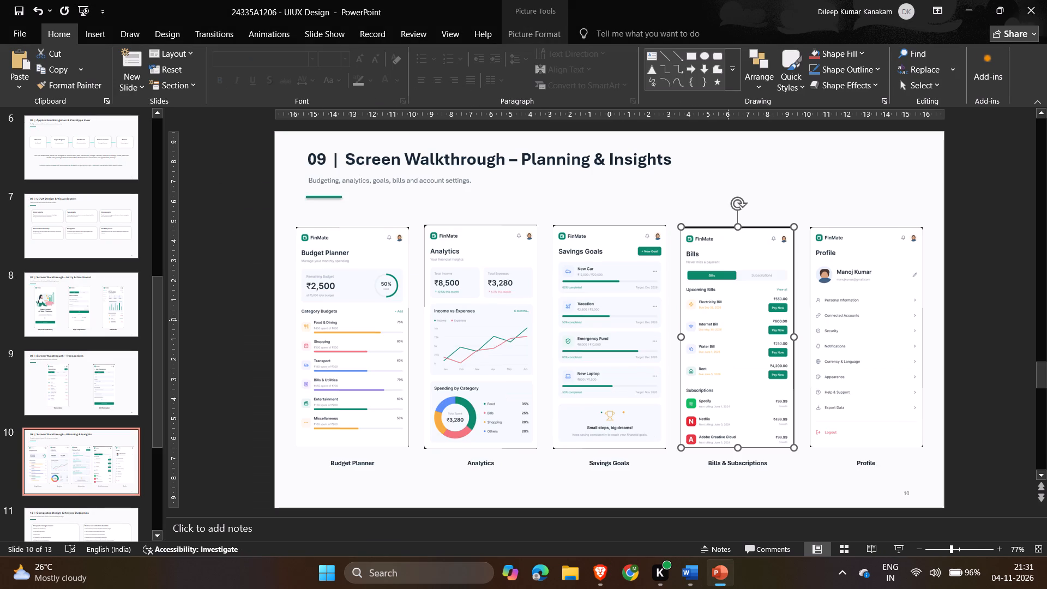
{"action": "key", "text": "ctrl+c"}
{"action": "key", "text": "alt+grave"}
{"action": "key", "text": "alt+Tab"}
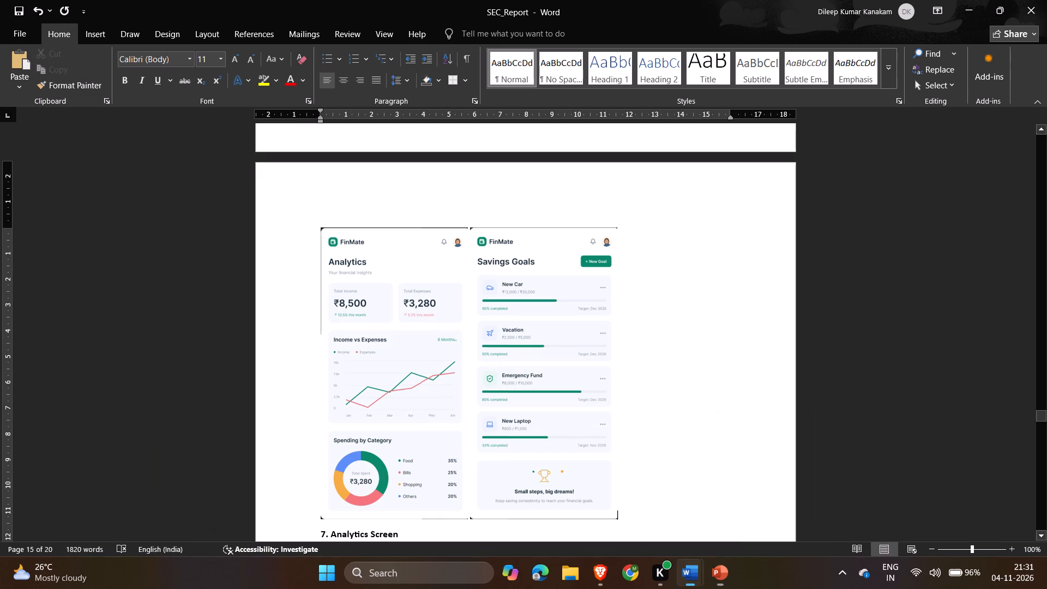
{"action": "key", "text": "ctrl+v"}
Copy the Profile image from PowerPoint slide 10 and paste it after the Bills image in the Word report.
{"action": "key", "text": "alt+Tab"}
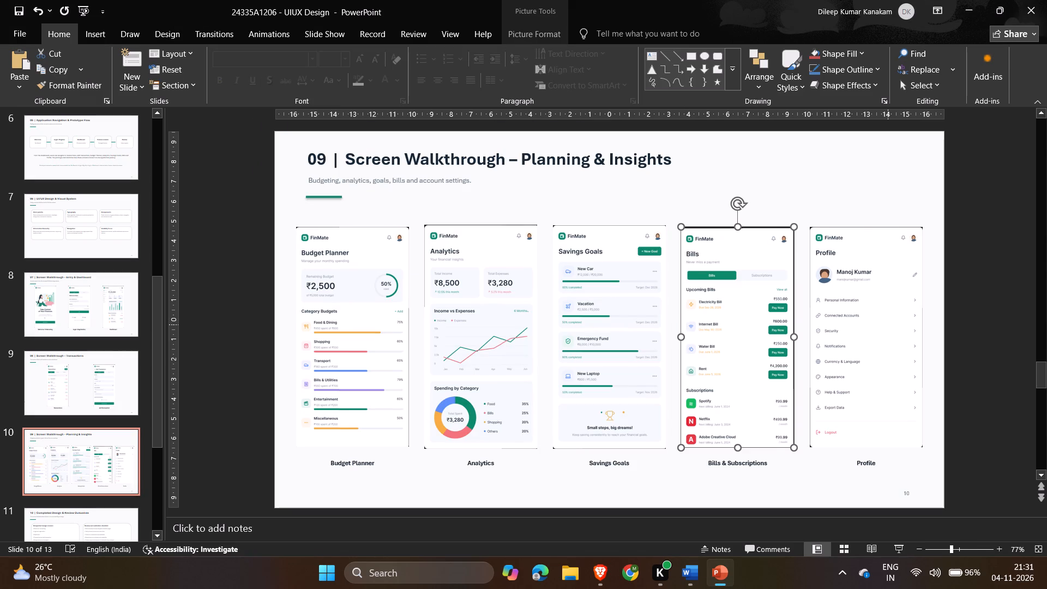
{"action": "left_click", "coordinate": [888, 324]}
{"action": "key", "text": "ctrl+c"}
{"action": "key", "text": "alt+Tab"}
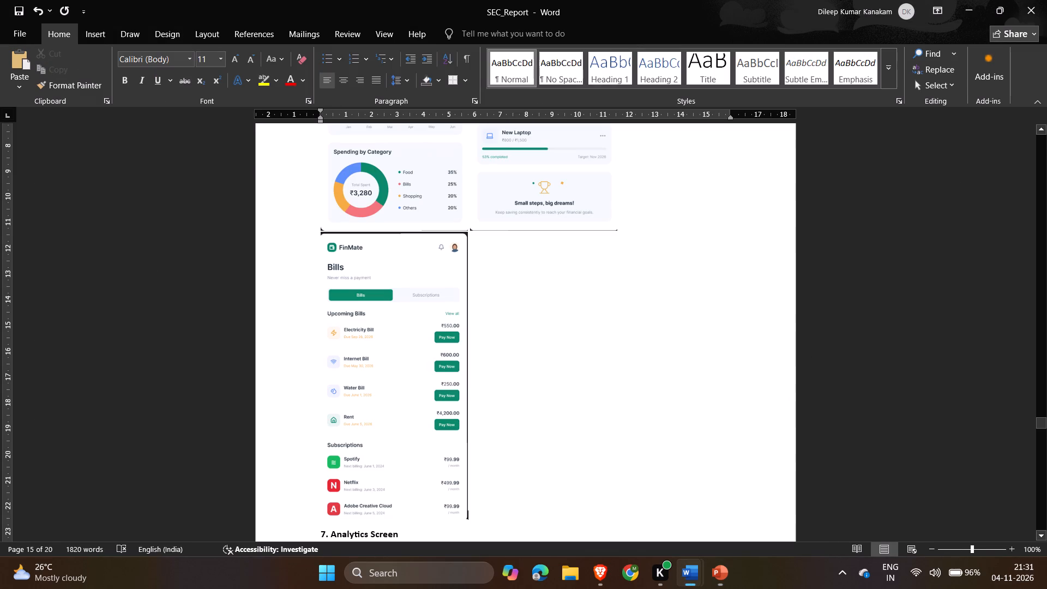
{"action": "key", "text": "ctrl+v"}
Copy the Transactions image's rounded, shadowed picture formatting onto the Analytics image with Format Painter.
{"action": "scroll", "coordinate": [576, 358], "scroll_direction": "up", "scroll_amount": 2}
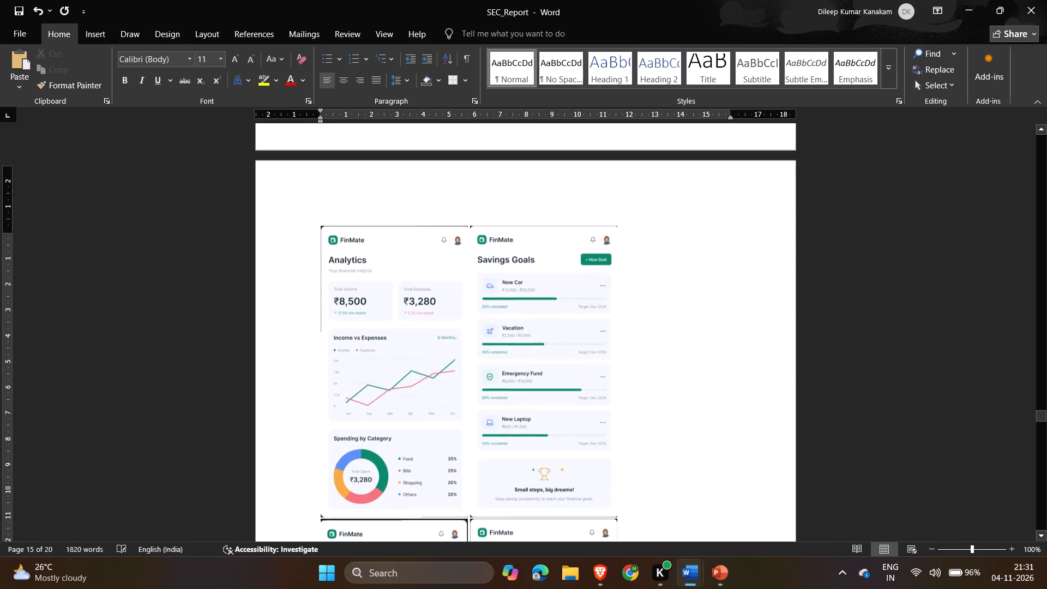
{"action": "scroll", "coordinate": [576, 358], "scroll_direction": "up", "scroll_amount": 4}
{"action": "left_click", "coordinate": [393, 346]}
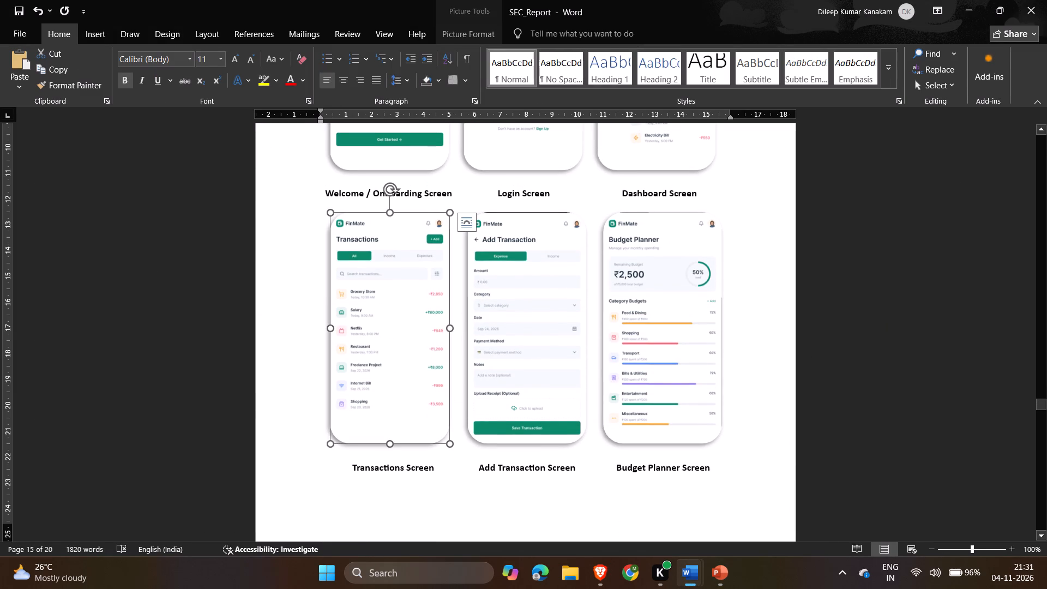
{"action": "left_click", "coordinate": [91, 87]}
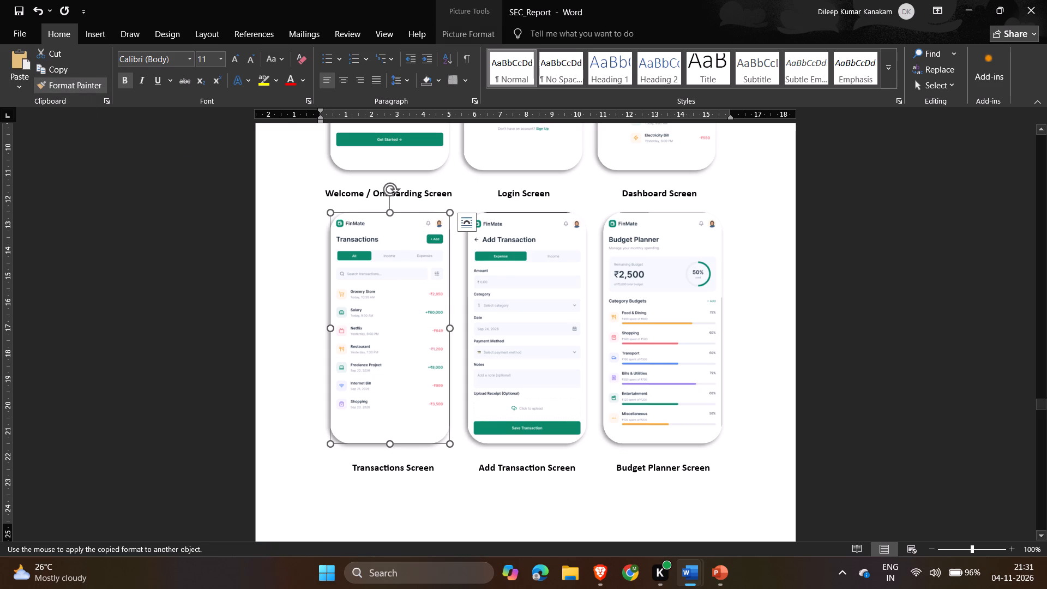
{"action": "scroll", "coordinate": [384, 340], "scroll_direction": "down", "scroll_amount": 4}
{"action": "left_click", "coordinate": [395, 356]}
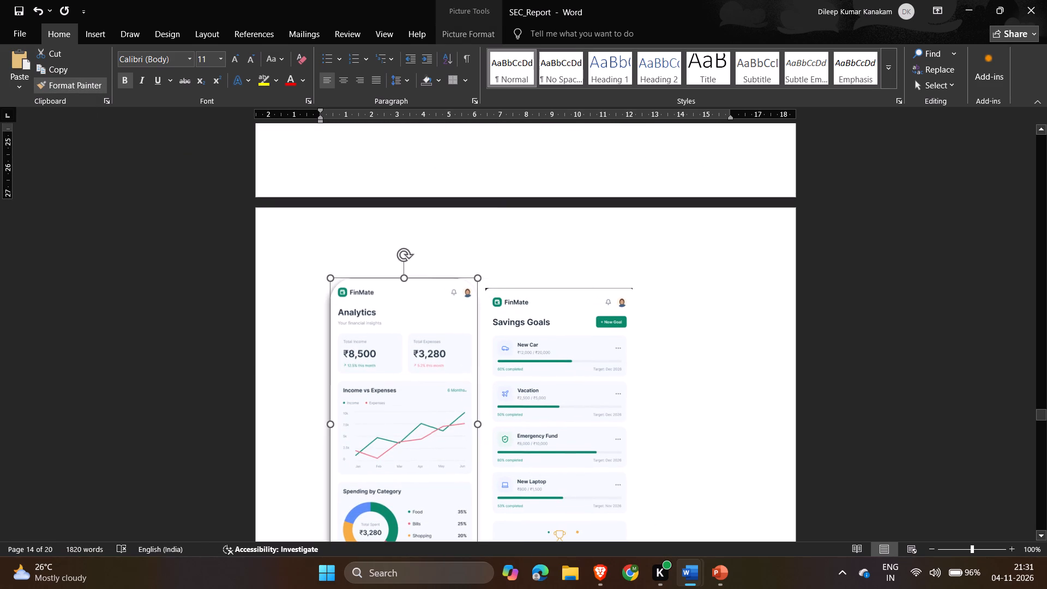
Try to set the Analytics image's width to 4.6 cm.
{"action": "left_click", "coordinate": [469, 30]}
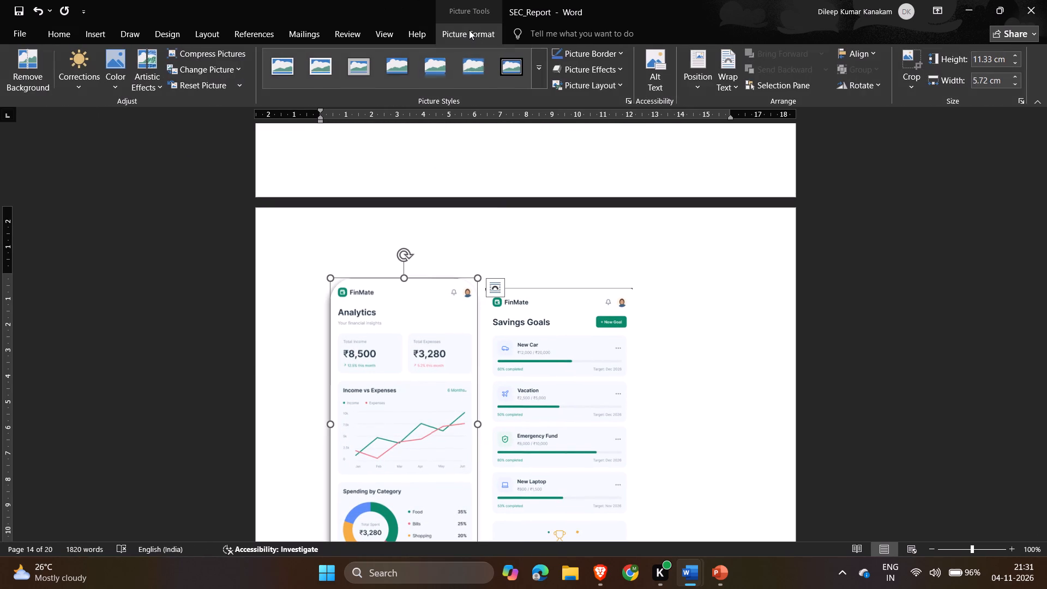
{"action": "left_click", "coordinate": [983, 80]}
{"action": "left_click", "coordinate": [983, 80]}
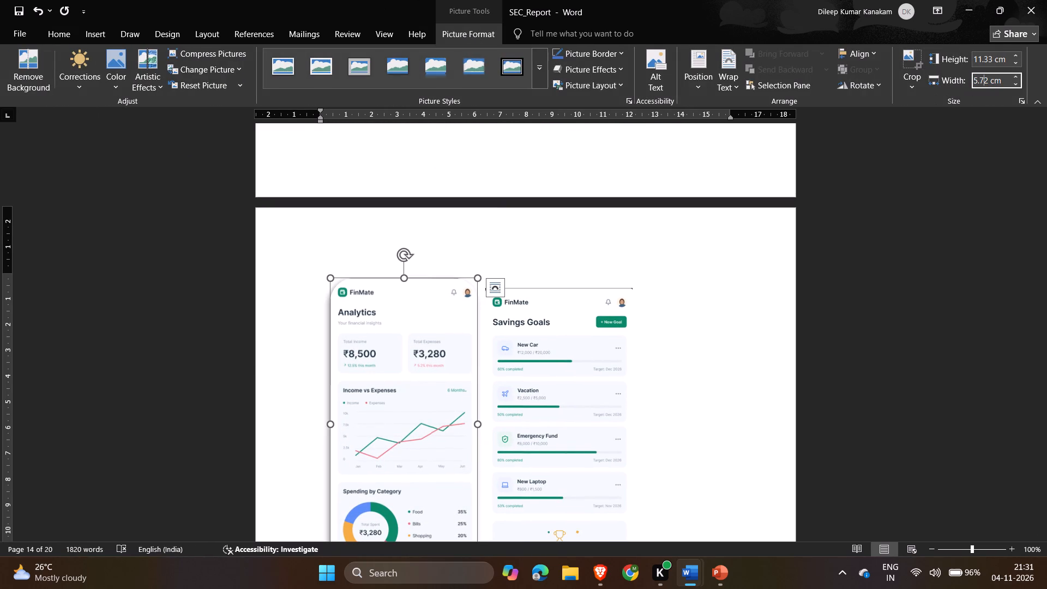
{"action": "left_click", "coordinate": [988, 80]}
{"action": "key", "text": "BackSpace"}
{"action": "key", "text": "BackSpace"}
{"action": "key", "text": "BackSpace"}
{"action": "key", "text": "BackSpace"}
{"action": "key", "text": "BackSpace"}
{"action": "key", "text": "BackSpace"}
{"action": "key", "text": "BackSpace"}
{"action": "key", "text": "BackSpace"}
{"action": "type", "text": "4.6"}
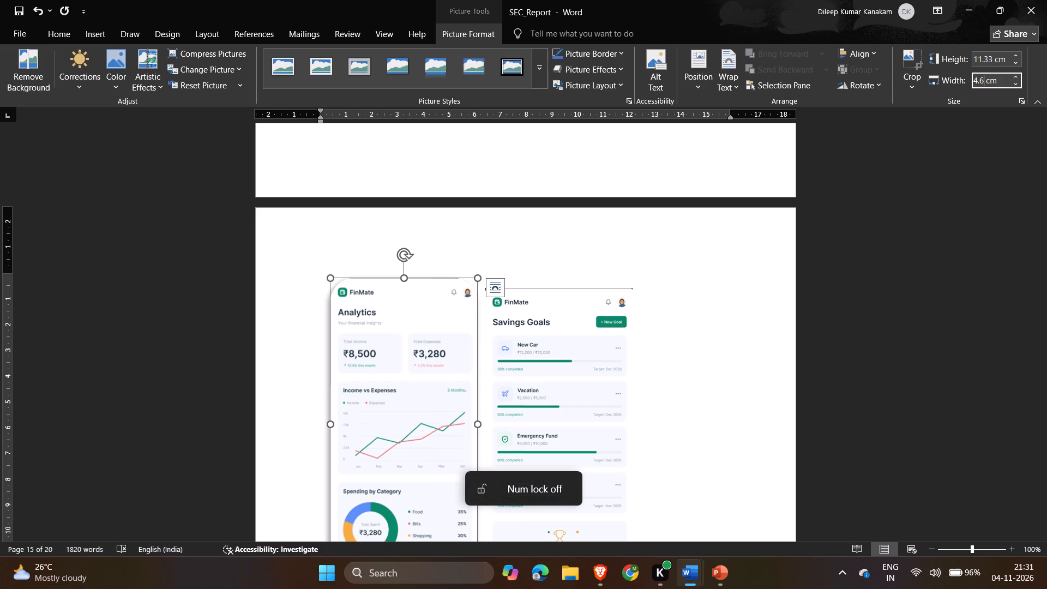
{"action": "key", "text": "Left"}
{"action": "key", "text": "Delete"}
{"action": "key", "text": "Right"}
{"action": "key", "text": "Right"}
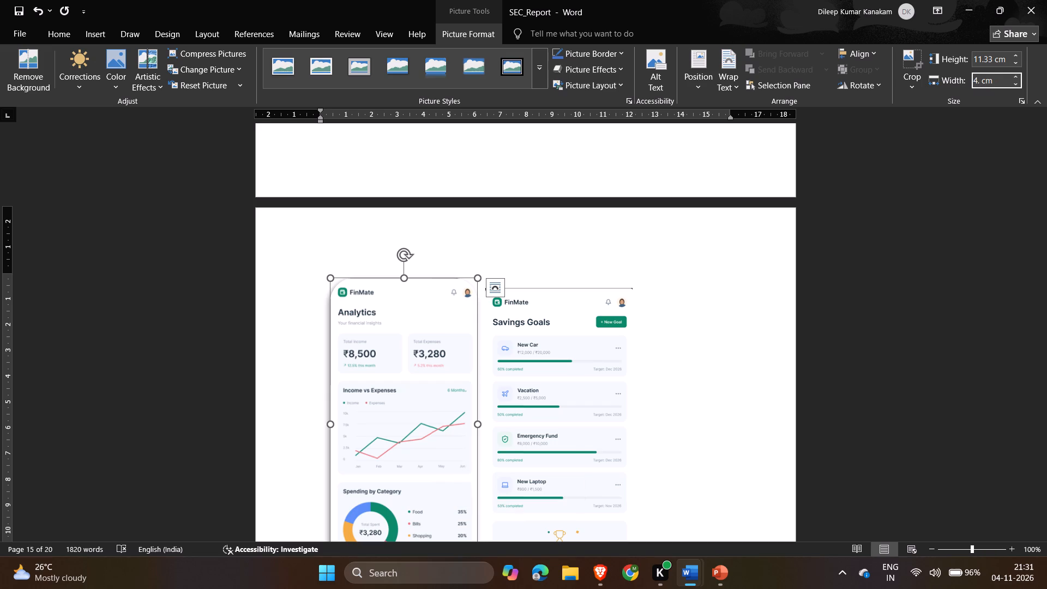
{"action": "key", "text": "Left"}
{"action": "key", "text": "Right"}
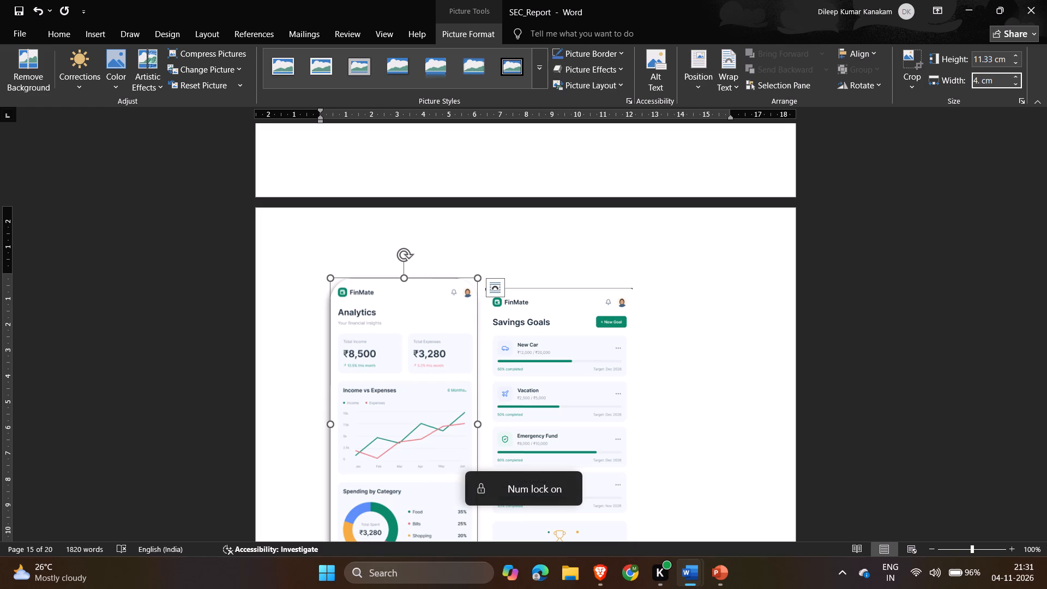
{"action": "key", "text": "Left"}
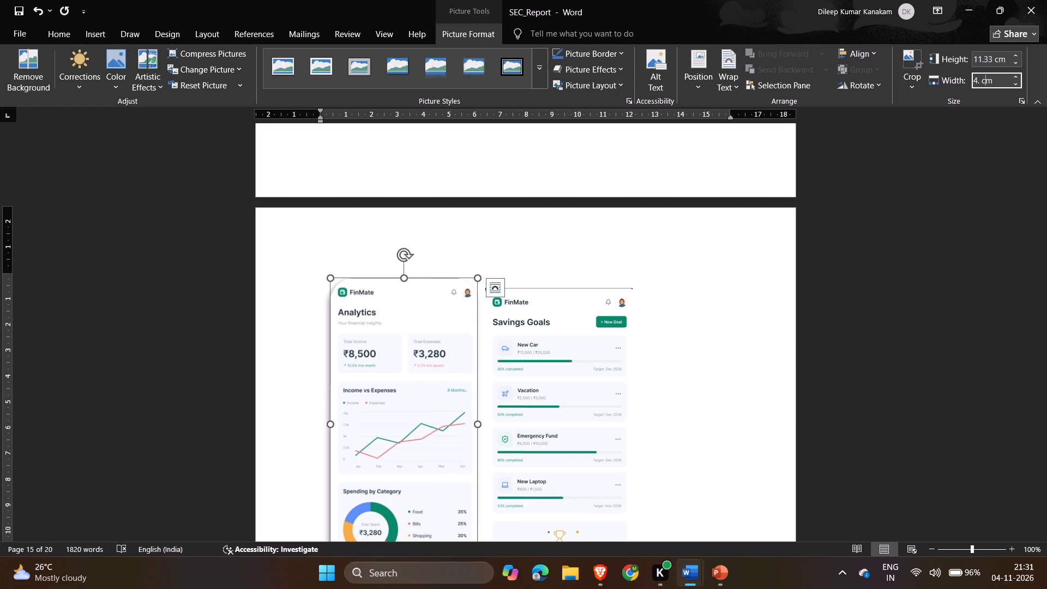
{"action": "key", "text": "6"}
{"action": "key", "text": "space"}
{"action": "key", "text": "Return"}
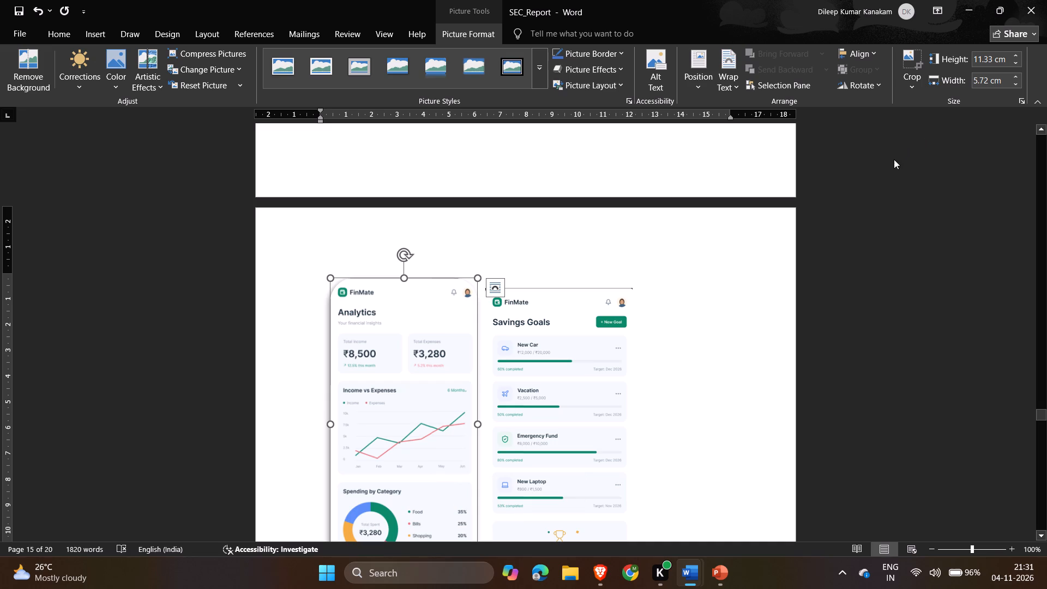
Set the Analytics image's width to 4.6 cm.
{"action": "left_click", "coordinate": [393, 420]}
{"action": "double_click", "coordinate": [983, 76]}
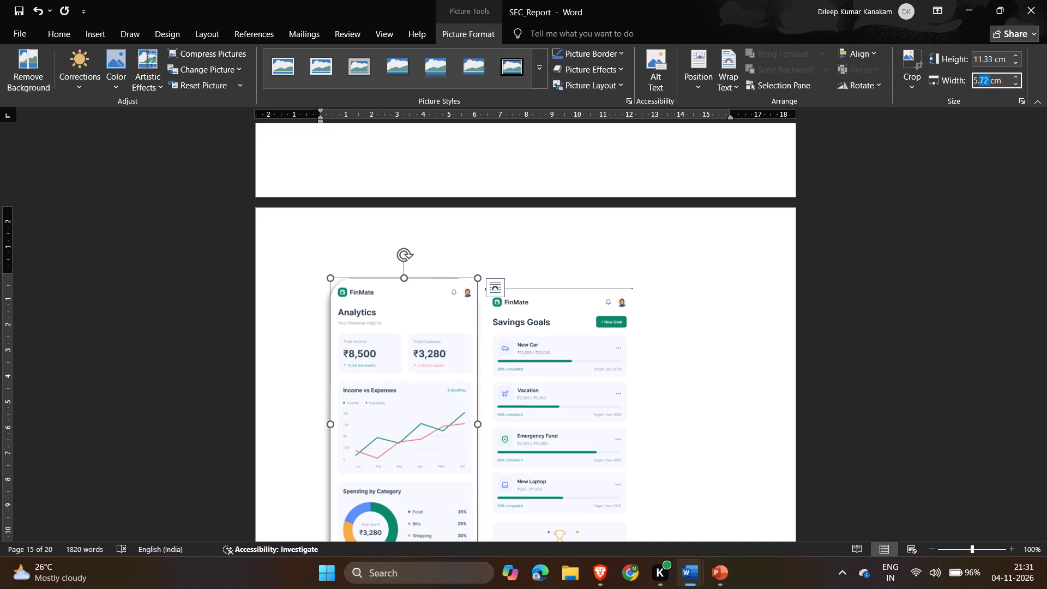
{"action": "key", "text": "6"}
{"action": "key", "text": "Left"}
{"action": "key", "text": "Left"}
{"action": "key", "text": "BackSpace"}
{"action": "key", "text": "4"}
{"action": "key", "text": "Return"}
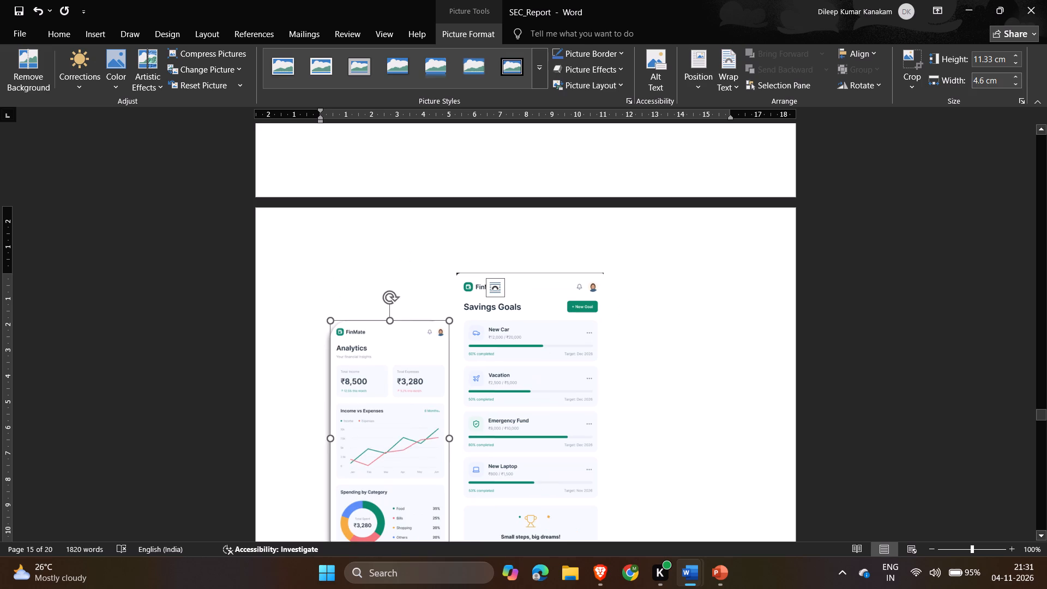
Set the Savings Goals image's width to 4.6 cm.
{"action": "left_click", "coordinate": [577, 366]}
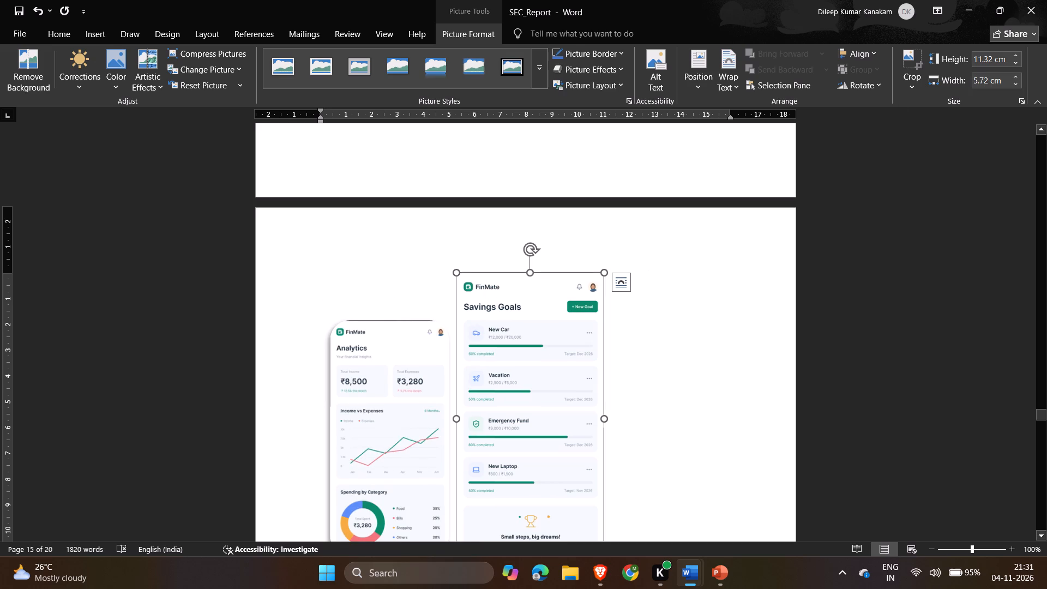
{"action": "left_click", "coordinate": [975, 78]}
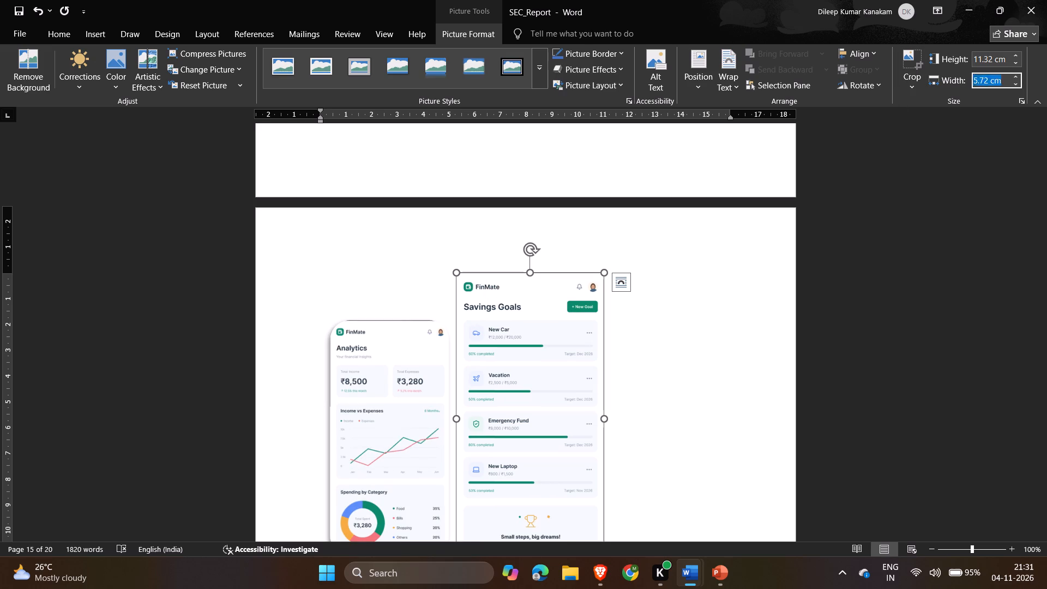
{"action": "left_click", "coordinate": [975, 78]}
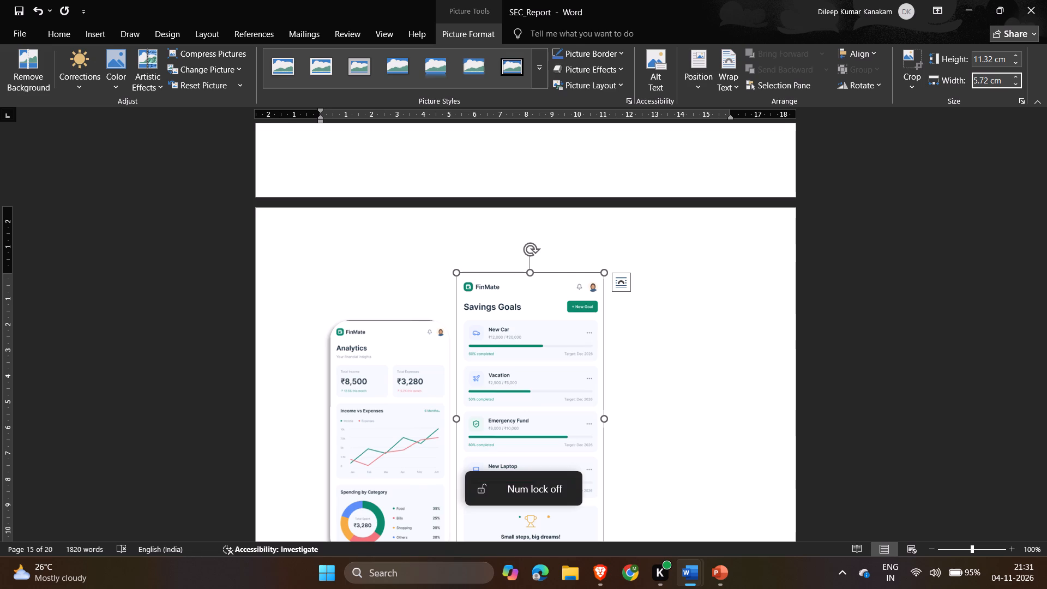
{"action": "key", "text": "Right"}
{"action": "key", "text": "BackSpace"}
{"action": "key", "text": "Left"}
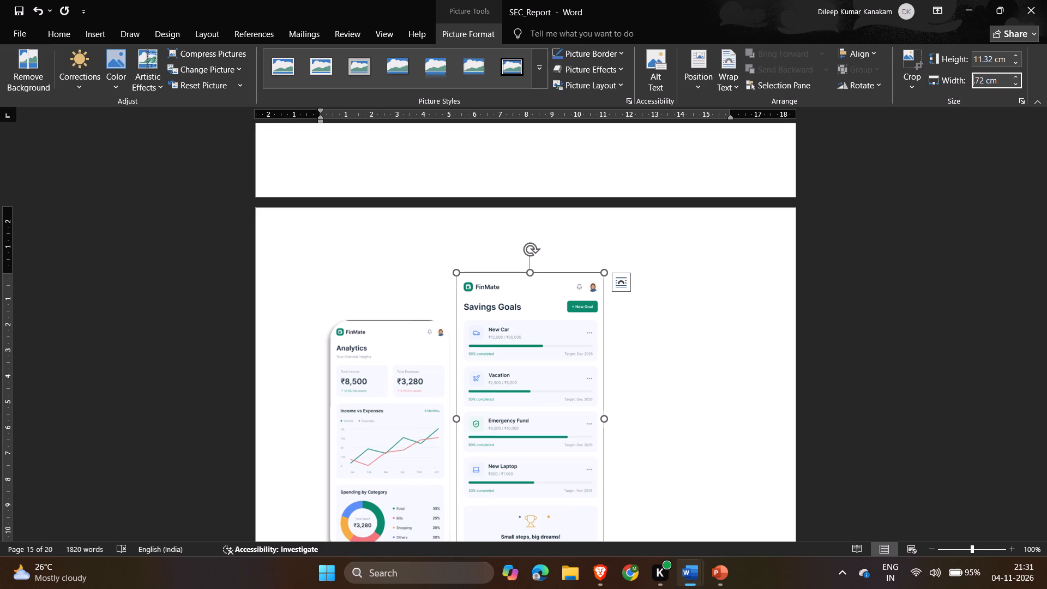
{"action": "key", "text": "4"}
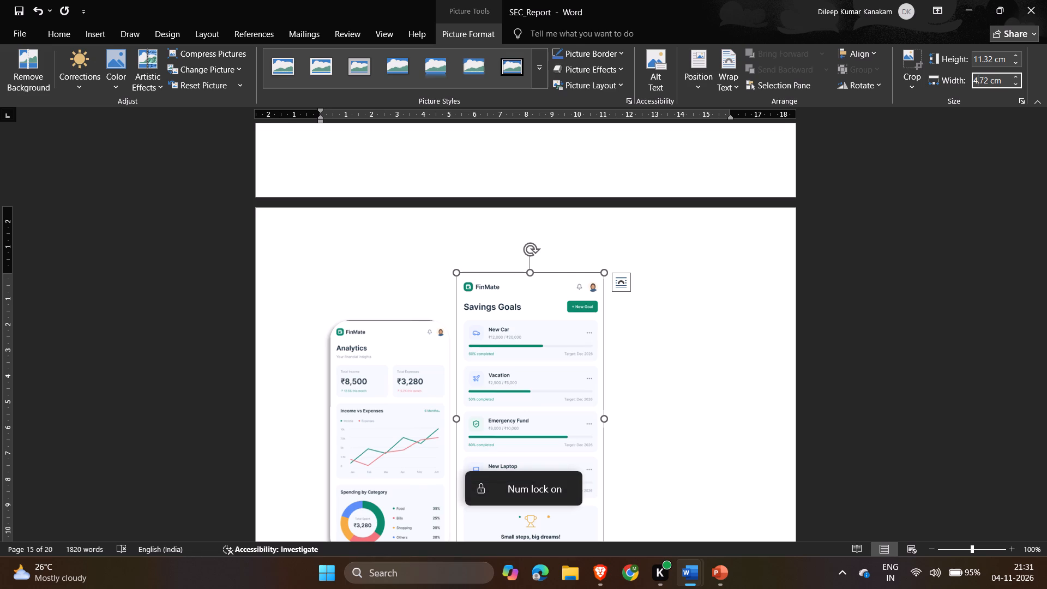
{"action": "key", "text": "Right"}
{"action": "key", "text": "Right"}
{"action": "key", "text": "Right"}
{"action": "key", "text": "BackSpace"}
{"action": "key", "text": "BackSpace"}
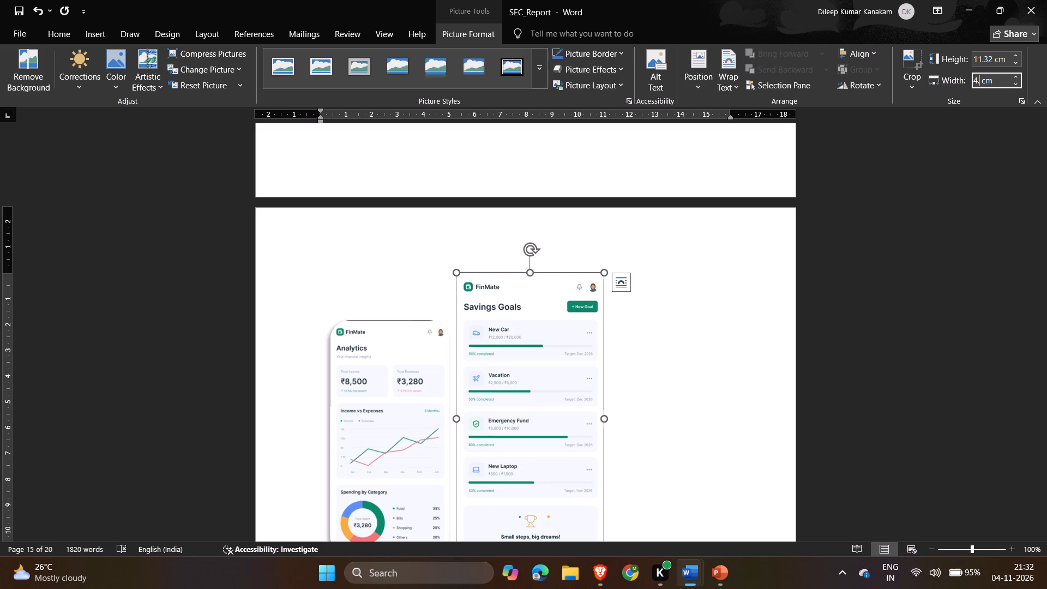
{"action": "key", "text": "6"}
{"action": "key", "text": "Return"}
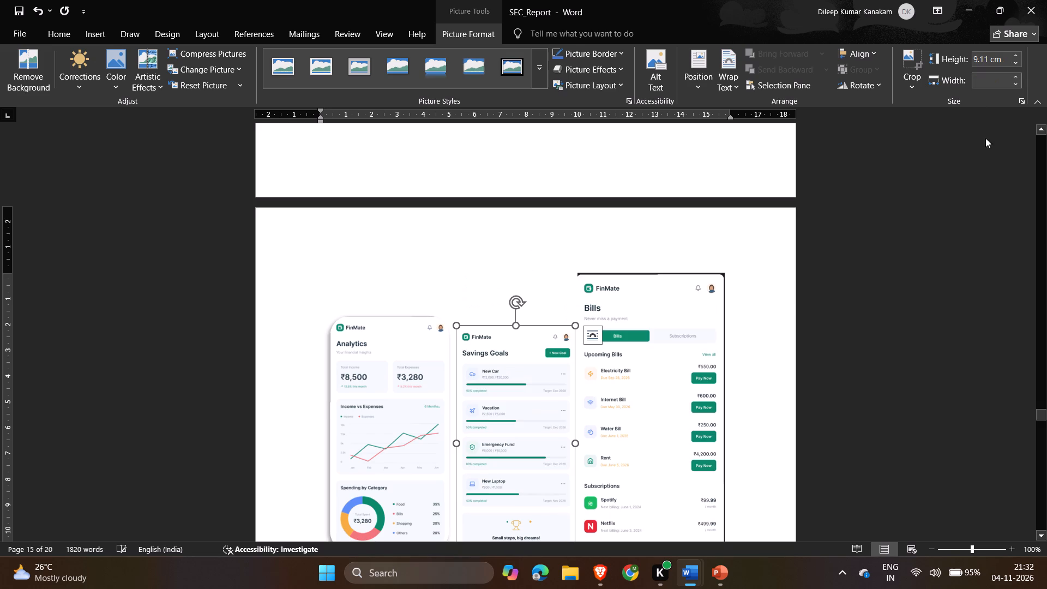
Set the Bills image's width to 4.6 cm.
{"action": "left_click", "coordinate": [592, 368]}
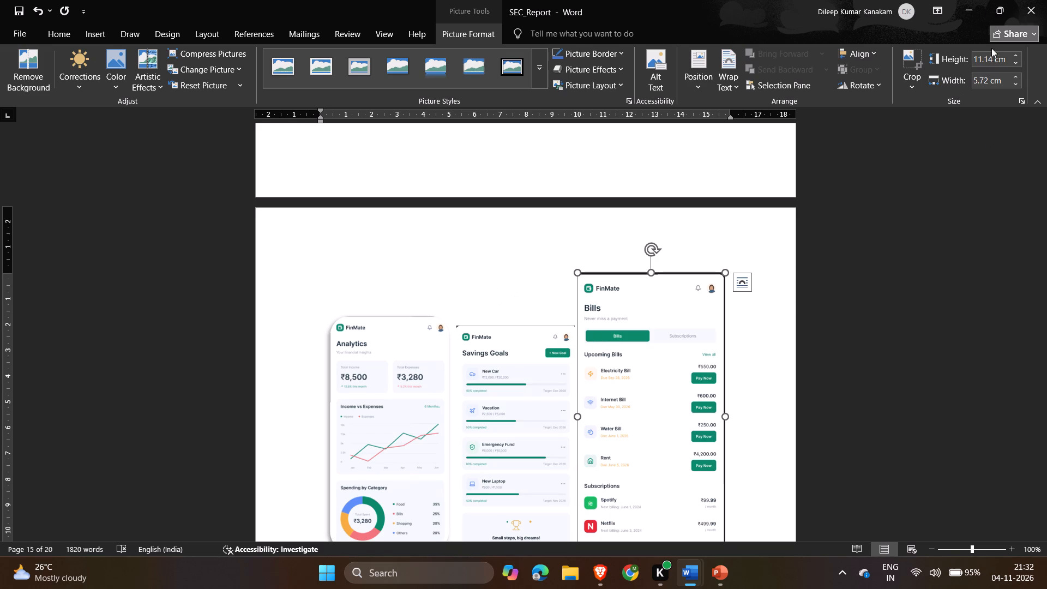
{"action": "left_click", "coordinate": [978, 78]}
{"action": "left_click", "coordinate": [978, 78]}
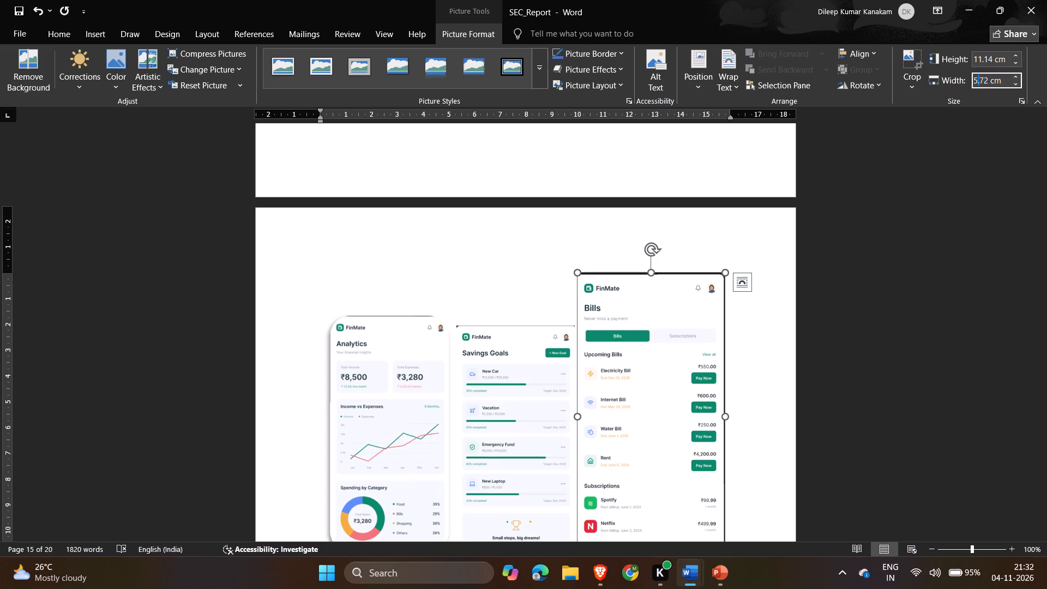
{"action": "left_click", "coordinate": [979, 81]}
{"action": "key", "text": "Left"}
{"action": "key", "text": "BackSpace"}
{"action": "key", "text": "4"}
{"action": "key", "text": "Right"}
{"action": "key", "text": "Right"}
{"action": "key", "text": "Right"}
{"action": "key", "text": "BackSpace"}
{"action": "key", "text": "BackSpace"}
{"action": "key", "text": "6"}
{"action": "key", "text": "Return"}
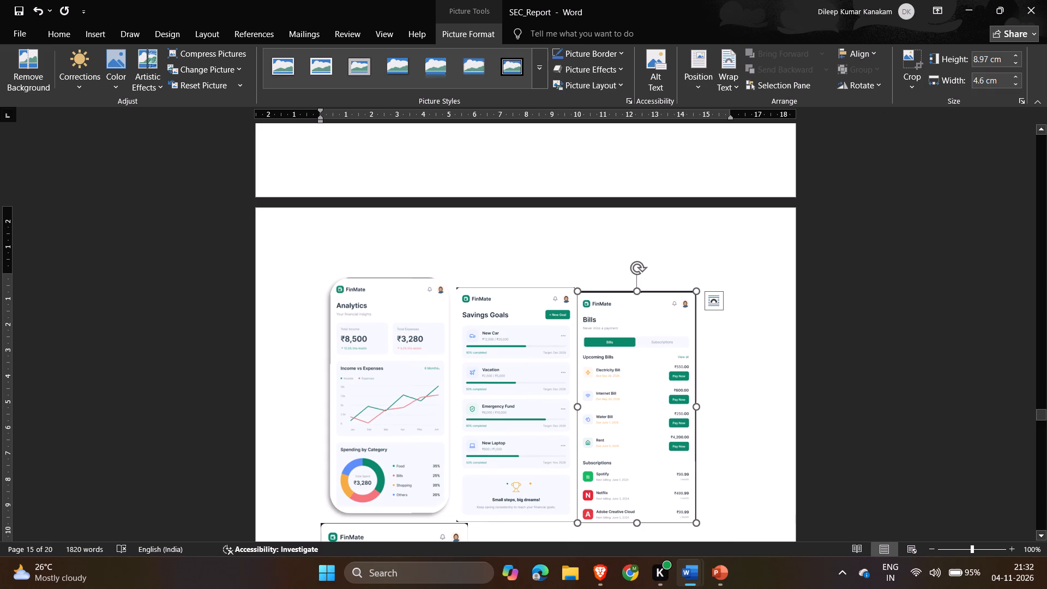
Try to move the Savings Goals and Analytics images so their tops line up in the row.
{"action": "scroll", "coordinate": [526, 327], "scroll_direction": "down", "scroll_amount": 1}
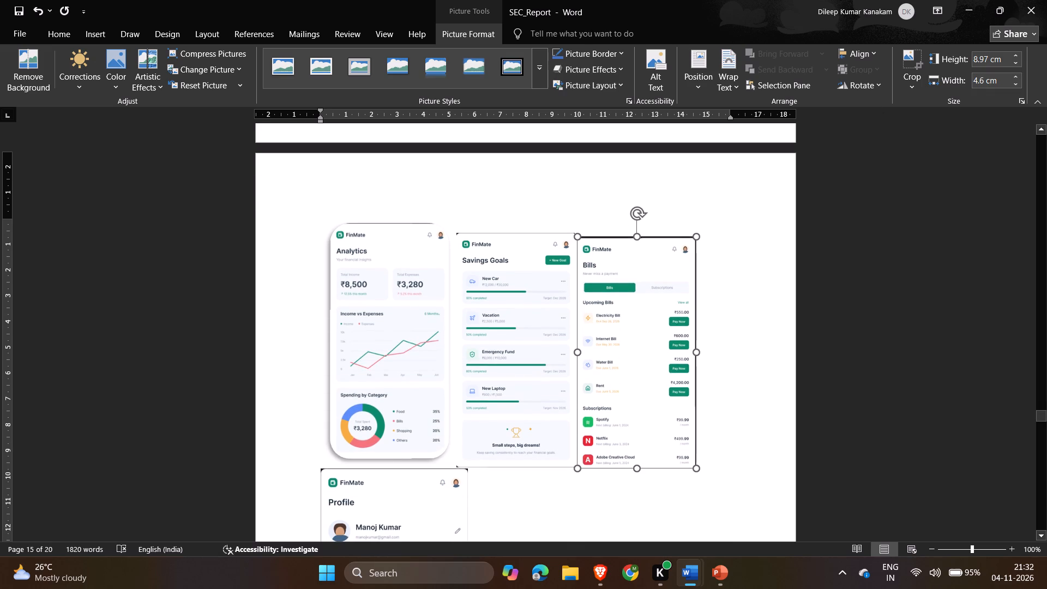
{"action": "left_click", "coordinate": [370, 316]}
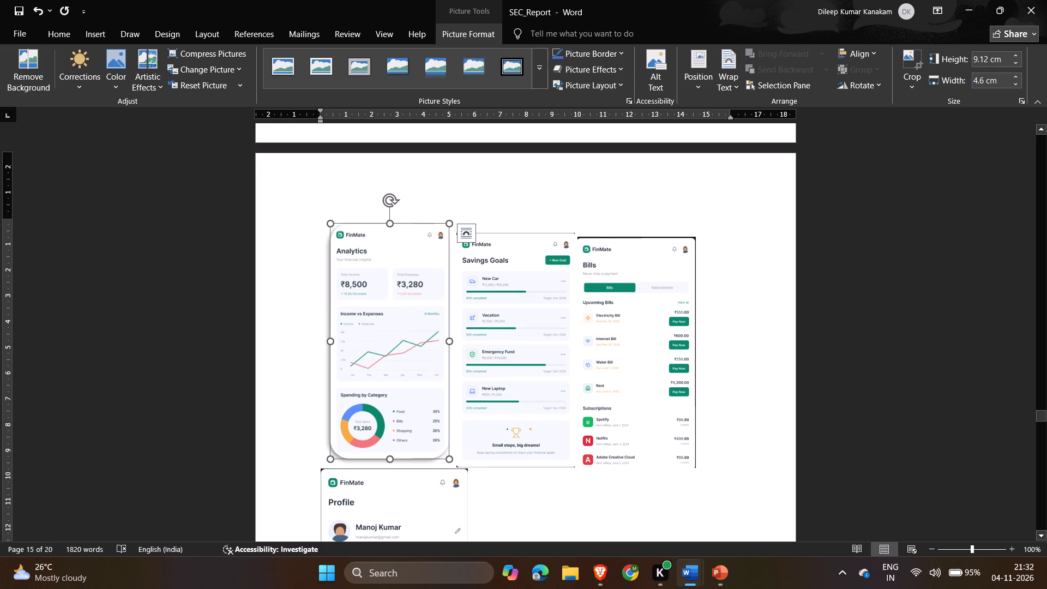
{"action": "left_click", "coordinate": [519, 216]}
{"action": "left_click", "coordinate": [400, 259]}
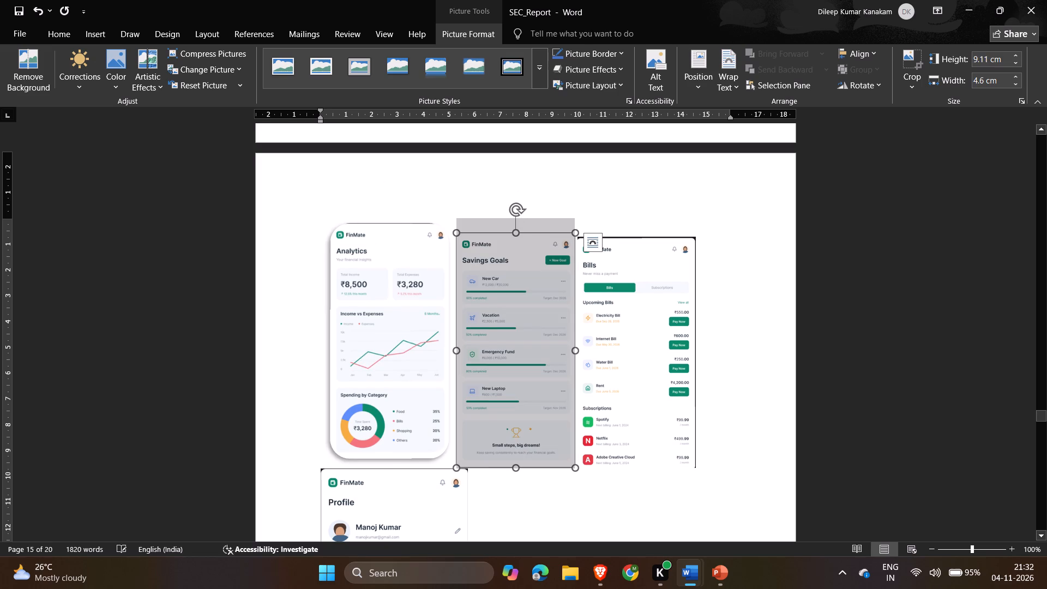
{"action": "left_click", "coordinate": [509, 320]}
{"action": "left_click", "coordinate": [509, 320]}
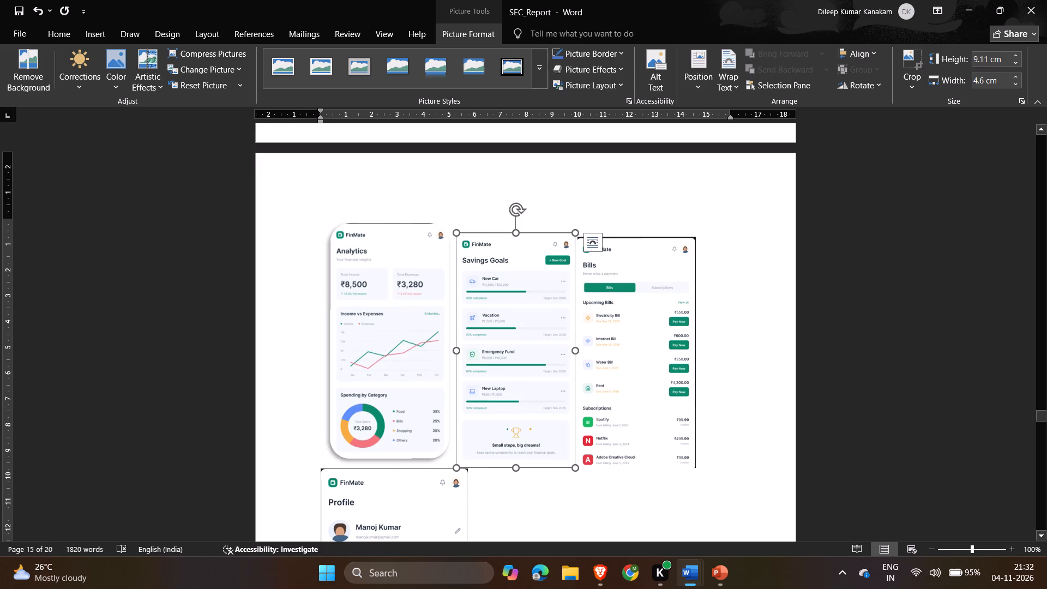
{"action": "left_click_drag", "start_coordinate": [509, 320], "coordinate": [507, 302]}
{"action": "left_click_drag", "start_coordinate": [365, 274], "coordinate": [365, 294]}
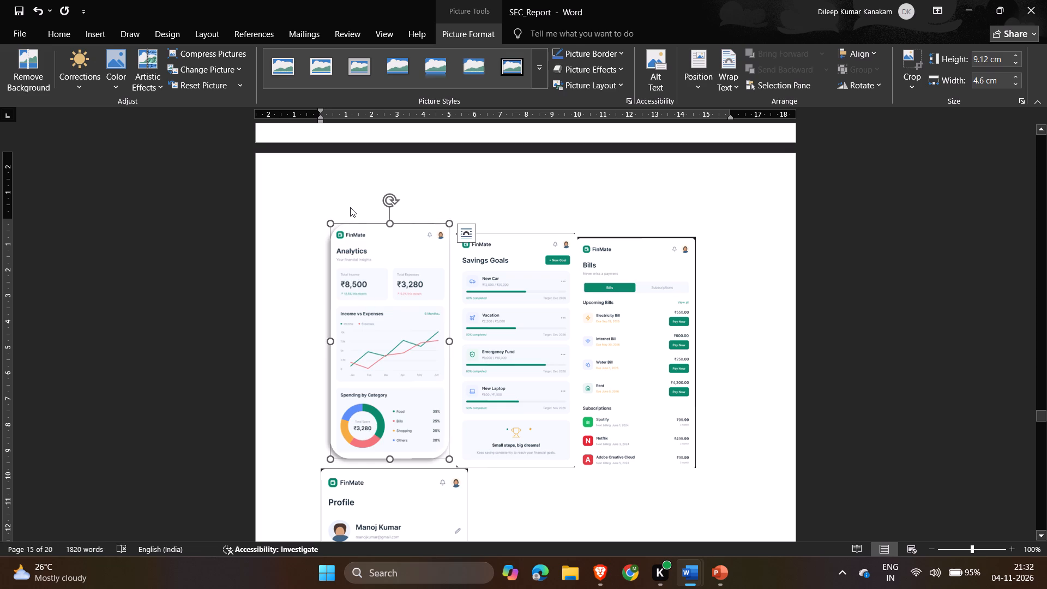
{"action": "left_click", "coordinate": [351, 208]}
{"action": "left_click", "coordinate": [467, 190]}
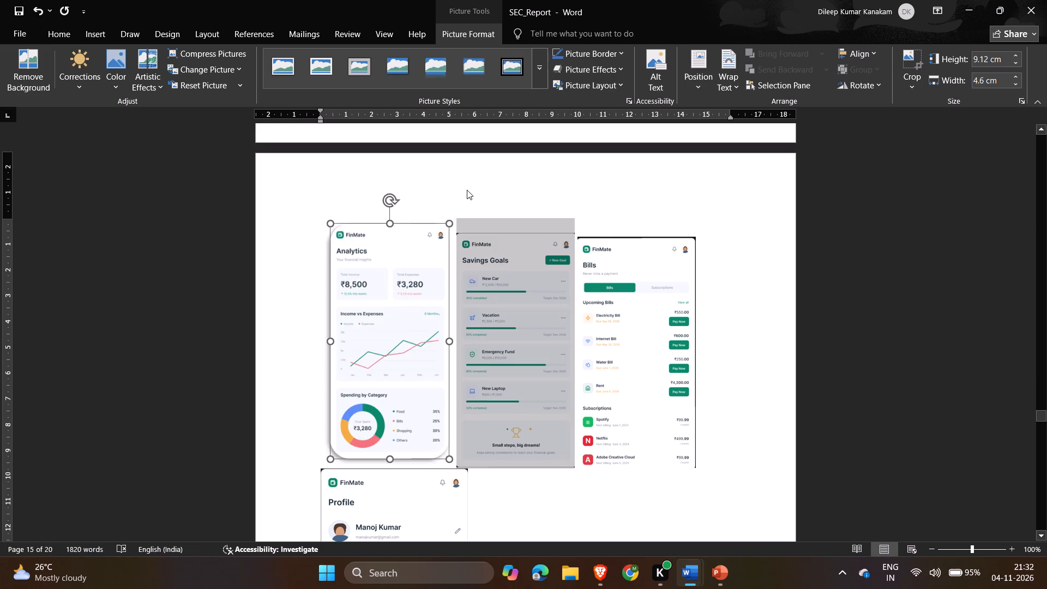
Delete the empty line in the blank area below the Transactions, Add Transaction and Budget Planner captions.
{"action": "scroll", "coordinate": [474, 227], "scroll_direction": "up", "scroll_amount": 2}
{"action": "left_click", "coordinate": [554, 265]}
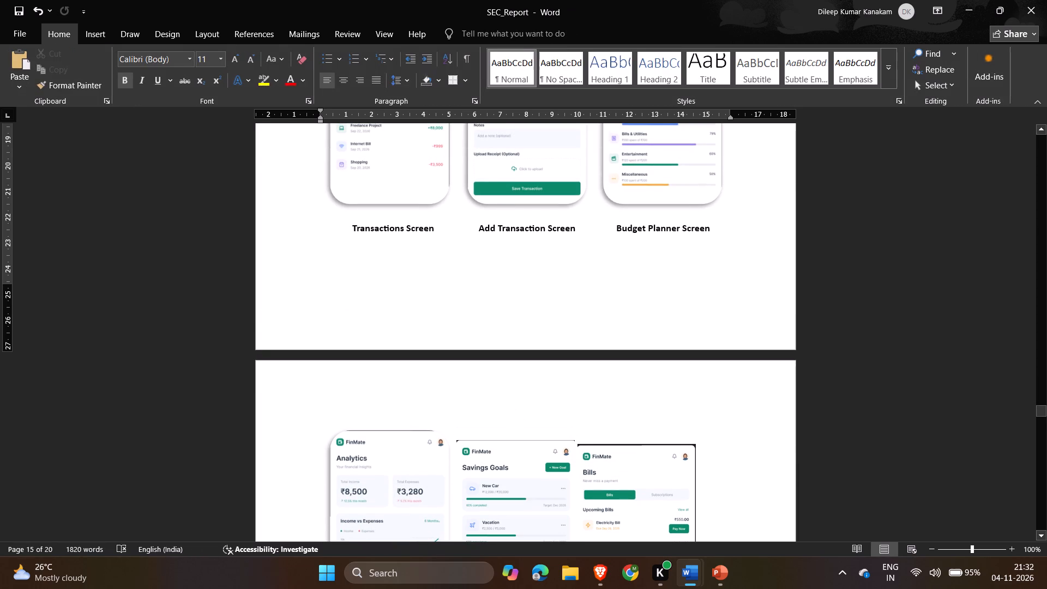
{"action": "key", "text": "Delete"}
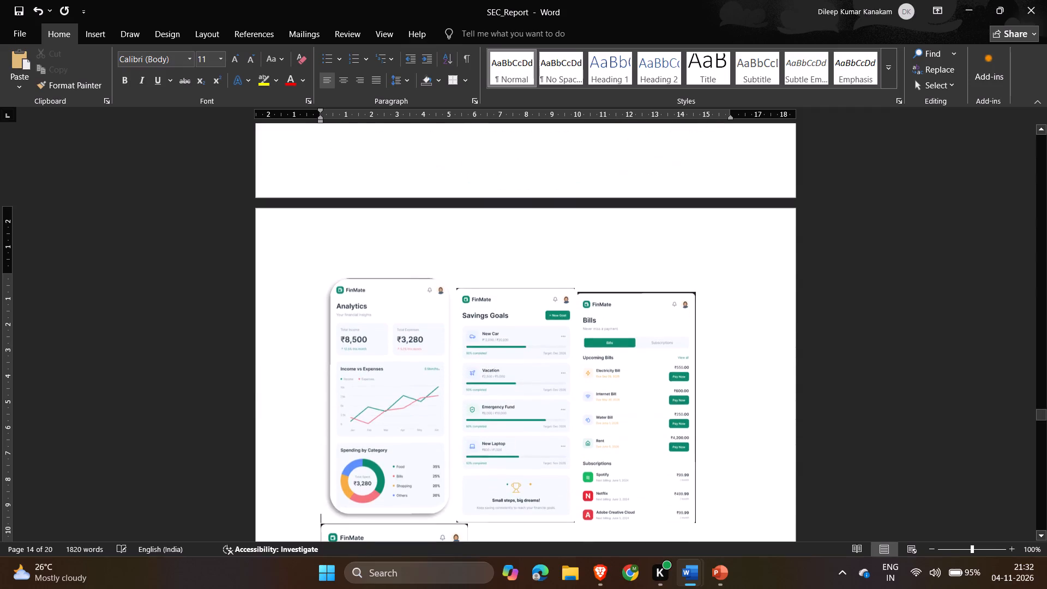
Copy the Analytics image's rounded, shadowed picture style to the Savings Goals, Bills and Profile images with Format Painter.
{"action": "scroll", "coordinate": [477, 290], "scroll_direction": "down", "scroll_amount": 2}
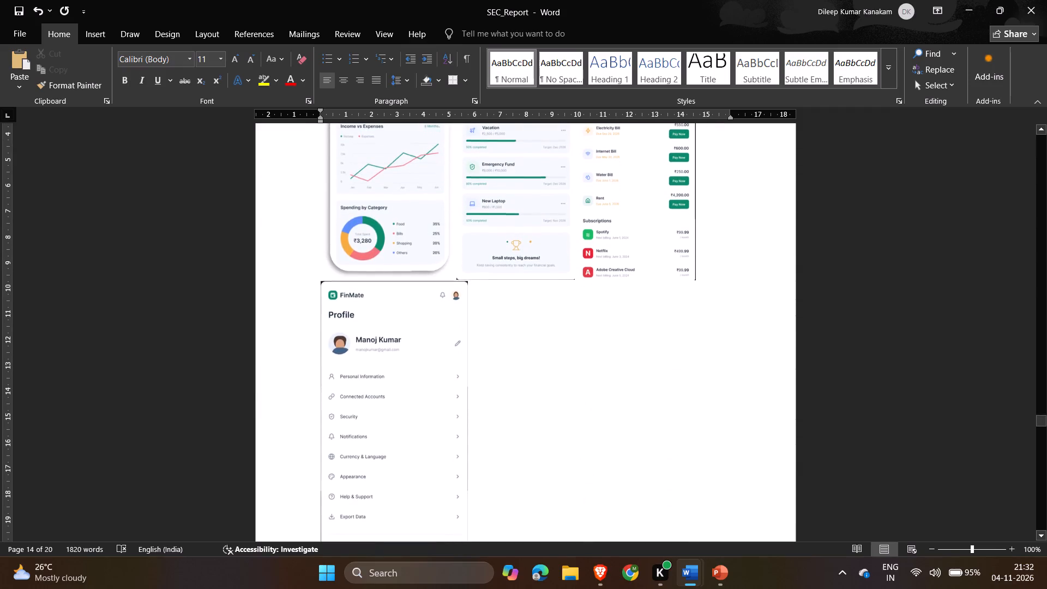
{"action": "left_click", "coordinate": [351, 350]}
{"action": "left_click", "coordinate": [359, 199]}
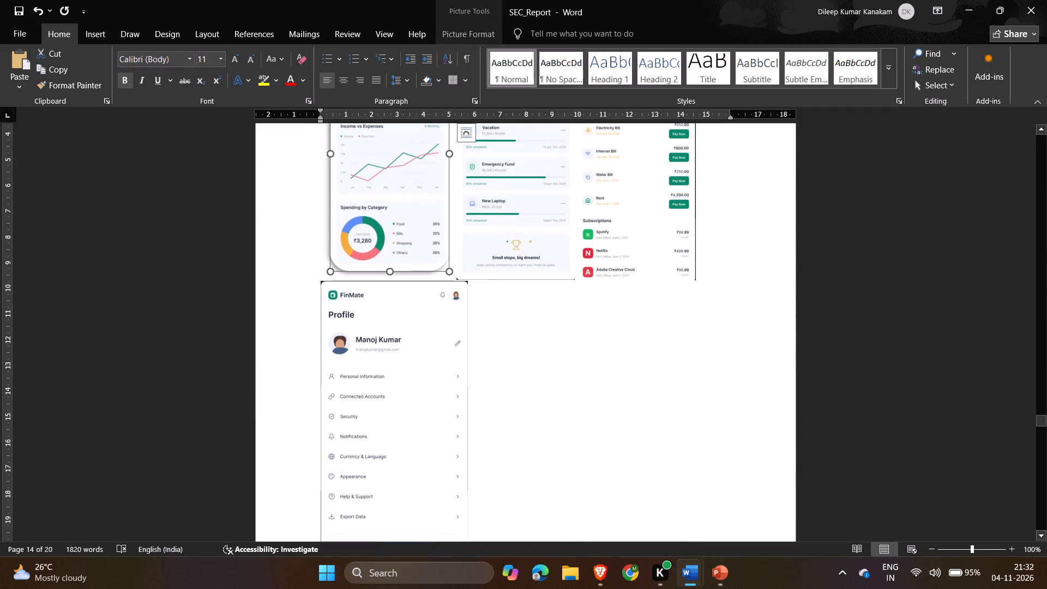
{"action": "left_click", "coordinate": [75, 77]}
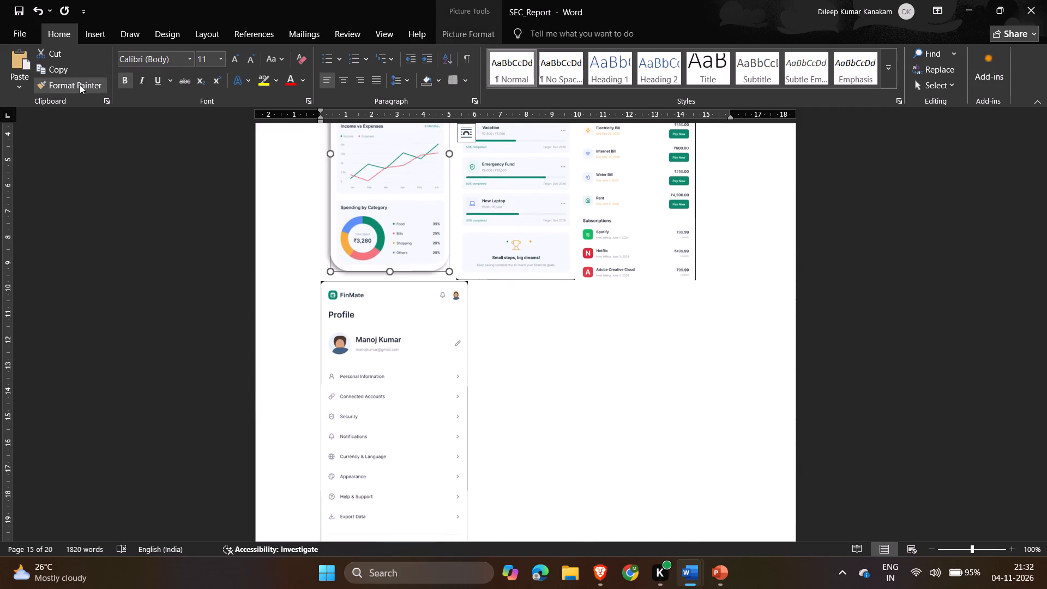
{"action": "left_click", "coordinate": [80, 85]}
{"action": "left_click", "coordinate": [543, 156]}
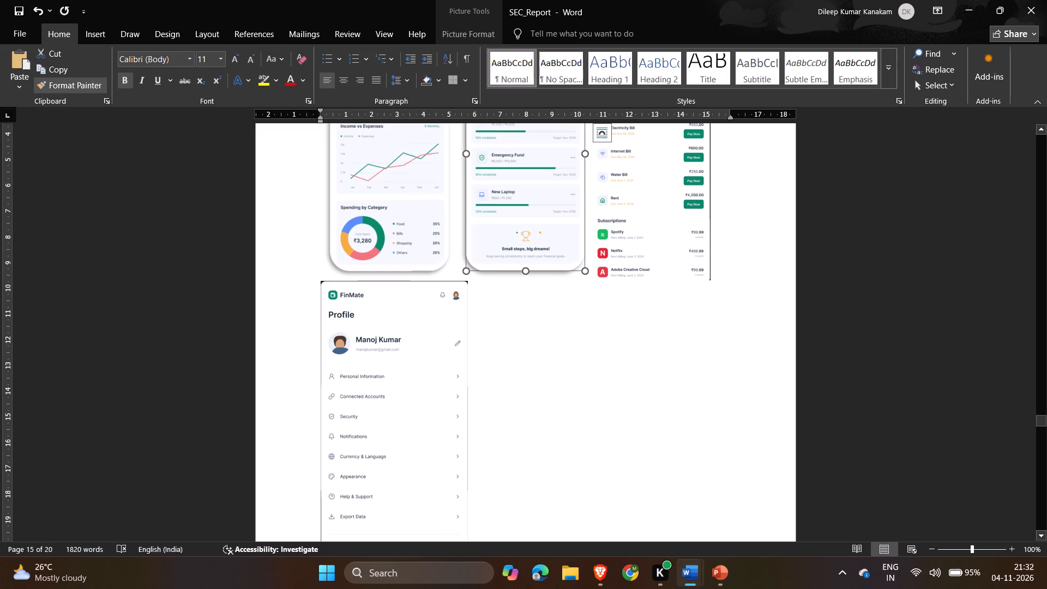
{"action": "left_click", "coordinate": [91, 83]}
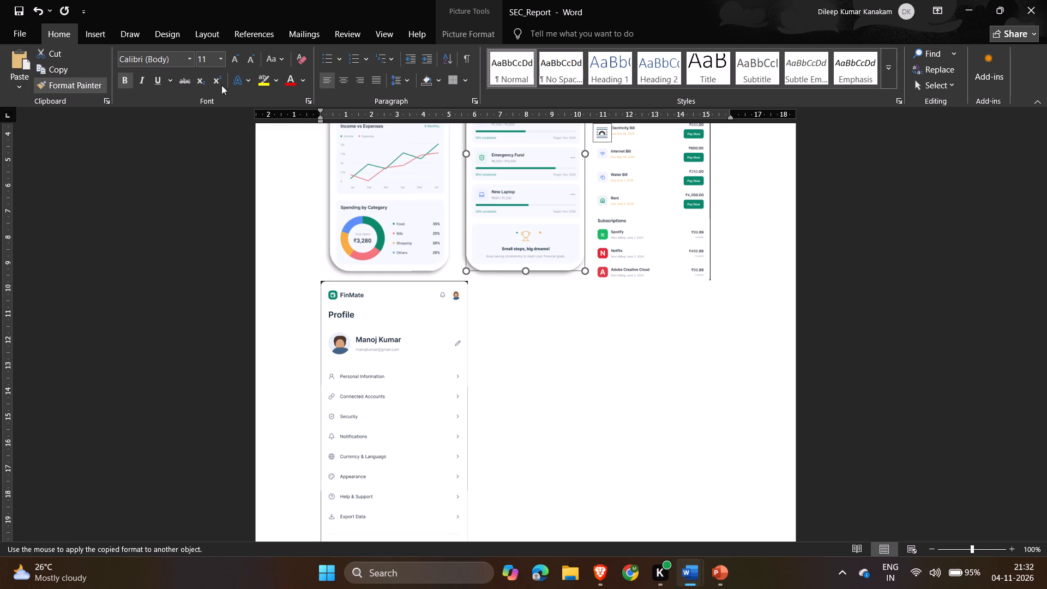
{"action": "left_click", "coordinate": [673, 158]}
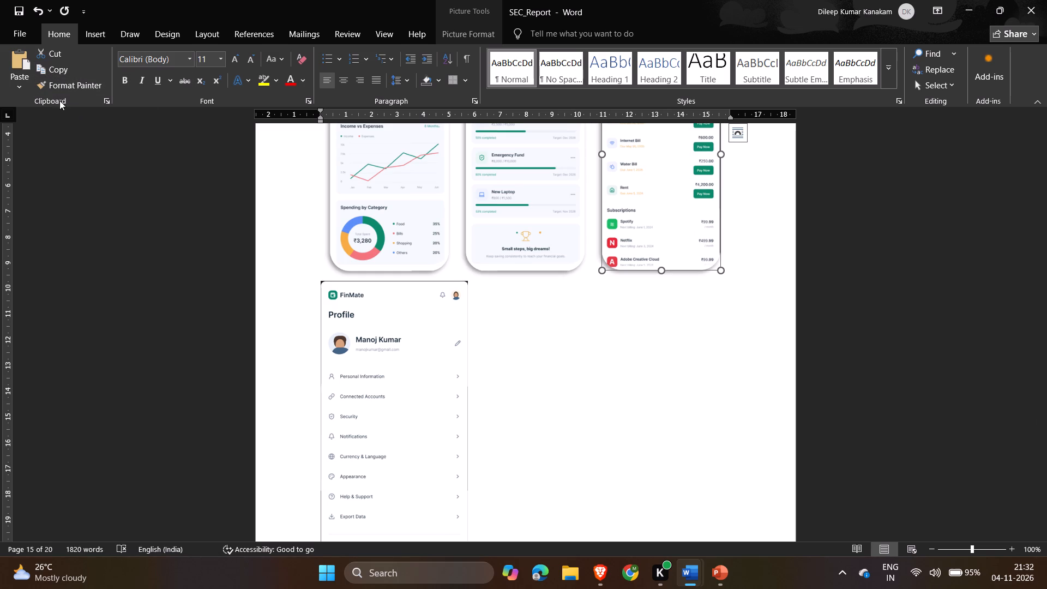
{"action": "left_click", "coordinate": [49, 80]}
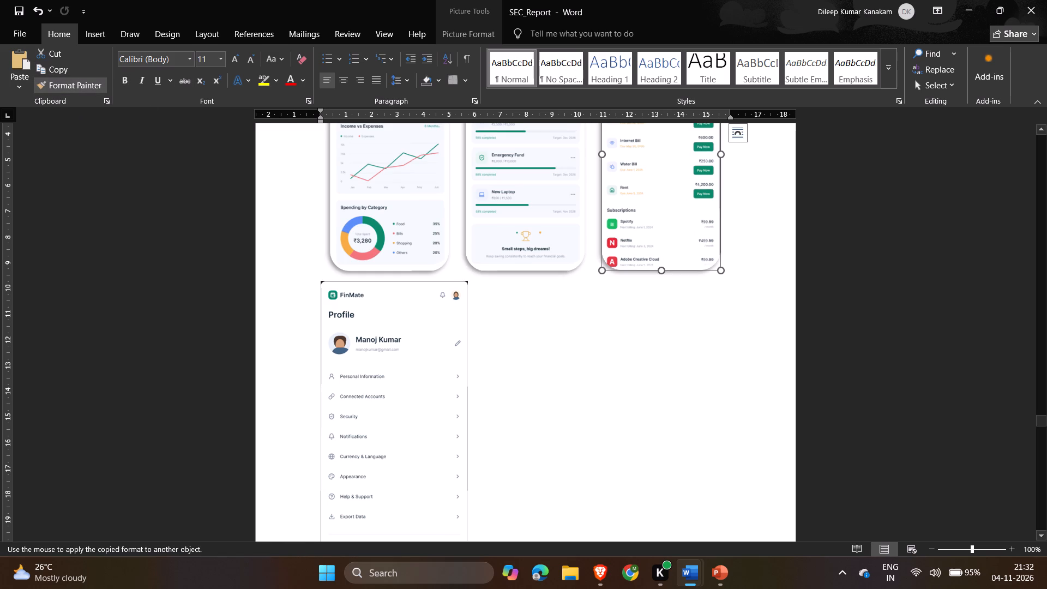
{"action": "left_click", "coordinate": [389, 384]}
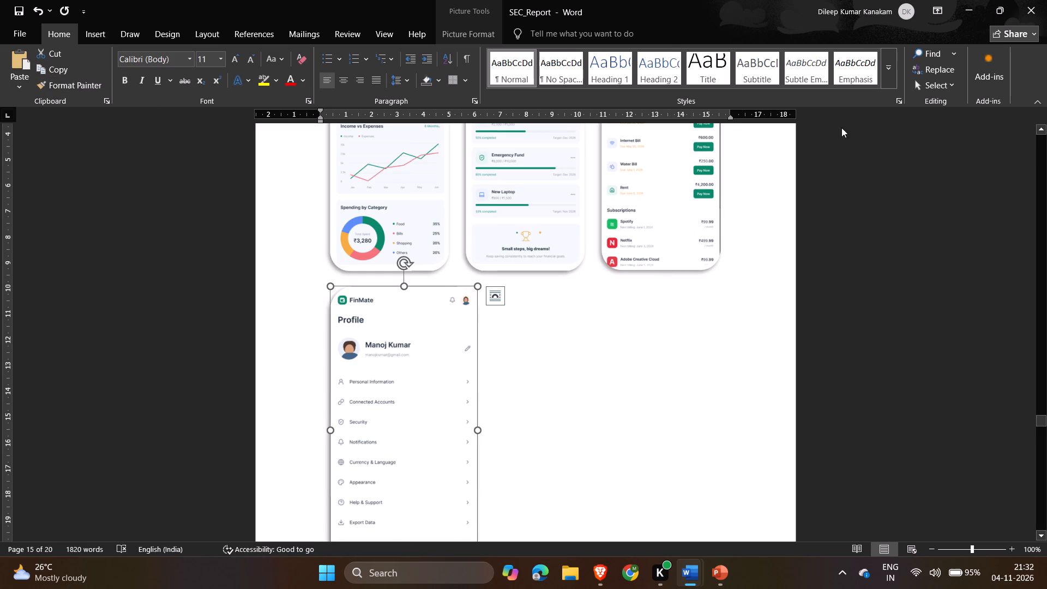
Set the Profile image's width to 4.6 cm.
{"action": "left_click", "coordinate": [469, 39]}
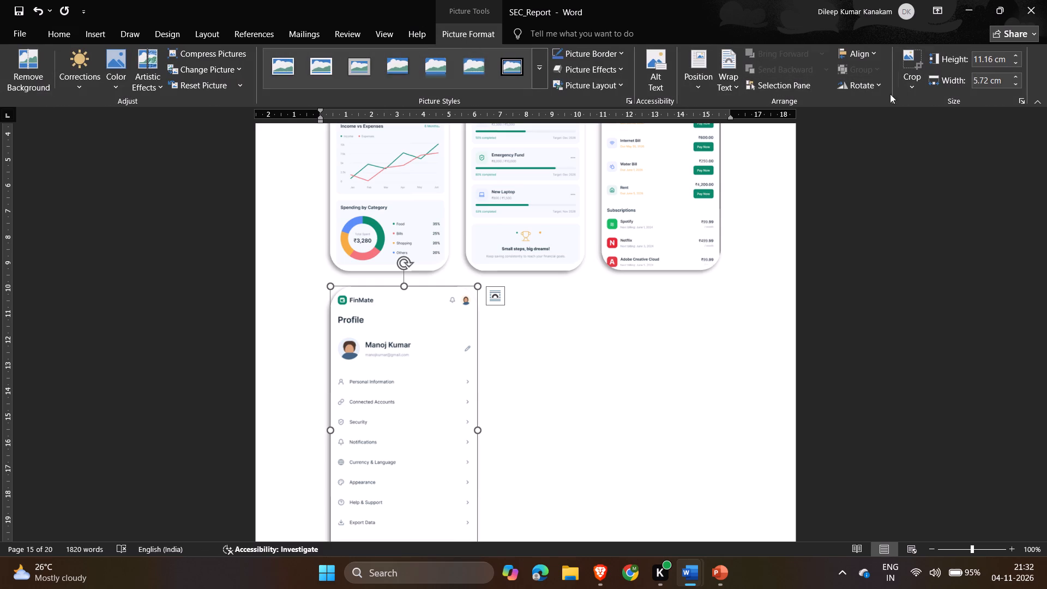
{"action": "left_click", "coordinate": [985, 81]}
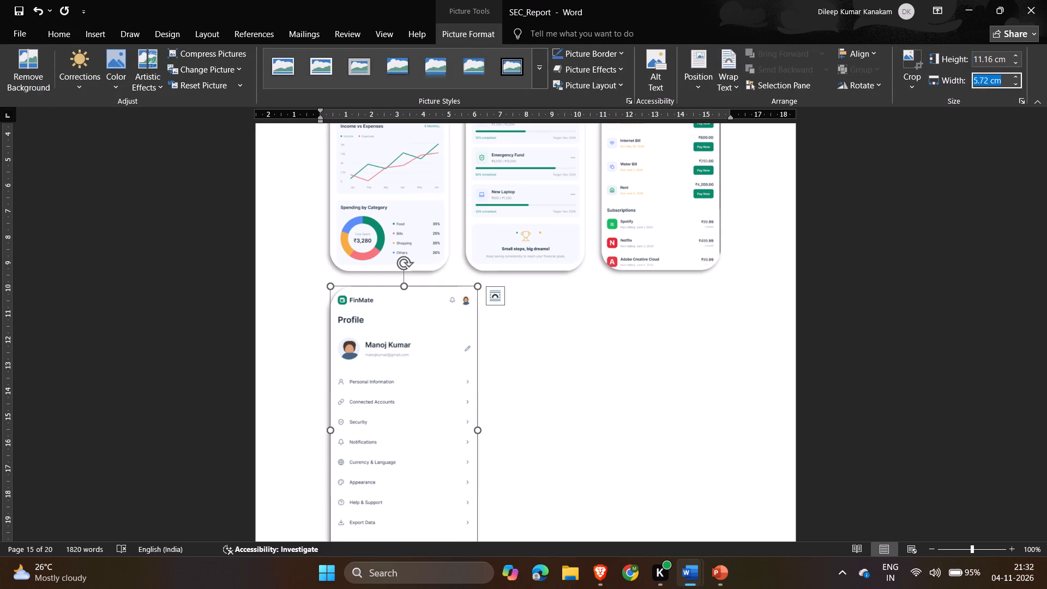
{"action": "left_click", "coordinate": [985, 81]}
{"action": "key", "text": "Right"}
{"action": "key", "text": "BackSpace"}
{"action": "key", "text": "BackSpace"}
{"action": "key", "text": "4"}
{"action": "key", "text": "BackSpace"}
{"action": "key", "text": "6"}
{"action": "key", "text": "Left"}
{"action": "key", "text": "Left"}
{"action": "key", "text": "Left"}
{"action": "key", "text": "Right"}
{"action": "key", "text": "BackSpace"}
{"action": "key", "text": "4"}
{"action": "key", "text": "Return"}
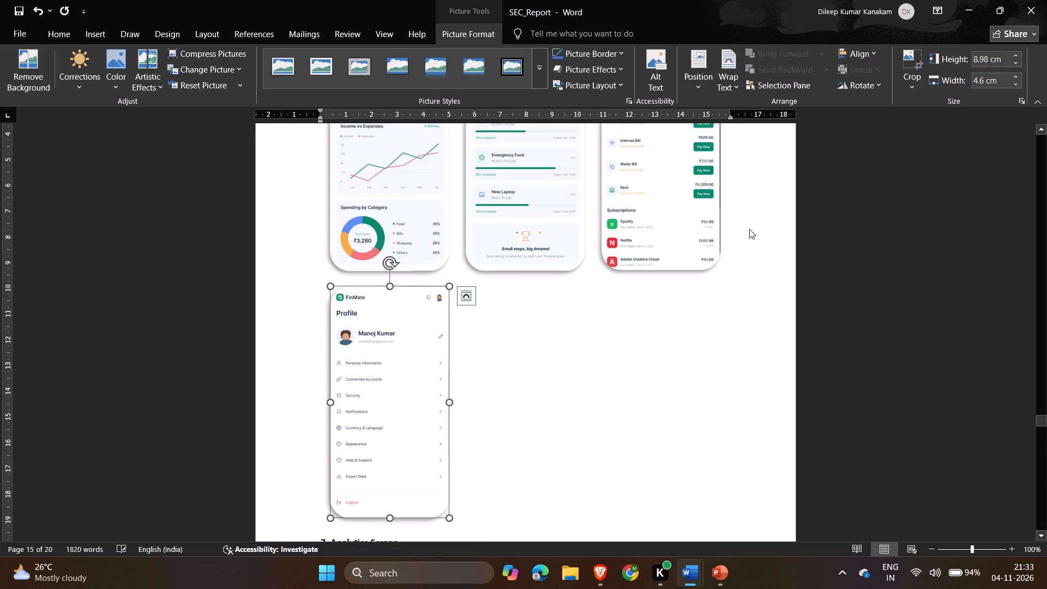
Add blank space for captions between the Analytics, Savings Goals and Bills row and the Profile image.
{"action": "left_click", "coordinate": [930, 263]}
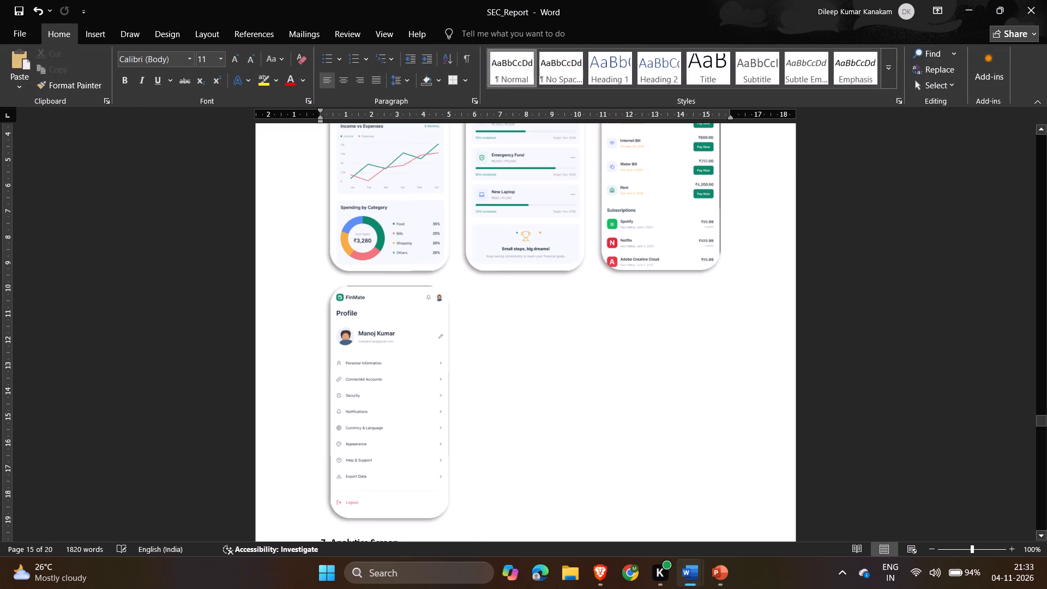
{"action": "key", "text": "Return"}
{"action": "key", "text": "Return"}
{"action": "key", "text": "Up"}
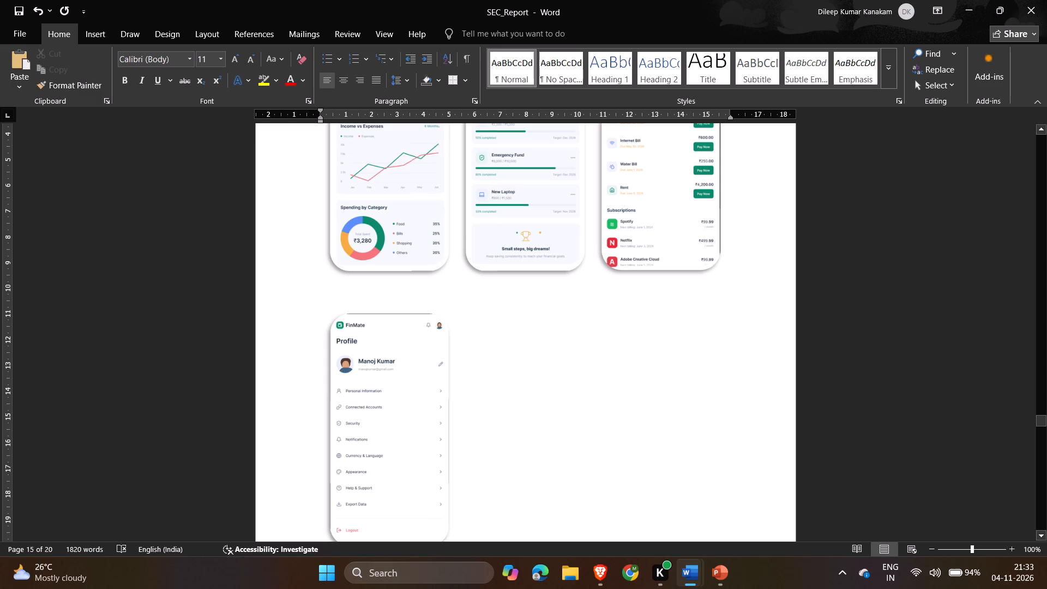
Move the Analytics, Savings Goals and Bills and Subscriptions captions from below the Profile image to directly under their image row.
{"action": "scroll", "coordinate": [744, 269], "scroll_direction": "down", "scroll_amount": 1}
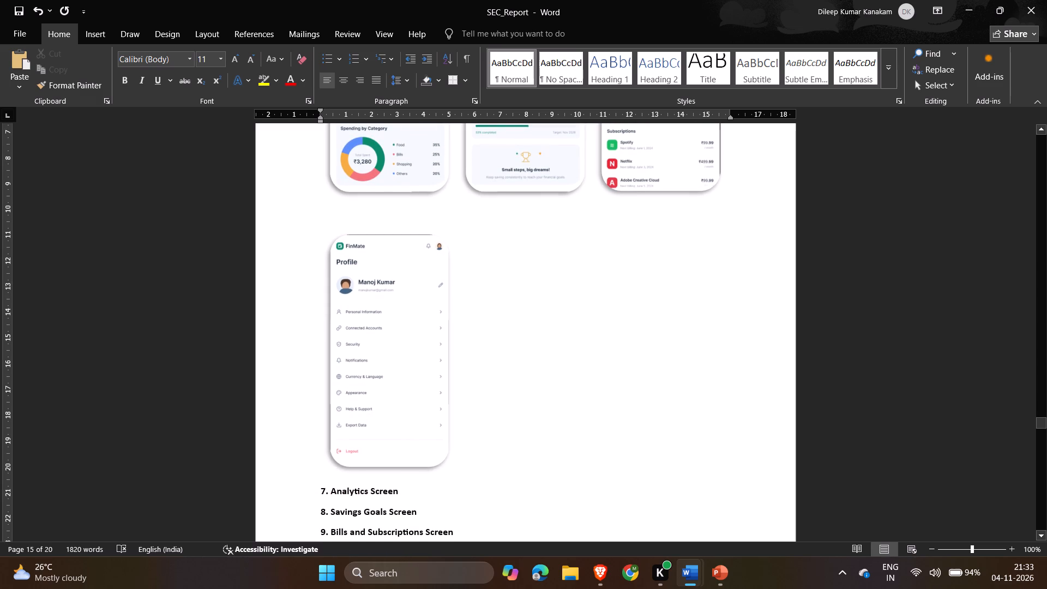
{"action": "scroll", "coordinate": [413, 362], "scroll_direction": "down", "scroll_amount": 1}
{"action": "left_click_drag", "start_coordinate": [465, 456], "coordinate": [306, 430]}
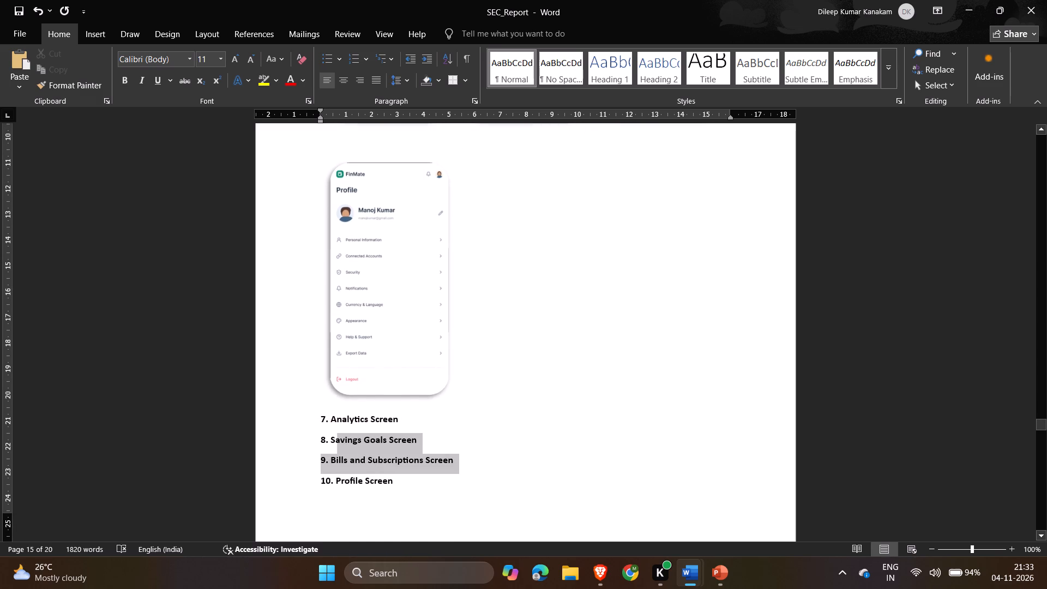
{"action": "left_click_drag", "start_coordinate": [306, 430], "coordinate": [300, 429]}
{"action": "key", "text": "ctrl+x"}
{"action": "scroll", "coordinate": [300, 429], "scroll_direction": "up", "scroll_amount": 1}
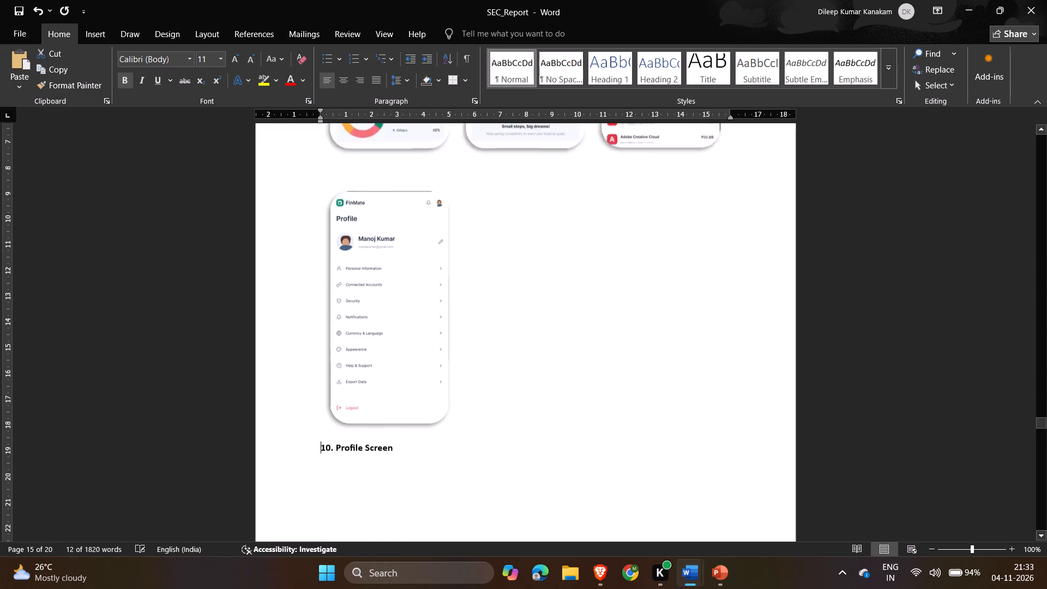
{"action": "scroll", "coordinate": [300, 429], "scroll_direction": "up", "scroll_amount": 1}
{"action": "left_click", "coordinate": [365, 310]}
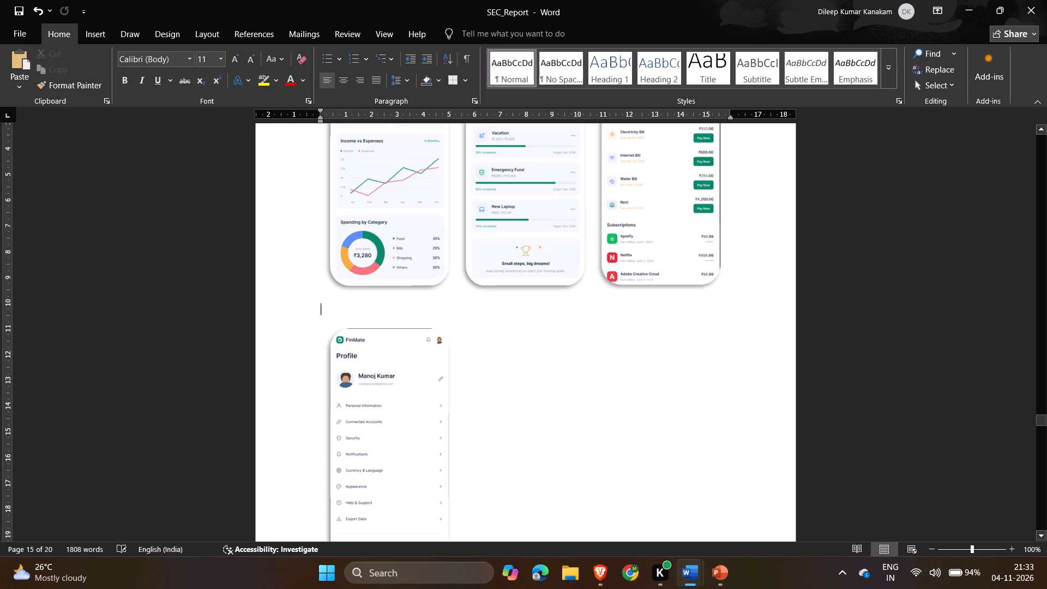
{"action": "key", "text": "ctrl+v"}
{"action": "key", "text": "BackSpace"}
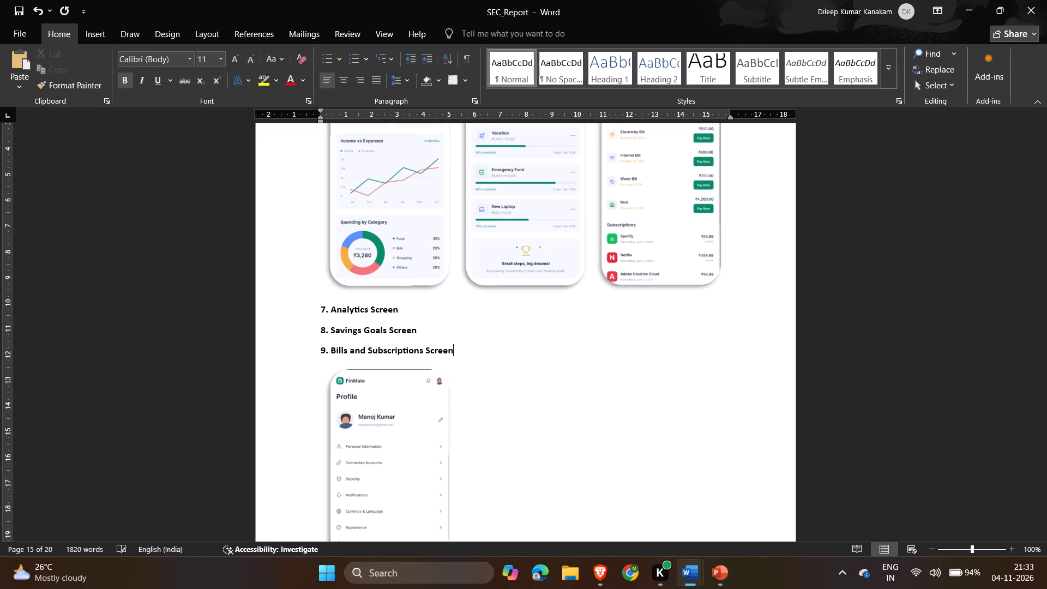
Remove the number "7." from the Analytics Screen caption.
{"action": "left_click", "coordinate": [331, 305]}
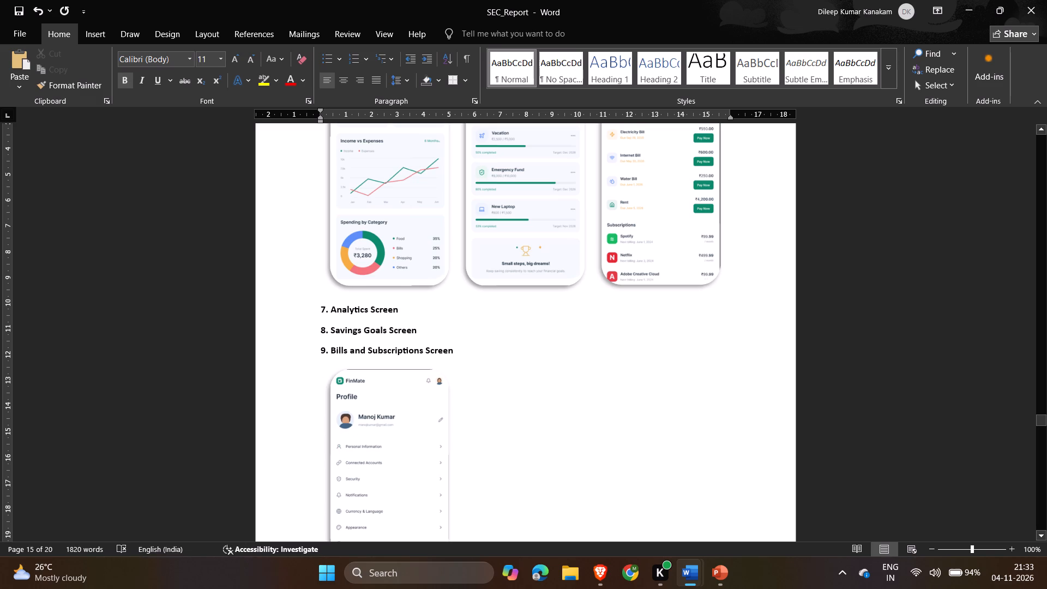
{"action": "key", "text": "BackSpace"}
{"action": "key", "text": "BackSpace"}
{"action": "key", "text": "BackSpace"}
Join the Savings Goals Screen caption to the Analytics Screen line without its number, separated by a space.
{"action": "key", "text": "Right"}
{"action": "key", "text": "Right"}
{"action": "key", "text": "Right"}
{"action": "key", "text": "Right"}
{"action": "key", "text": "Right"}
{"action": "key", "text": "Right"}
{"action": "key", "text": "Right"}
{"action": "key", "text": "Right"}
{"action": "key", "text": "Right"}
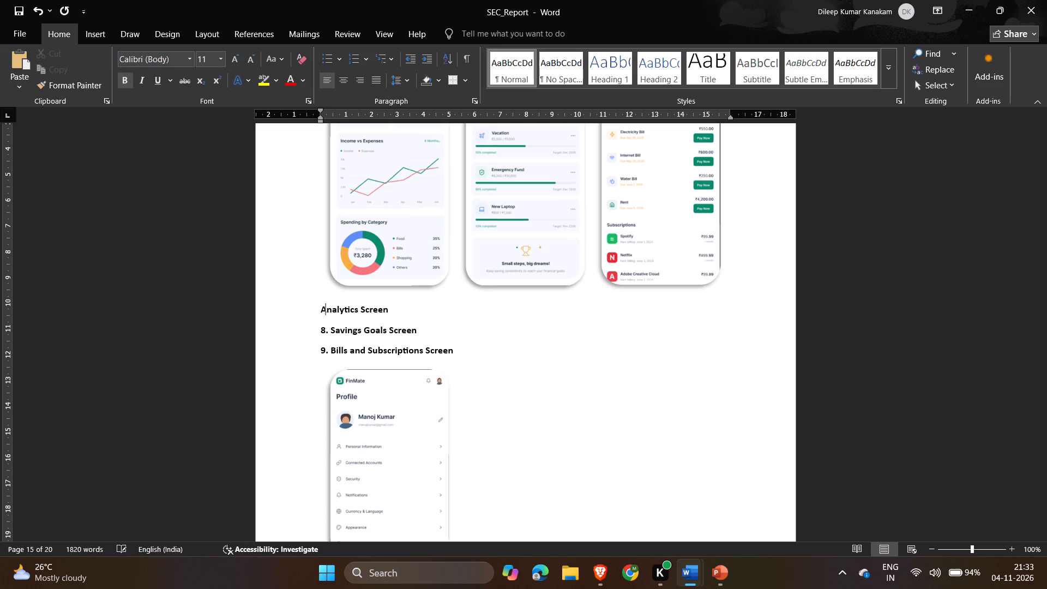
{"action": "key", "text": "Right"}
{"action": "key", "text": "Right"}
{"action": "key", "text": "Right"}
{"action": "key", "text": "Right"}
{"action": "key", "text": "Right"}
{"action": "key", "text": "Right"}
{"action": "key", "text": "Right"}
{"action": "key", "text": "Delete"}
{"action": "key", "text": "Delete"}
{"action": "key", "text": "Delete"}
{"action": "key", "text": "Delete"}
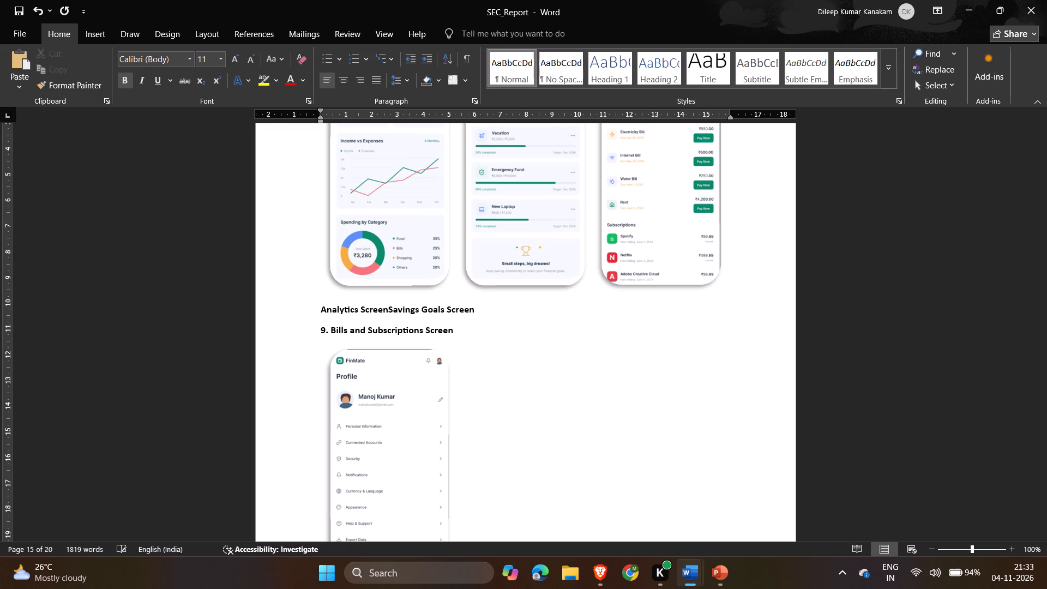
{"action": "key", "text": "space"}
Join the Bills and Subscriptions Screen caption to the line above without its number "9.", separated by a space.
{"action": "key", "text": "Right"}
{"action": "key", "text": "Right"}
{"action": "key", "text": "Right"}
{"action": "key", "text": "Right"}
{"action": "key", "text": "Right"}
{"action": "key", "text": "Right"}
{"action": "key", "text": "Right"}
{"action": "key", "text": "Right"}
{"action": "key", "text": "Right"}
{"action": "key", "text": "Right"}
{"action": "key", "text": "Right"}
{"action": "key", "text": "Right"}
{"action": "key", "text": "Right"}
{"action": "key", "text": "Right"}
{"action": "key", "text": "Right"}
{"action": "key", "text": "Right"}
{"action": "key", "text": "Right"}
{"action": "key", "text": "Right"}
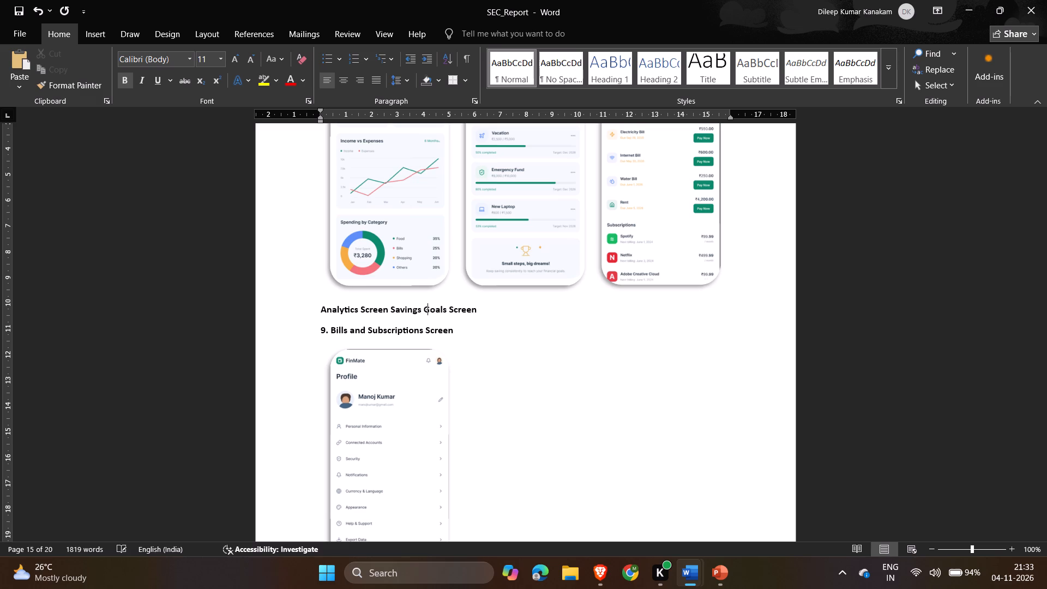
{"action": "key", "text": "Right"}
{"action": "key", "text": "Right"}
{"action": "key", "text": "Delete"}
{"action": "key", "text": "Delete"}
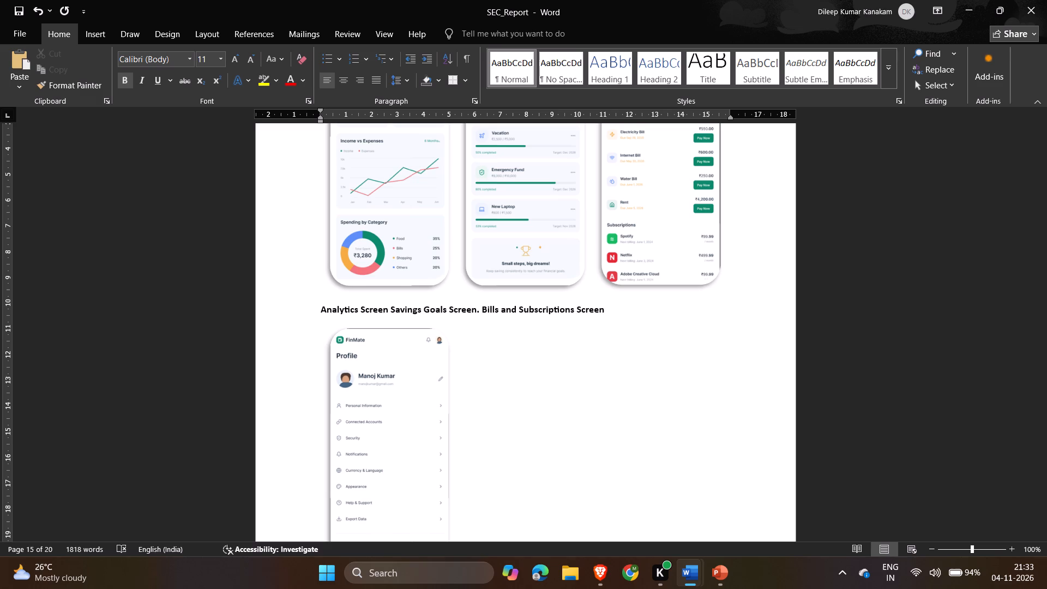
{"action": "key", "text": "Delete"}
{"action": "key", "text": "Delete"}
{"action": "key", "text": "space"}
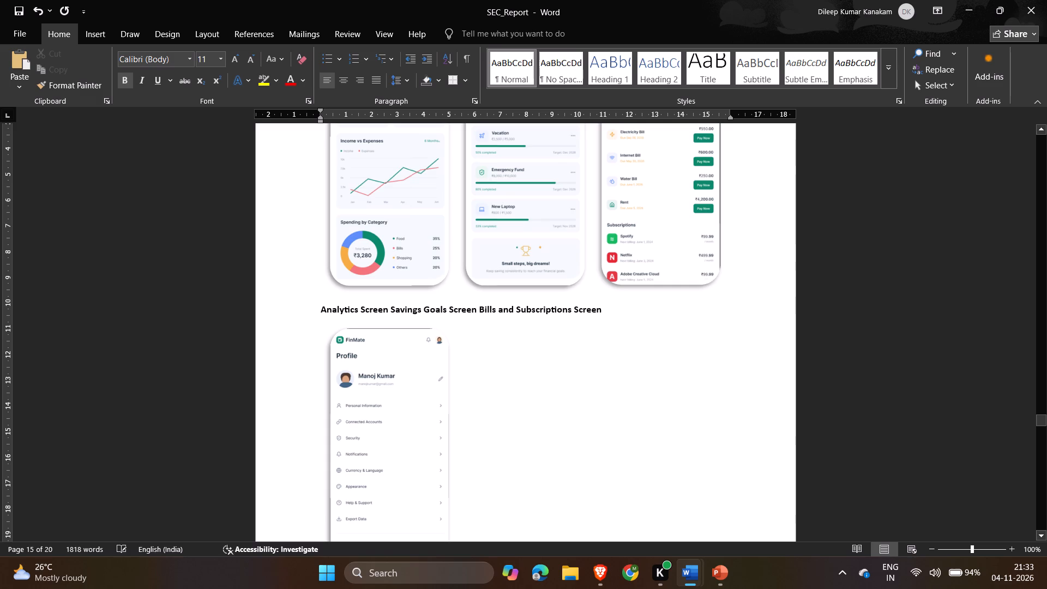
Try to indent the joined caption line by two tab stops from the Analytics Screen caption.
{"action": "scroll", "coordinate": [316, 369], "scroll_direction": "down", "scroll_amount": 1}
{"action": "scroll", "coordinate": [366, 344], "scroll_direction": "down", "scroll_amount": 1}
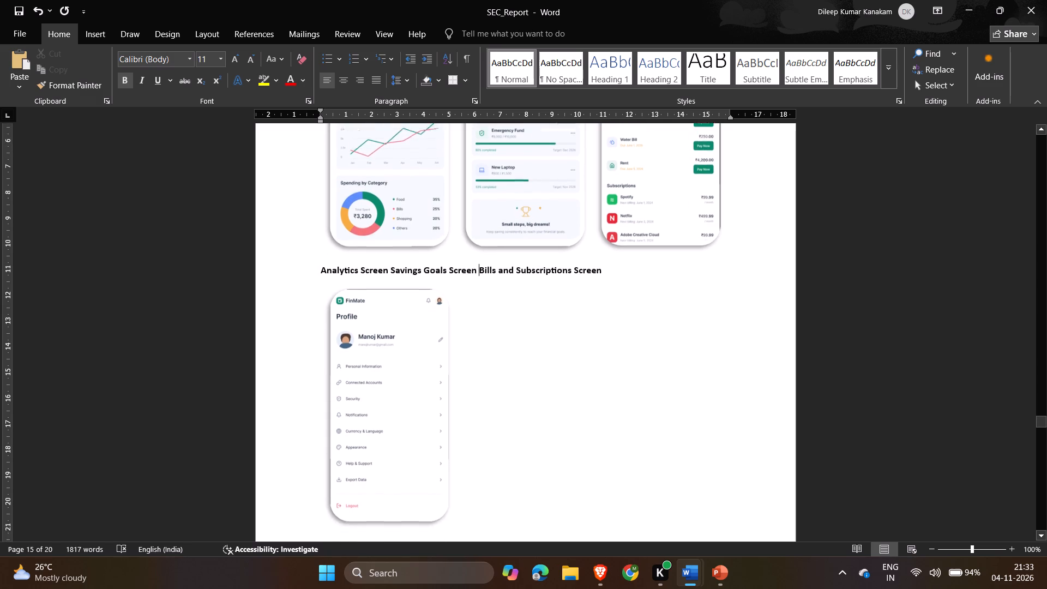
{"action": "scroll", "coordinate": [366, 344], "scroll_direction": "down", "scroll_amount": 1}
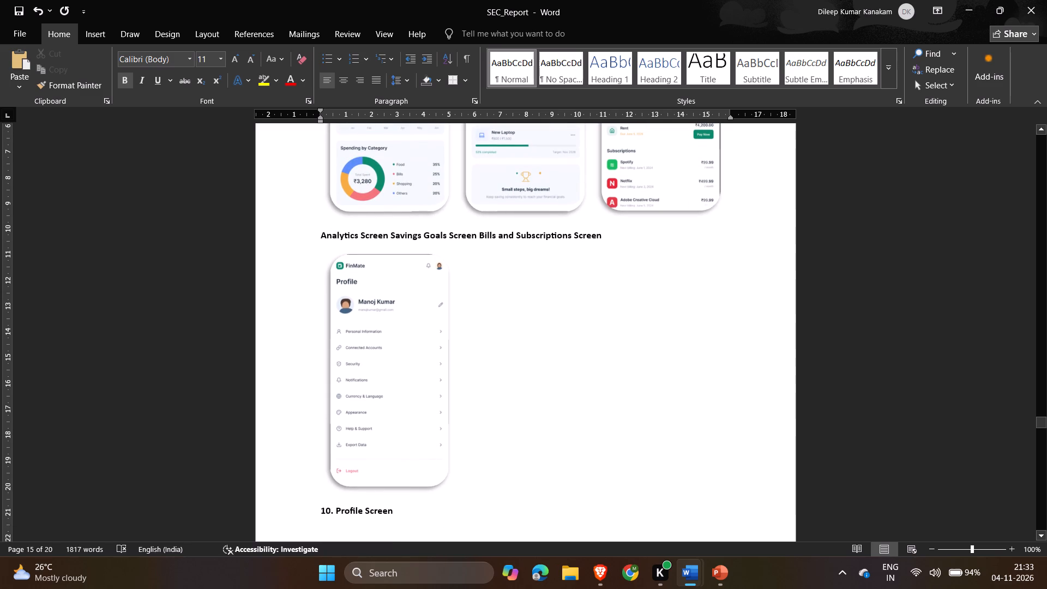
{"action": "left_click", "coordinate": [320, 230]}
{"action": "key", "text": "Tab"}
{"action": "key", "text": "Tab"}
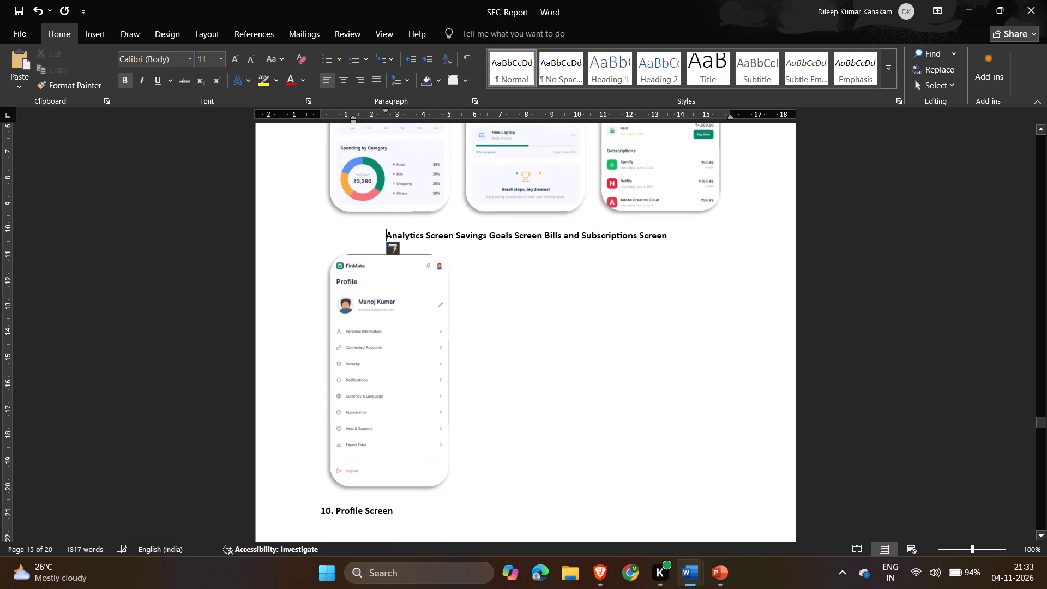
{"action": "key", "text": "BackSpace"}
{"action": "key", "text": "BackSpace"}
Insert eight spaces before Analytics Screen to shift the caption beneath the Analytics image.
{"action": "key", "text": "space"}
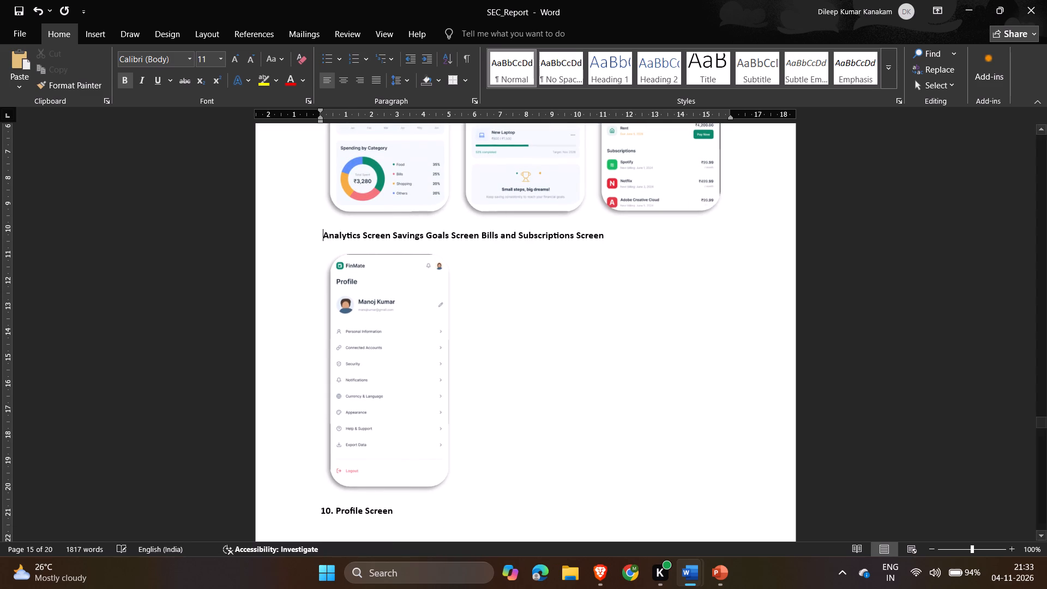
{"action": "key", "text": "space"}
{"action": "key", "text": "space"}
{"action": "key", "text": "space"}
{"action": "key", "text": "space"}
{"action": "key", "text": "space"}
{"action": "key", "text": "space"}
{"action": "key", "text": "space"}
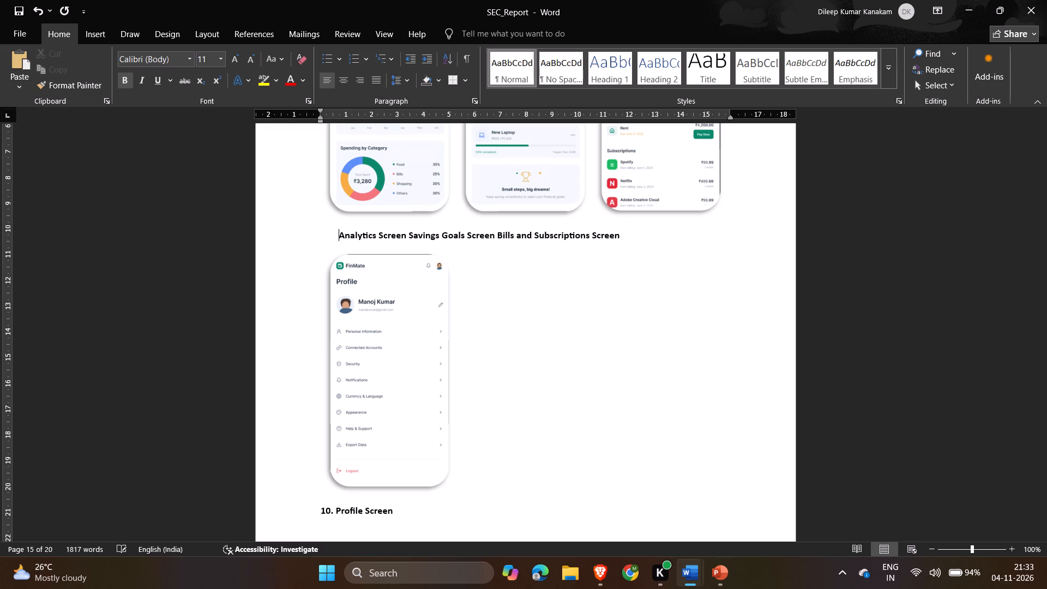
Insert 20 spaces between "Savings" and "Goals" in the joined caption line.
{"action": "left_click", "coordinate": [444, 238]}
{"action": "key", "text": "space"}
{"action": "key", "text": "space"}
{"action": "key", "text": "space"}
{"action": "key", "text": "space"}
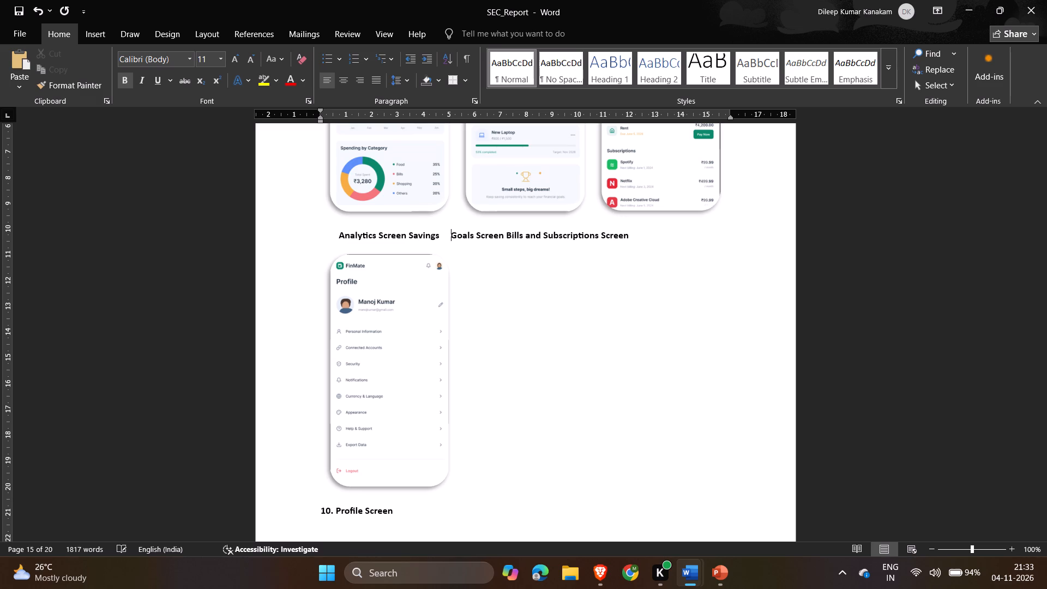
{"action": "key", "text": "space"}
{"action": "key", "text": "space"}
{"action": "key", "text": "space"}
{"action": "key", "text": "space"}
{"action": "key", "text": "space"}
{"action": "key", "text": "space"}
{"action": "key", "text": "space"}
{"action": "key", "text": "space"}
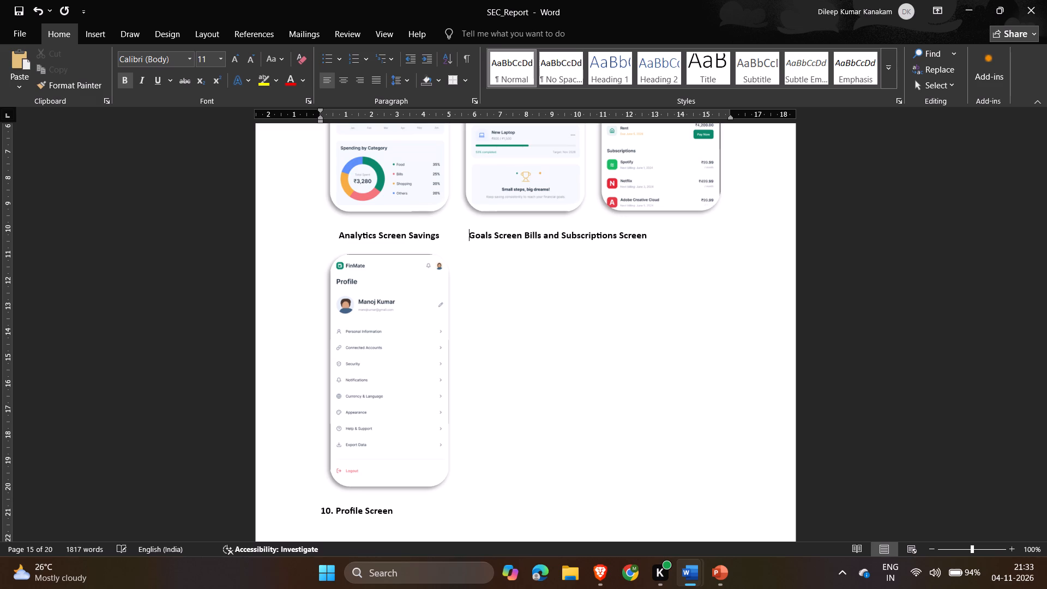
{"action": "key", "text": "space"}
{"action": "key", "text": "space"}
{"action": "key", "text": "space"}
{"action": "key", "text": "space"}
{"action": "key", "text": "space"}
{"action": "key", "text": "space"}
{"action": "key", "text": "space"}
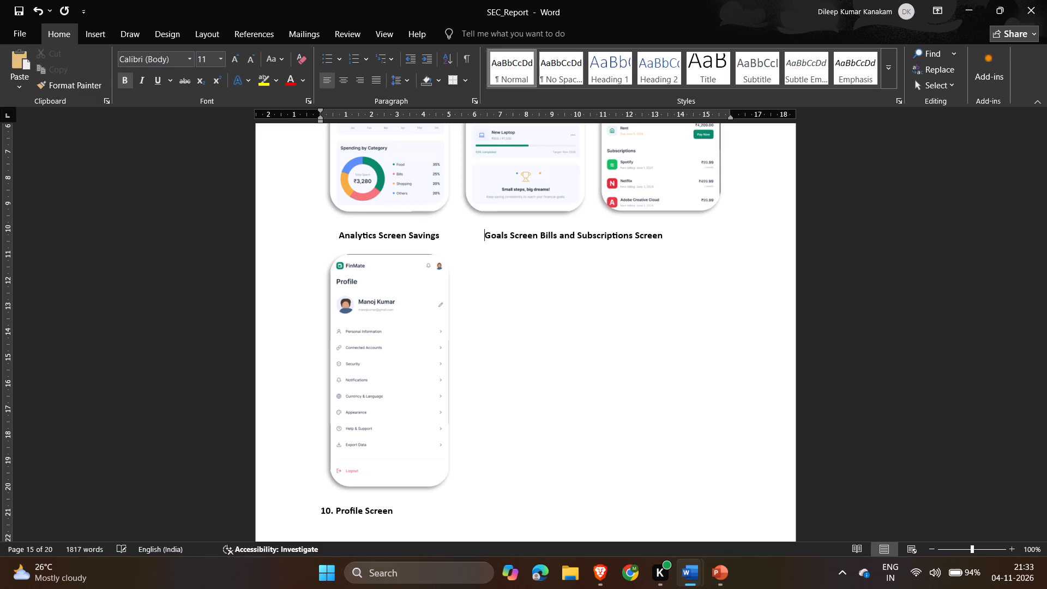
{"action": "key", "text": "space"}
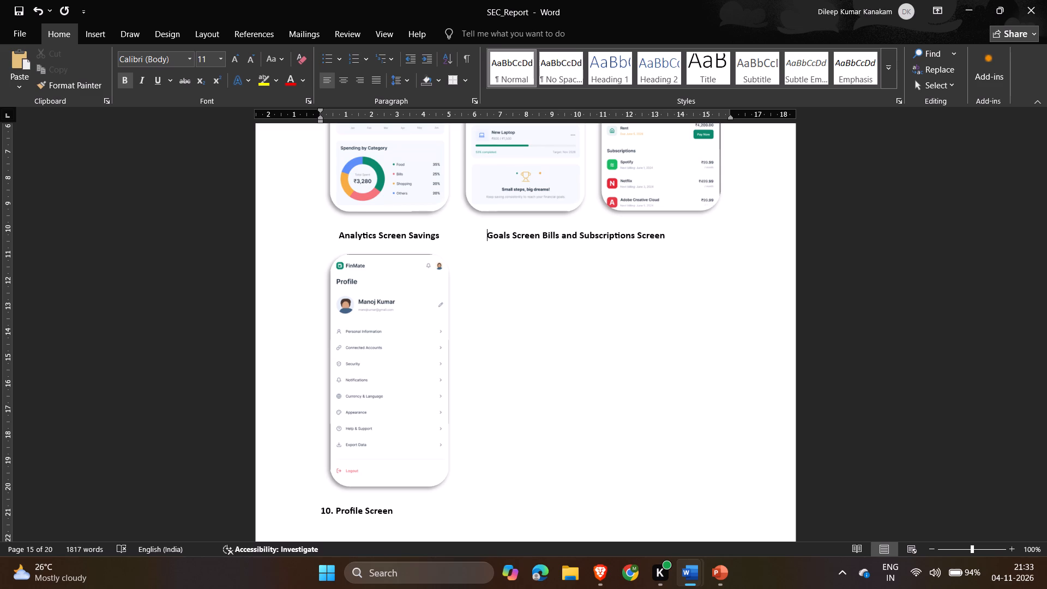
Check the screen captions on the Planning & Insights slide in PowerPoint and return to the report.
{"action": "key", "text": "alt+Tab"}
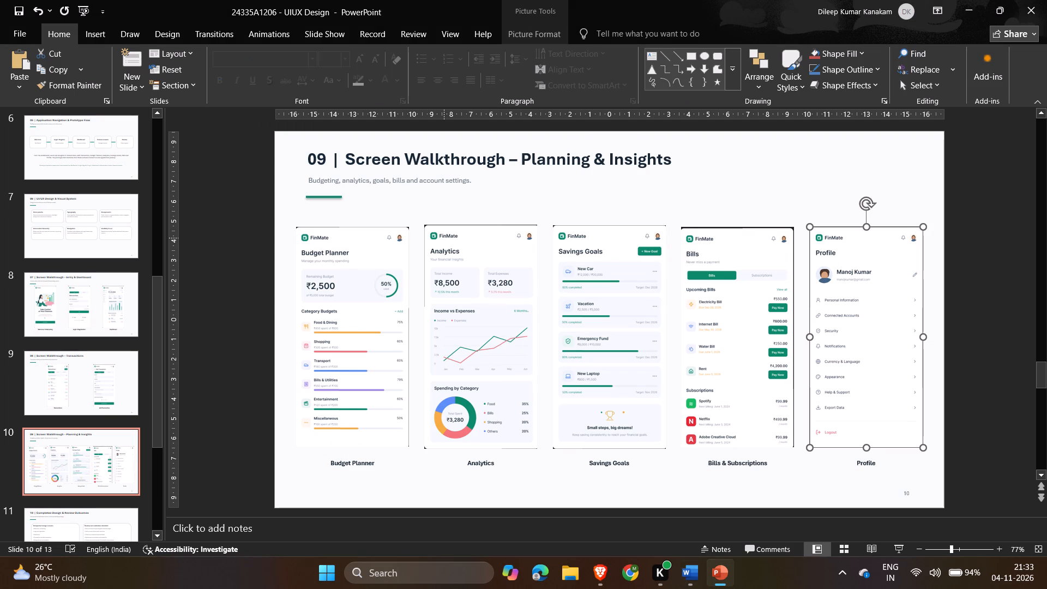
{"action": "key", "text": "alt+Tab"}
{"action": "key", "text": "alt+Tab"}
{"action": "key", "text": "alt+Tab"}
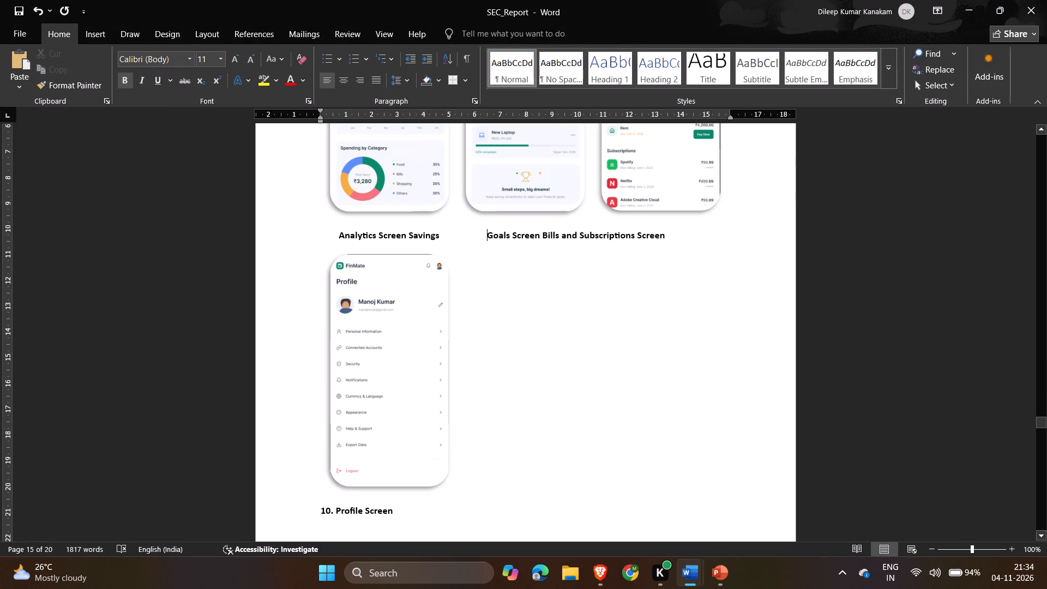
Widen the gap between the Analytics Screen and Savings Goals Screen captions with several extra spaces.
{"action": "left_click", "coordinate": [408, 235]}
{"action": "key", "text": "space"}
{"action": "key", "text": "space"}
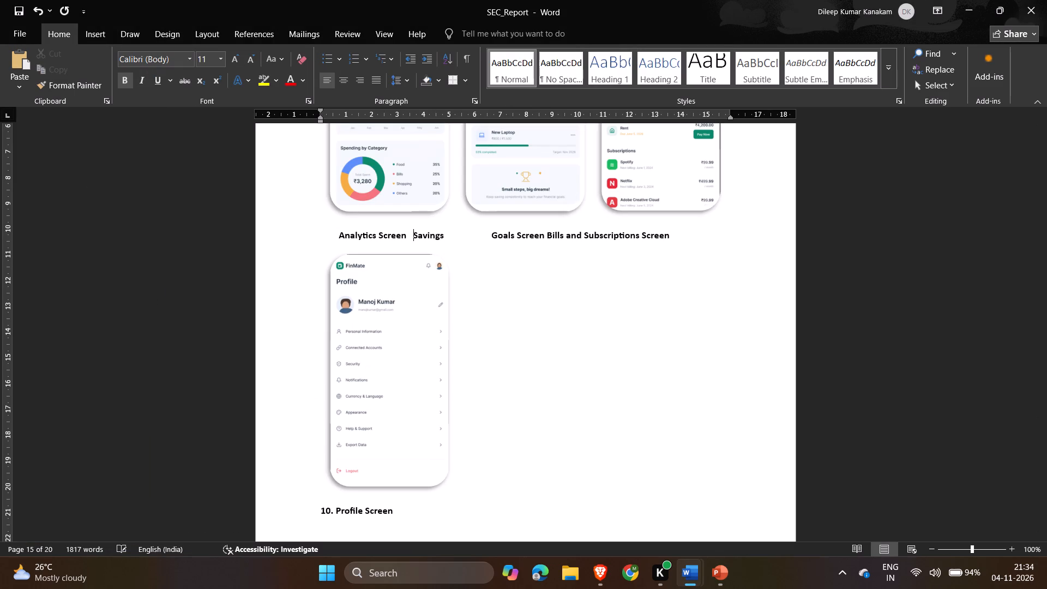
{"action": "key", "text": "space"}
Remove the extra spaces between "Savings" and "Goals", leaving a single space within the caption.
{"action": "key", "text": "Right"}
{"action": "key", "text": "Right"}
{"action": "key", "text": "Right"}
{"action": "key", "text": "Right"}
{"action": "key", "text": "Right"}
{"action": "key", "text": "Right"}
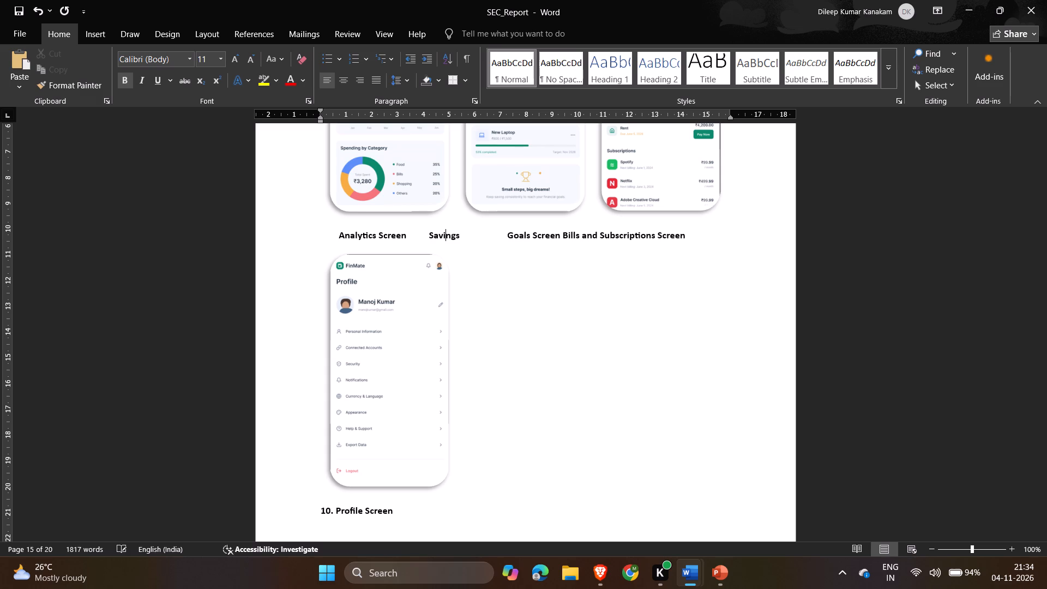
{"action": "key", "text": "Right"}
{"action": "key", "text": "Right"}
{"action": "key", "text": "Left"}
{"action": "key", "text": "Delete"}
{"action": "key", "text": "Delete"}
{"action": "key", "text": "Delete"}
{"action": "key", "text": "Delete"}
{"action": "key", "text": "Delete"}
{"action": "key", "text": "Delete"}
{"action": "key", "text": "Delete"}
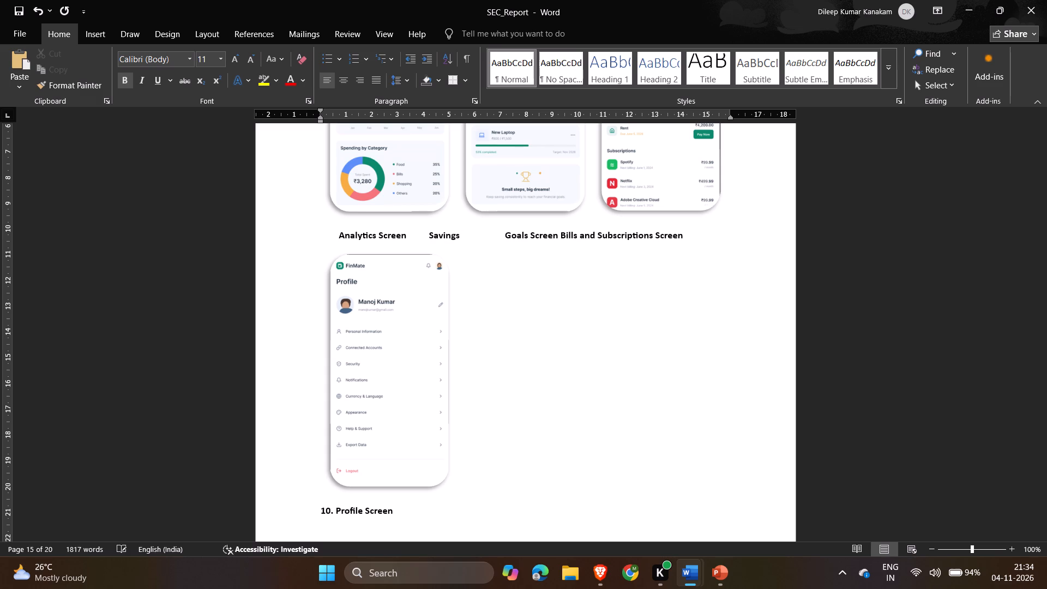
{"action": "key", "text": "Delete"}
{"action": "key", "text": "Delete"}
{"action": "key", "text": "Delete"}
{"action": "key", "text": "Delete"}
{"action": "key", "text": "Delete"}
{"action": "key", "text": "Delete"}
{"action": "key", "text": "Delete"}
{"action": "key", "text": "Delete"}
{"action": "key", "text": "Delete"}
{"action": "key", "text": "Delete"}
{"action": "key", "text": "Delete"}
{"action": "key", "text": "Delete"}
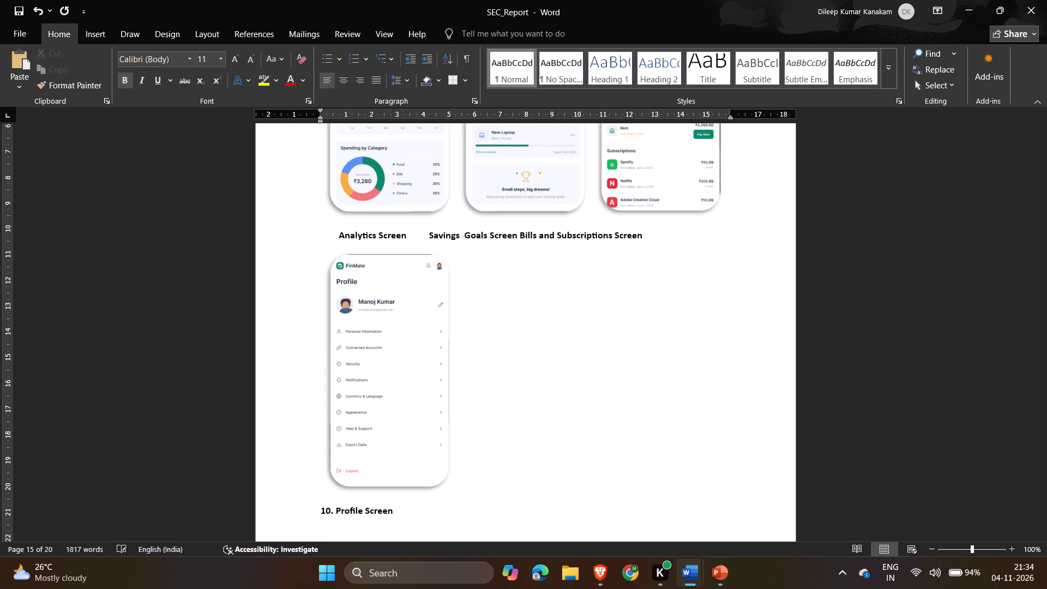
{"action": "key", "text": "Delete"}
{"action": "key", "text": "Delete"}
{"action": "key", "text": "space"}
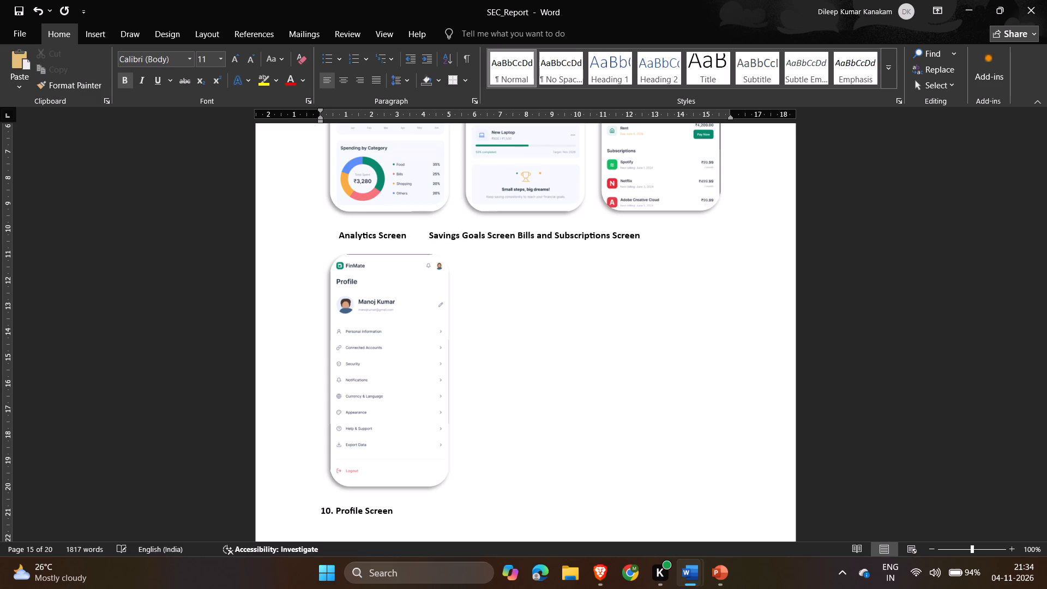
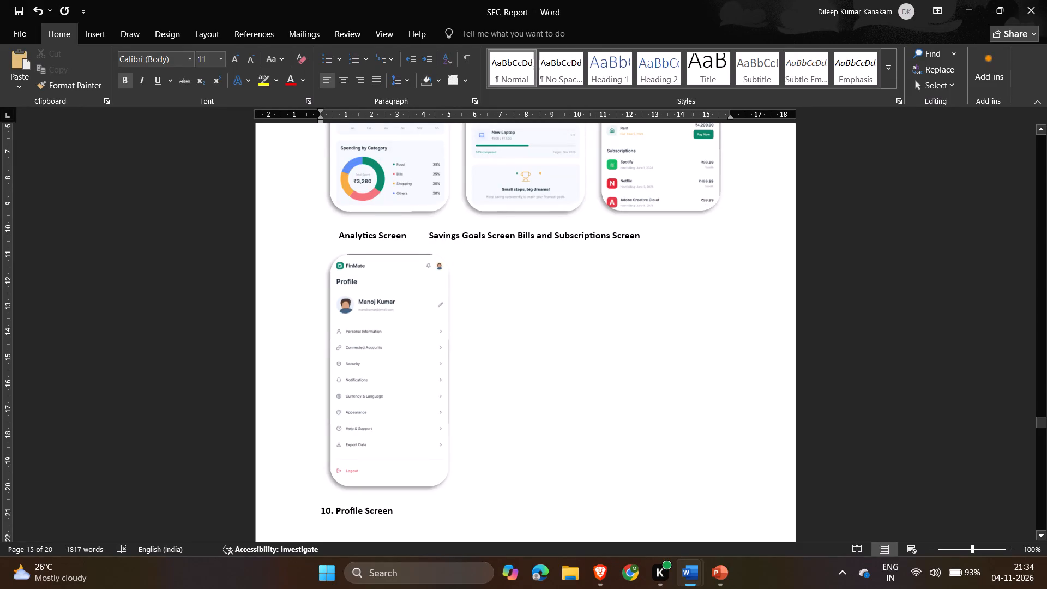
Shift the caption line over with eight extra spaces before "Analytics Screen" to centre that caption beneath its image.
{"action": "left_click", "coordinate": [336, 232]}
{"action": "key", "text": "Right"}
{"action": "key", "text": "space"}
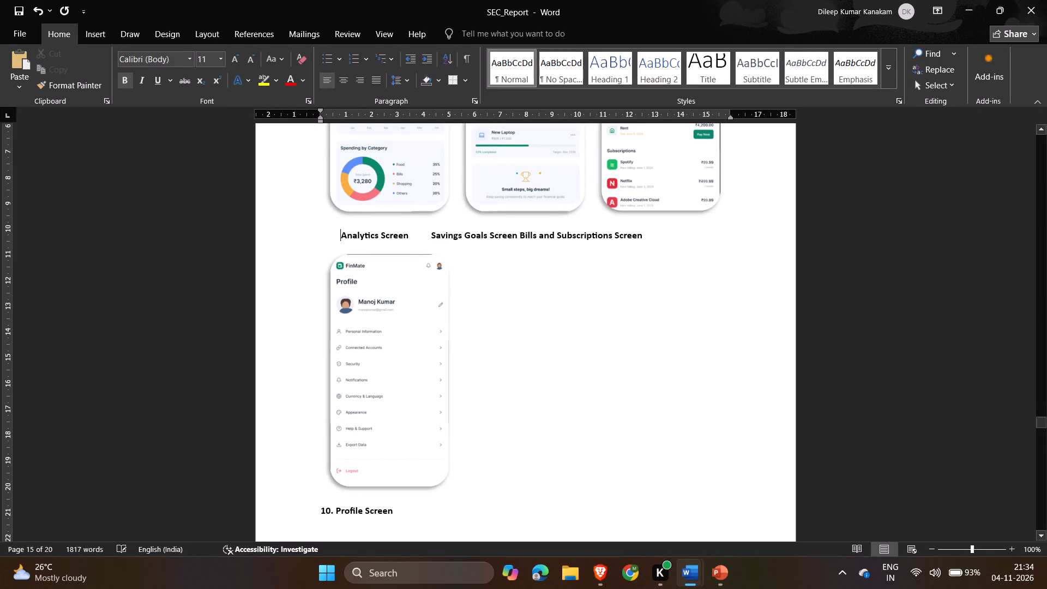
{"action": "key", "text": "space"}
{"action": "key", "text": "space"}
{"action": "key", "text": "space"}
{"action": "key", "text": "space"}
{"action": "key", "text": "space"}
{"action": "key", "text": "space"}
{"action": "key", "text": "space"}
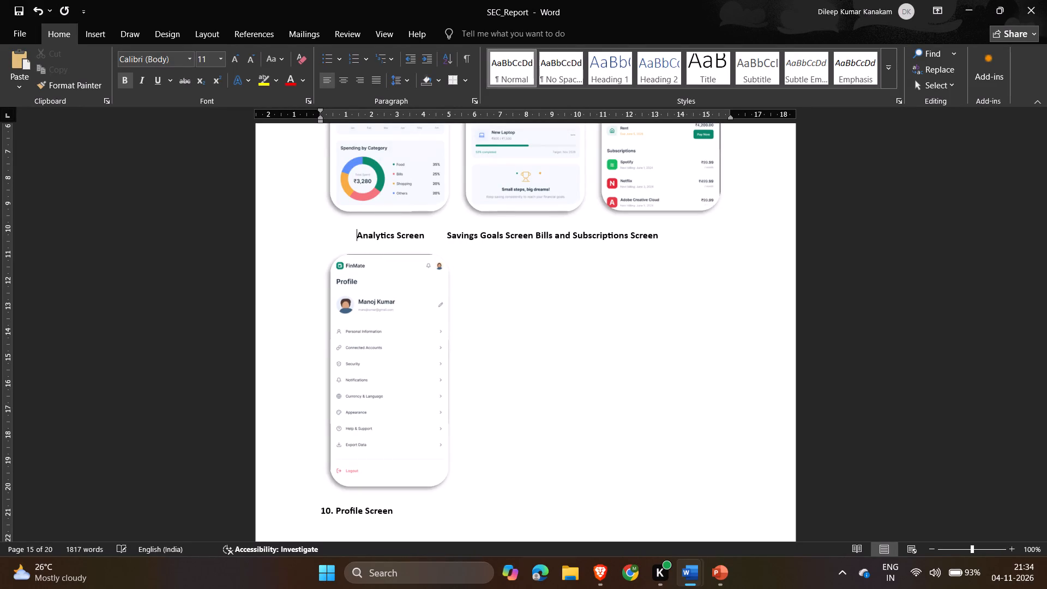
Insert four extra spaces between the "Savings Goals Screen" and "Bills and Subscriptions Screen" captions.
{"action": "left_click", "coordinate": [506, 232]}
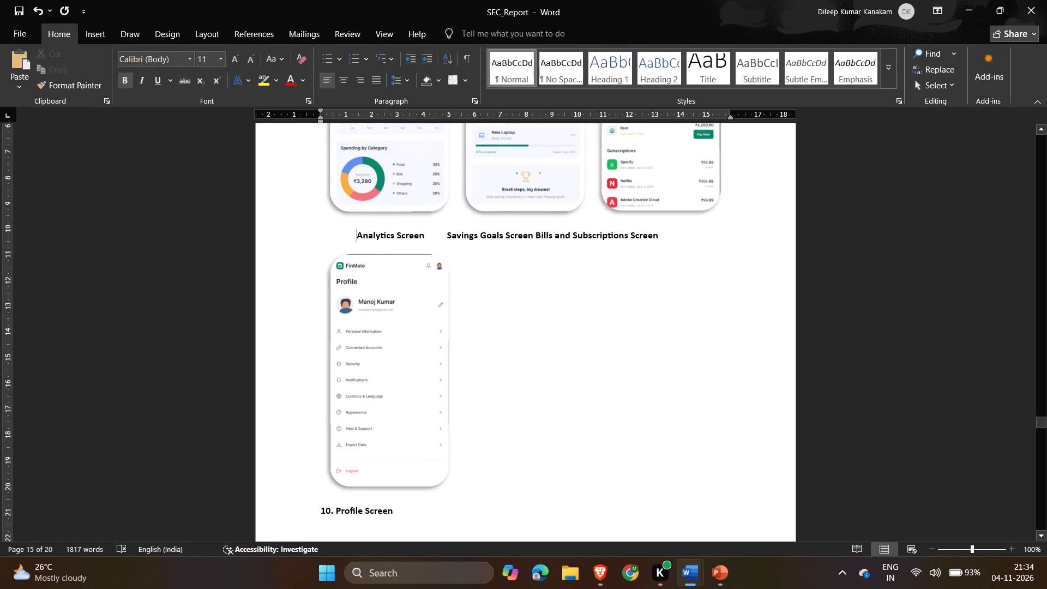
{"action": "left_click", "coordinate": [535, 235]}
{"action": "key", "text": "space"}
{"action": "key", "text": "space"}
{"action": "key", "text": "space"}
{"action": "key", "text": "space"}
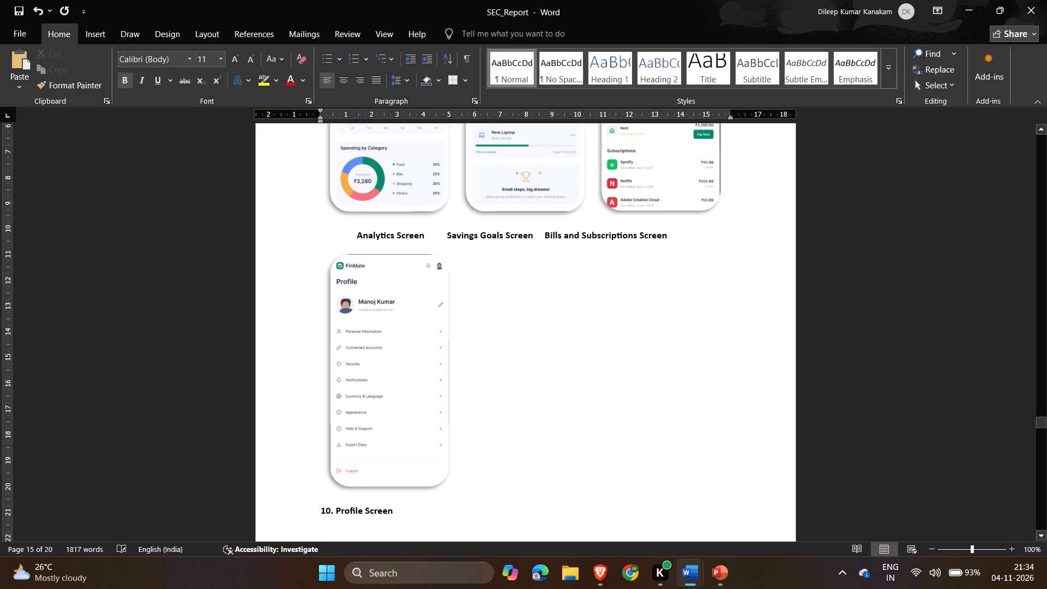
Add a net 15 spaces before "Savings Goals Screen" to centre that caption beneath the middle image.
{"action": "left_click", "coordinate": [447, 230]}
{"action": "key", "text": "space"}
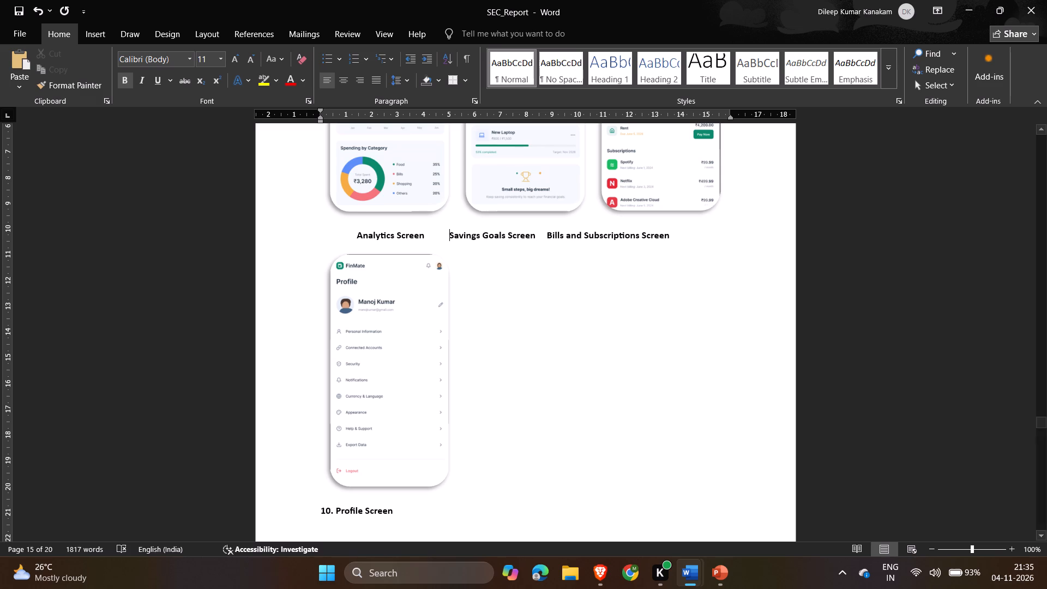
{"action": "key", "text": "space"}
{"action": "key", "text": "space"}
{"action": "key", "text": "space"}
{"action": "key", "text": "space"}
{"action": "key", "text": "space"}
{"action": "key", "text": "space"}
{"action": "key", "text": "space"}
{"action": "key", "text": "space"}
{"action": "key", "text": "space"}
{"action": "key", "text": "space"}
{"action": "key", "text": "space"}
{"action": "key", "text": "space"}
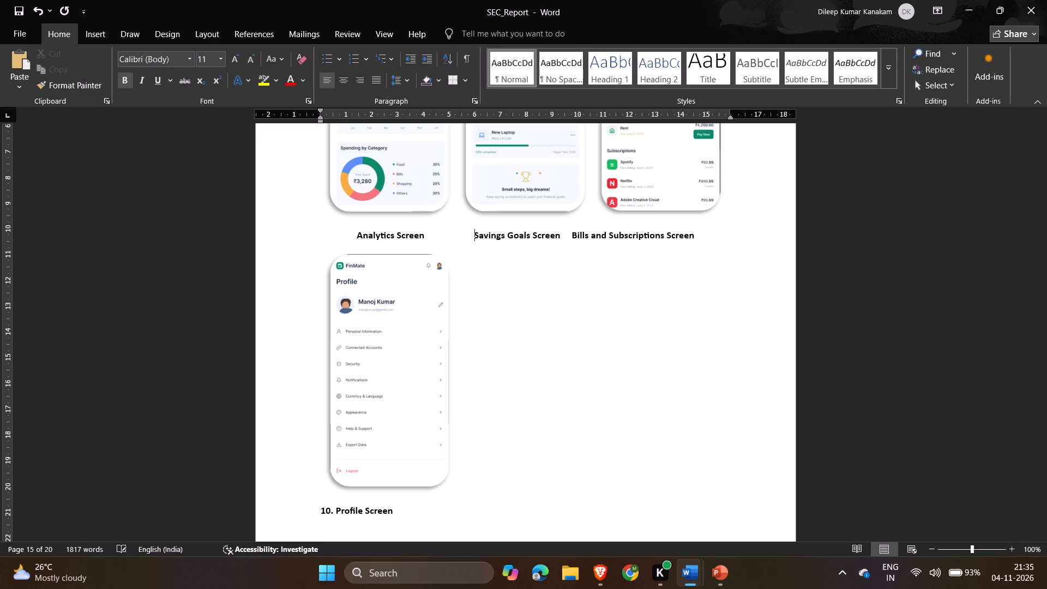
{"action": "key", "text": "space"}
{"action": "key", "text": "space"}
{"action": "key", "text": "space"}
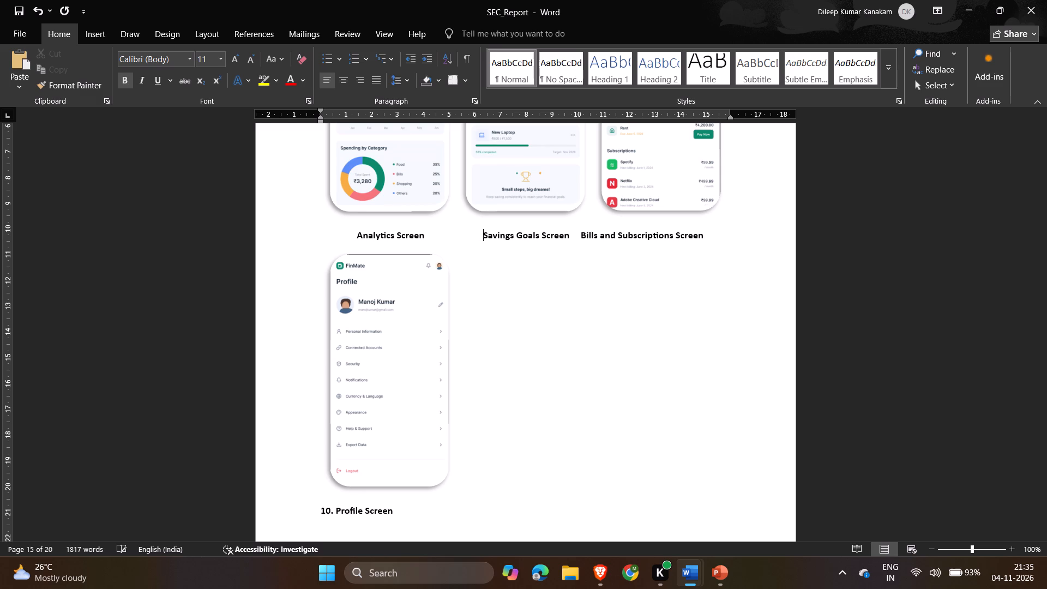
{"action": "key", "text": "BackSpace"}
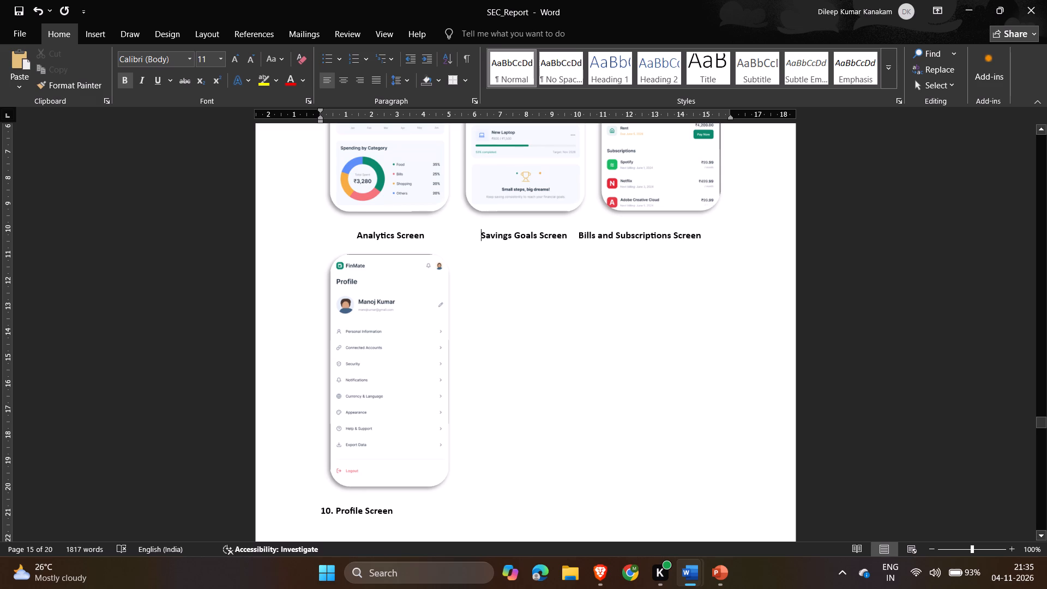
Insert ten more spaces before "Bills and Subscriptions Screen" to place that caption beneath the third image.
{"action": "left_click", "coordinate": [577, 232]}
{"action": "key", "text": "space"}
{"action": "key", "text": "space"}
{"action": "key", "text": "space"}
{"action": "key", "text": "space"}
{"action": "key", "text": "space"}
{"action": "key", "text": "space"}
{"action": "key", "text": "space"}
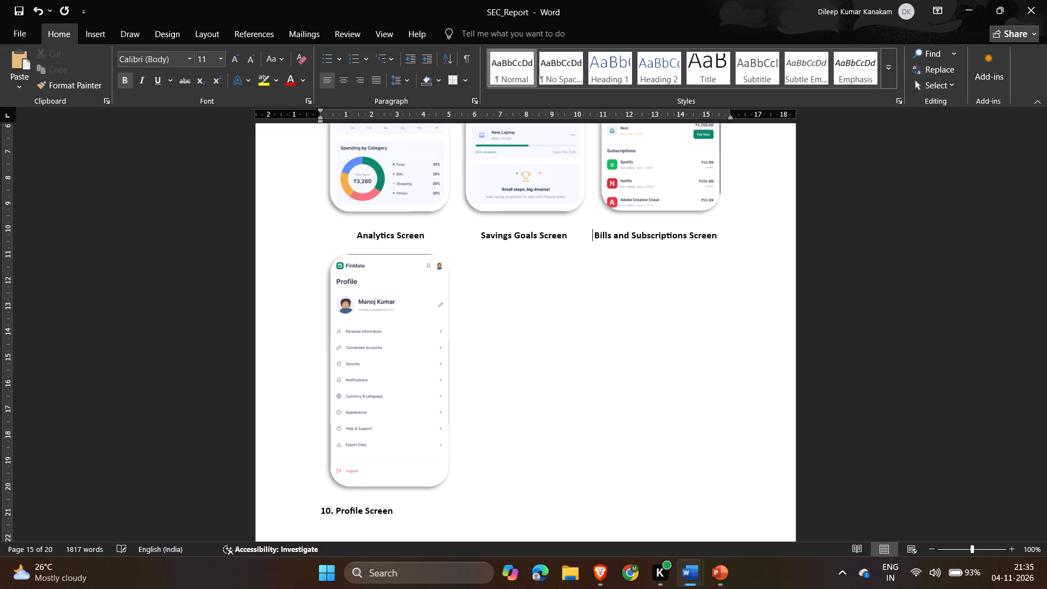
{"action": "key", "text": "space"}
{"action": "key", "text": "space"}
{"action": "key", "text": "space"}
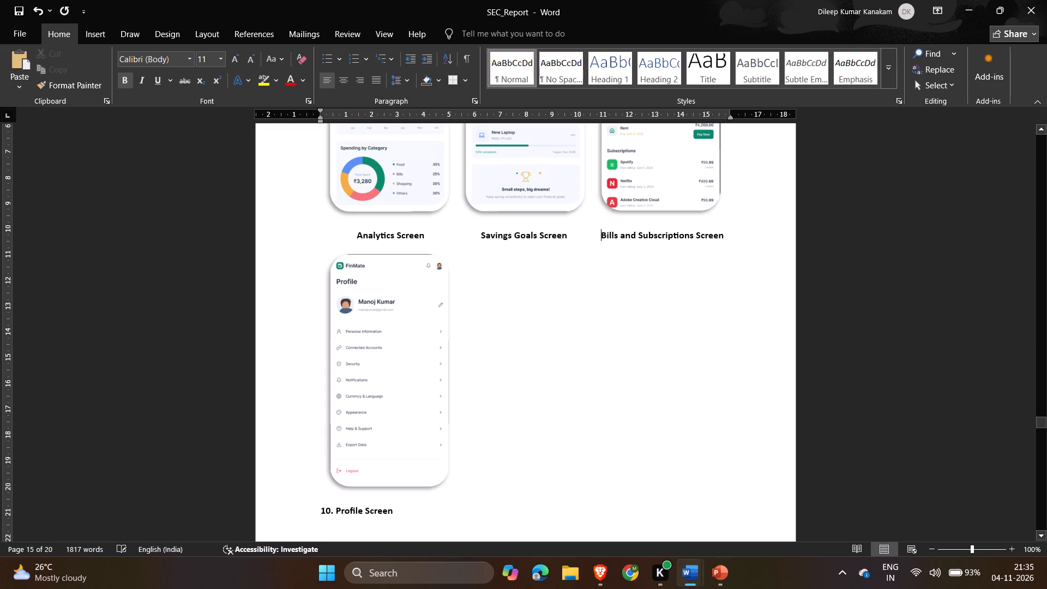
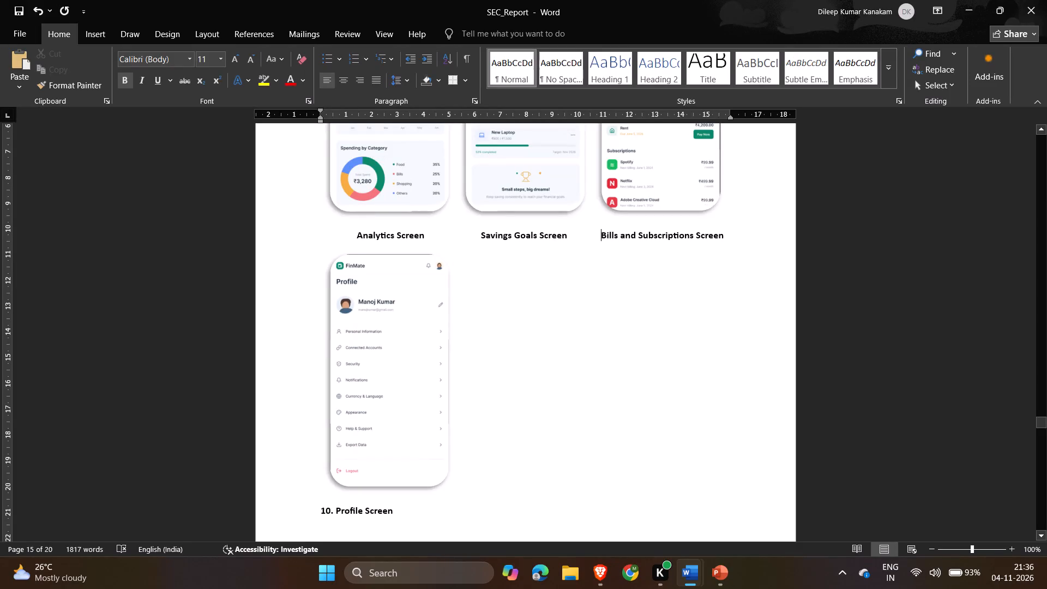
Replace "and" with "&" in the "Bills and Subscriptions Screen" caption.
{"action": "left_click", "coordinate": [635, 232]}
{"action": "key", "text": "BackSpace"}
{"action": "key", "text": "BackSpace"}
{"action": "key", "text": "BackSpace"}
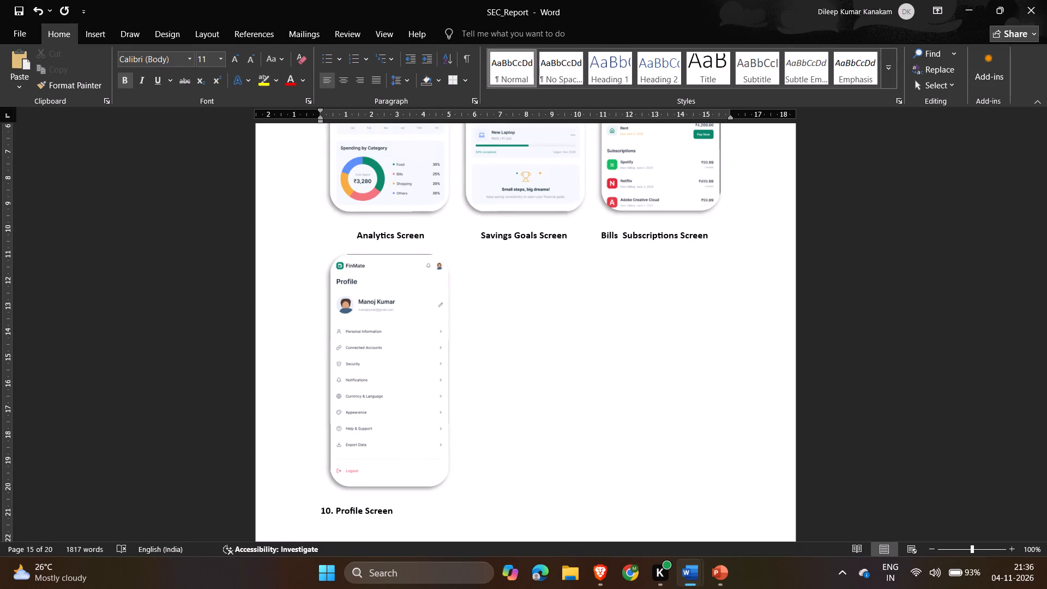
{"action": "key", "text": "shift+ampersand"}
Add a net one space before "Bills & Subscriptions Screen" to centre the shortened caption beneath its image.
{"action": "left_click", "coordinate": [602, 233]}
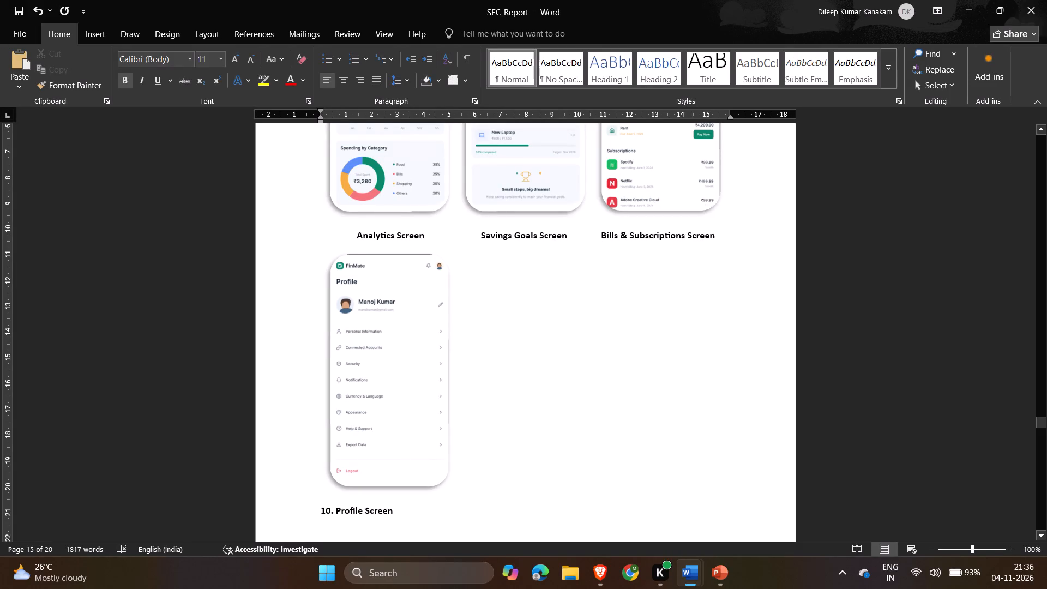
{"action": "key", "text": "space"}
{"action": "key", "text": "space"}
{"action": "key", "text": "space"}
{"action": "key", "text": "space"}
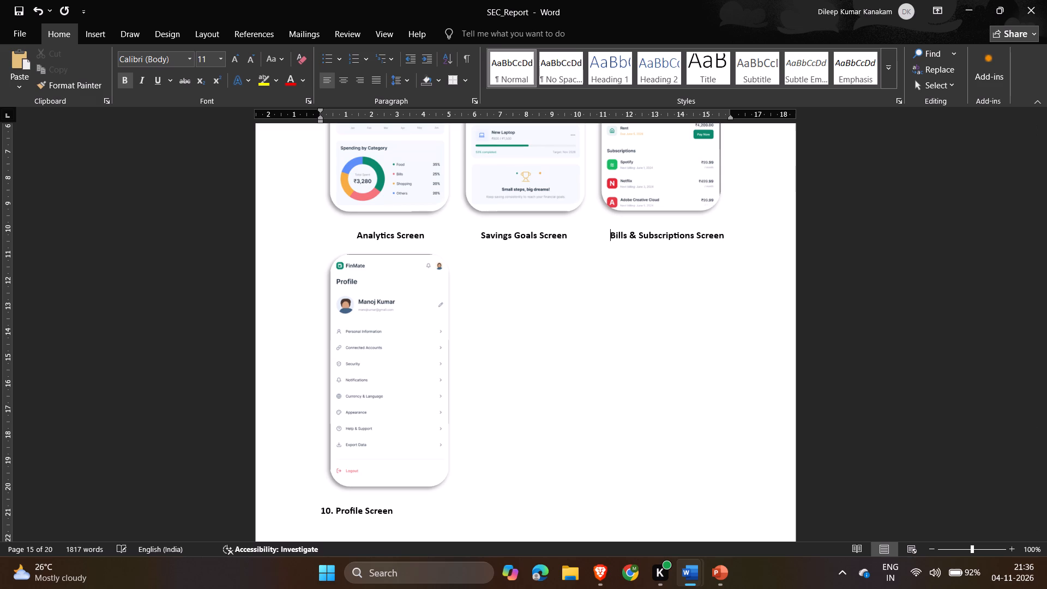
{"action": "key", "text": "BackSpace"}
{"action": "key", "text": "BackSpace"}
{"action": "key", "text": "BackSpace"}
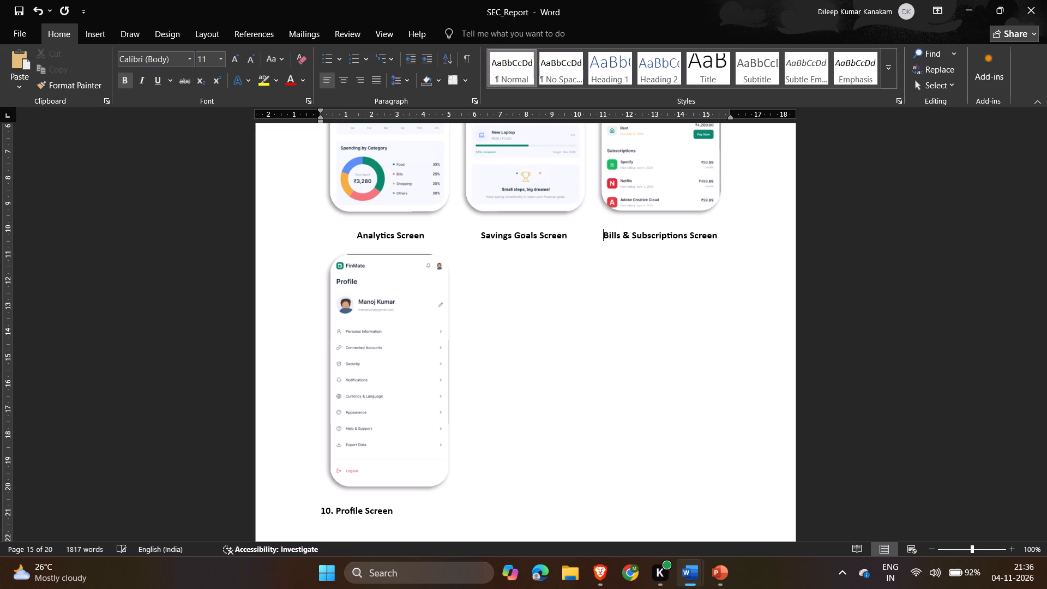
{"action": "left_click", "coordinate": [857, 278]}
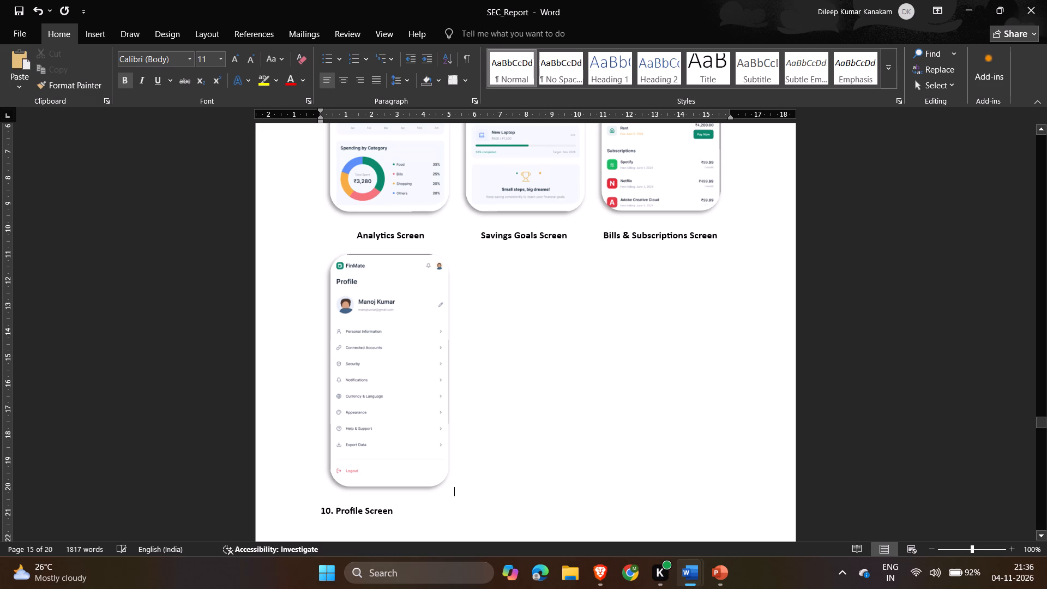
Add one space before "Analytics Screen" and remove one before "Bills & Subscriptions Screen" to offset the shift.
{"action": "left_click", "coordinate": [354, 235]}
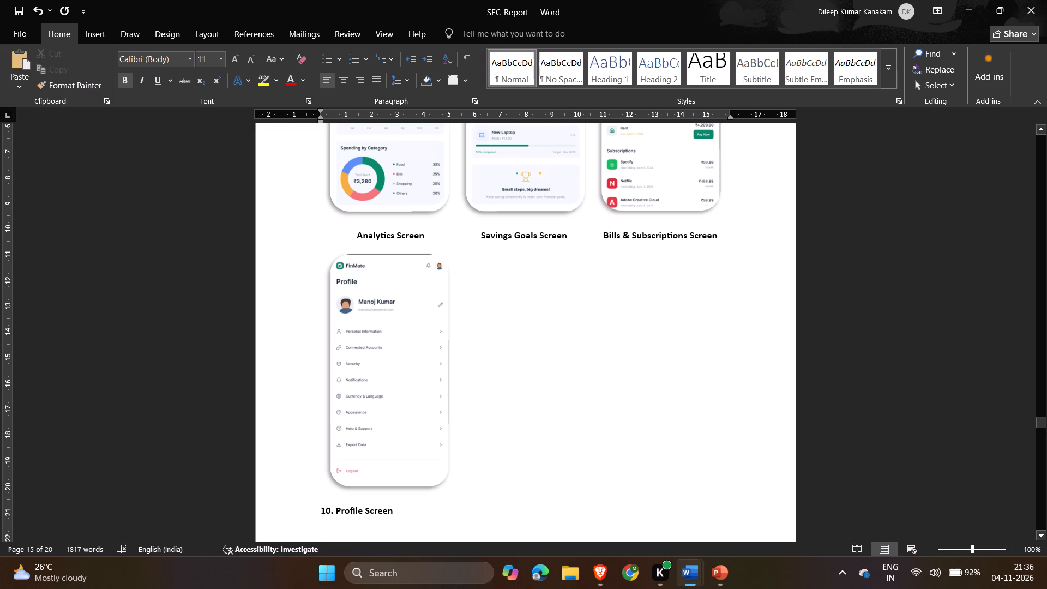
{"action": "left_click", "coordinate": [358, 235]}
{"action": "key", "text": "space"}
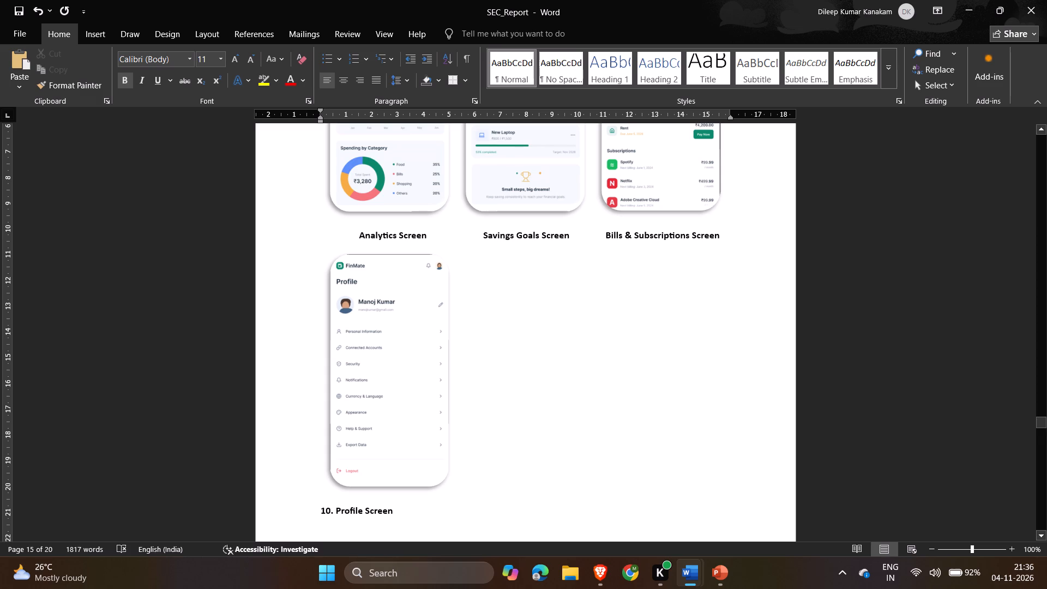
{"action": "left_click", "coordinate": [603, 237]}
{"action": "key", "text": "Right"}
{"action": "key", "text": "Left"}
{"action": "key", "text": "Delete"}
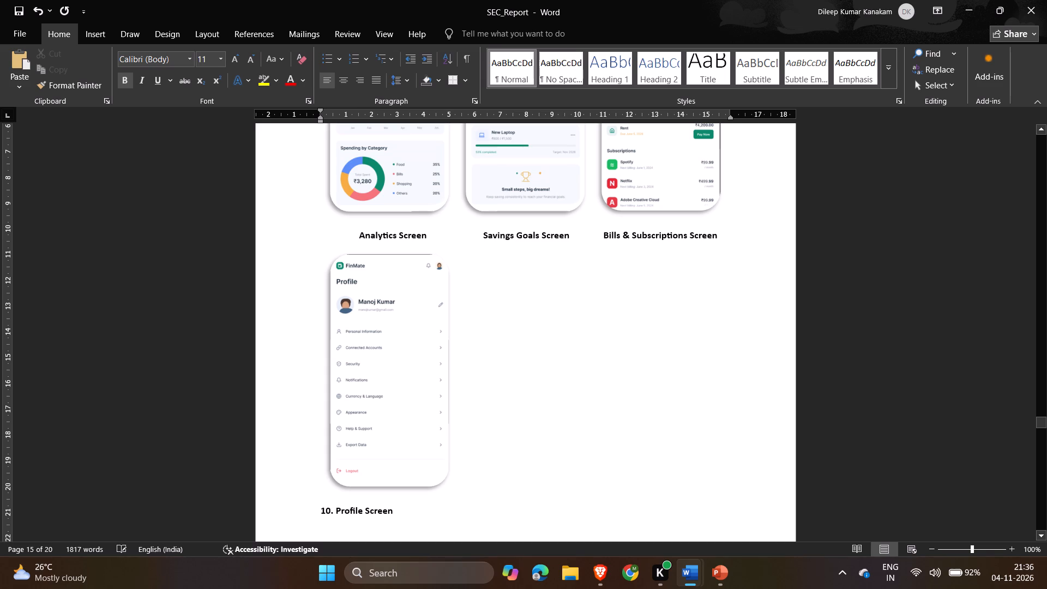
Remove the "10." numbering from the "Profile Screen" caption.
{"action": "left_click", "coordinate": [335, 507]}
{"action": "key", "text": "backslash"}
{"action": "key", "text": "BackSpace"}
{"action": "key", "text": "BackSpace"}
{"action": "key", "text": "BackSpace"}
{"action": "key", "text": "BackSpace"}
{"action": "key", "text": "BackSpace"}
Insert a net 17 spaces before "Profile Screen" to centre that caption beneath the profile image.
{"action": "key", "text": "space"}
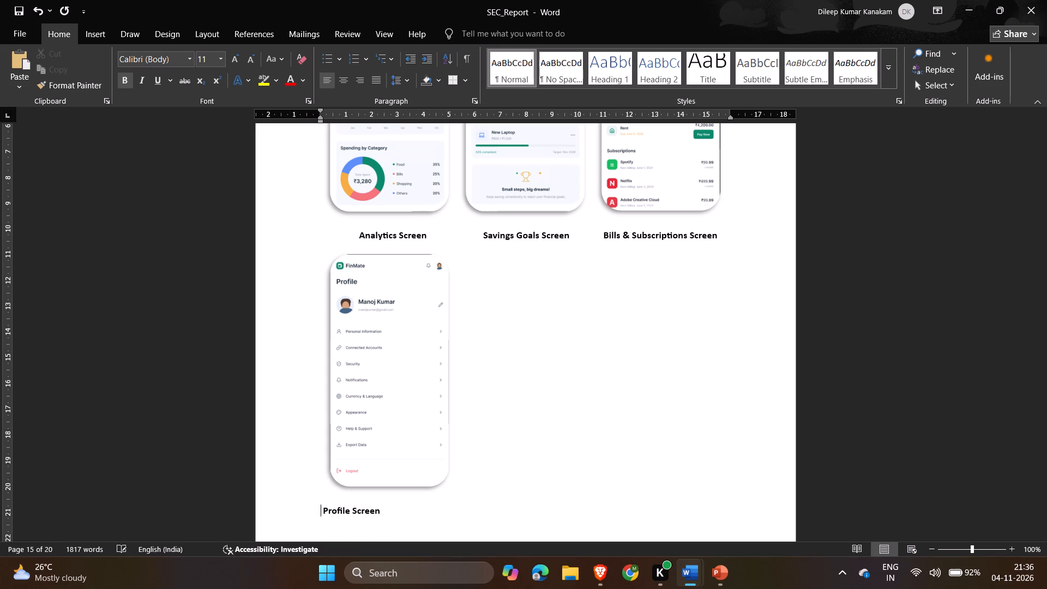
{"action": "key", "text": "space"}
{"action": "key", "text": "space"}
{"action": "key", "text": "space"}
{"action": "key", "text": "space"}
{"action": "key", "text": "space"}
{"action": "key", "text": "space"}
{"action": "key", "text": "space"}
{"action": "key", "text": "space"}
{"action": "key", "text": "space"}
{"action": "key", "text": "space"}
{"action": "key", "text": "space"}
{"action": "key", "text": "space"}
{"action": "key", "text": "space"}
{"action": "key", "text": "space"}
{"action": "key", "text": "space"}
{"action": "key", "text": "space"}
{"action": "key", "text": "BackSpace"}
{"action": "key", "text": "space"}
Remove a net two spaces before "Analytics Screen" to centre that caption beneath its image.
{"action": "scroll", "coordinate": [536, 362], "scroll_direction": "up", "scroll_amount": 1}
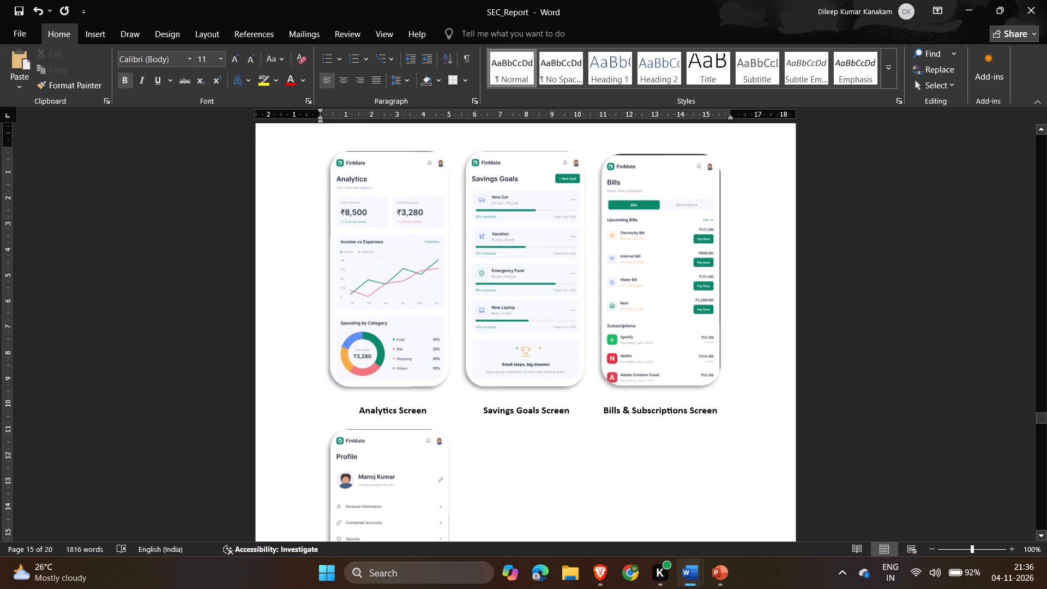
{"action": "left_click", "coordinate": [357, 414]}
{"action": "key", "text": "Right"}
{"action": "key", "text": "BackSpace"}
{"action": "key", "text": "BackSpace"}
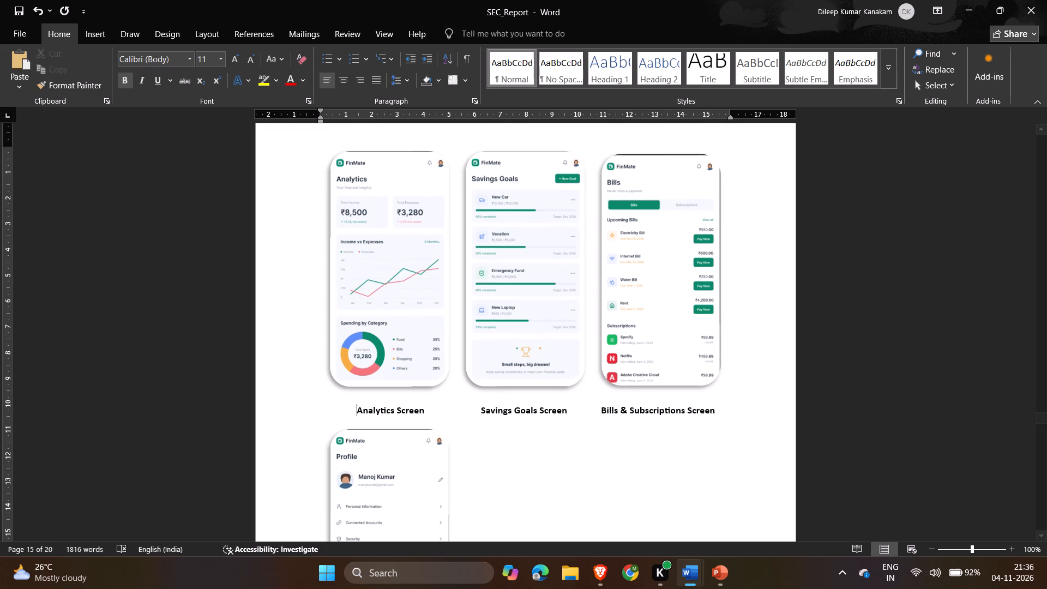
{"action": "key", "text": "BackSpace"}
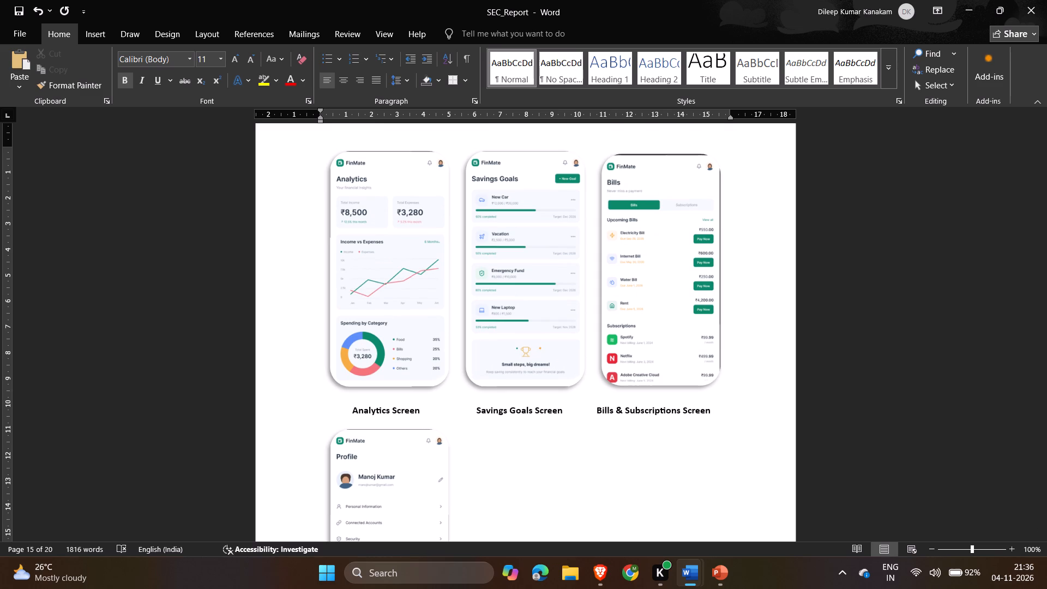
{"action": "key", "text": "space"}
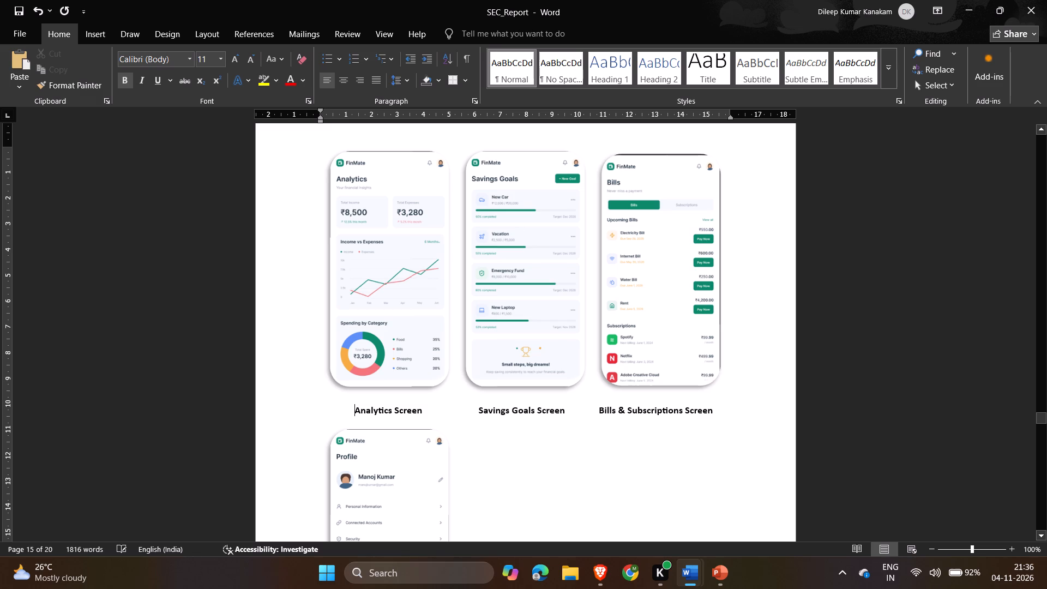
Insert two spaces before "Savings Goals Screen" to realign the middle and third captions with their images.
{"action": "left_click", "coordinate": [473, 412]}
{"action": "key", "text": "space"}
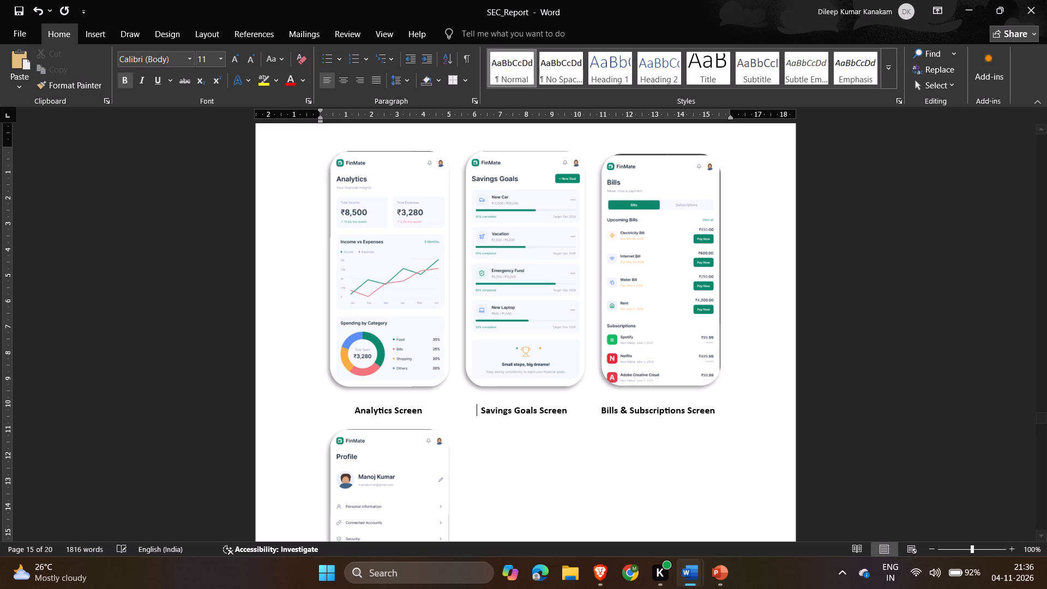
{"action": "key", "text": "space"}
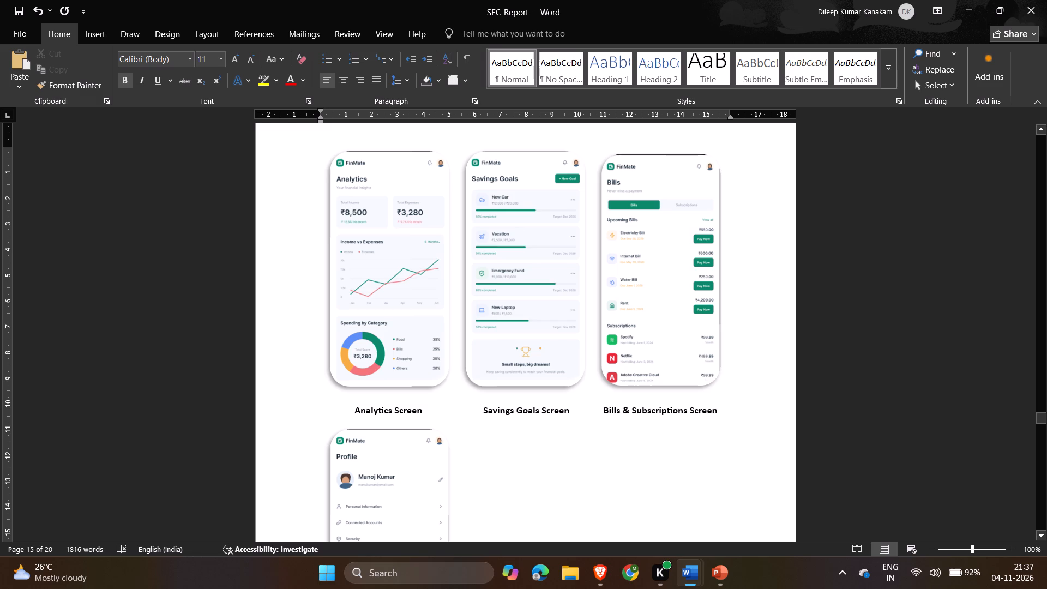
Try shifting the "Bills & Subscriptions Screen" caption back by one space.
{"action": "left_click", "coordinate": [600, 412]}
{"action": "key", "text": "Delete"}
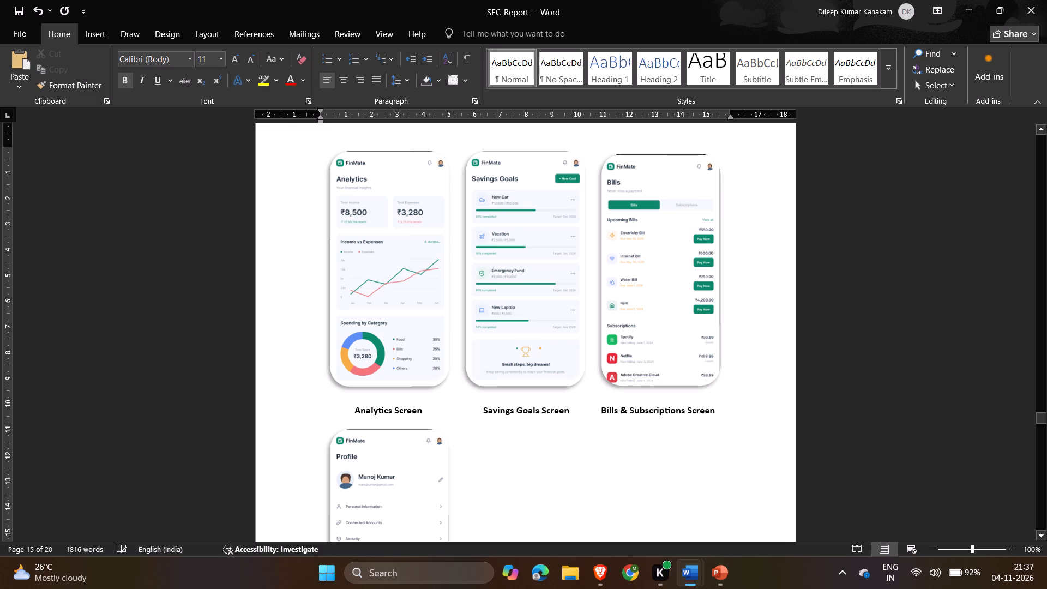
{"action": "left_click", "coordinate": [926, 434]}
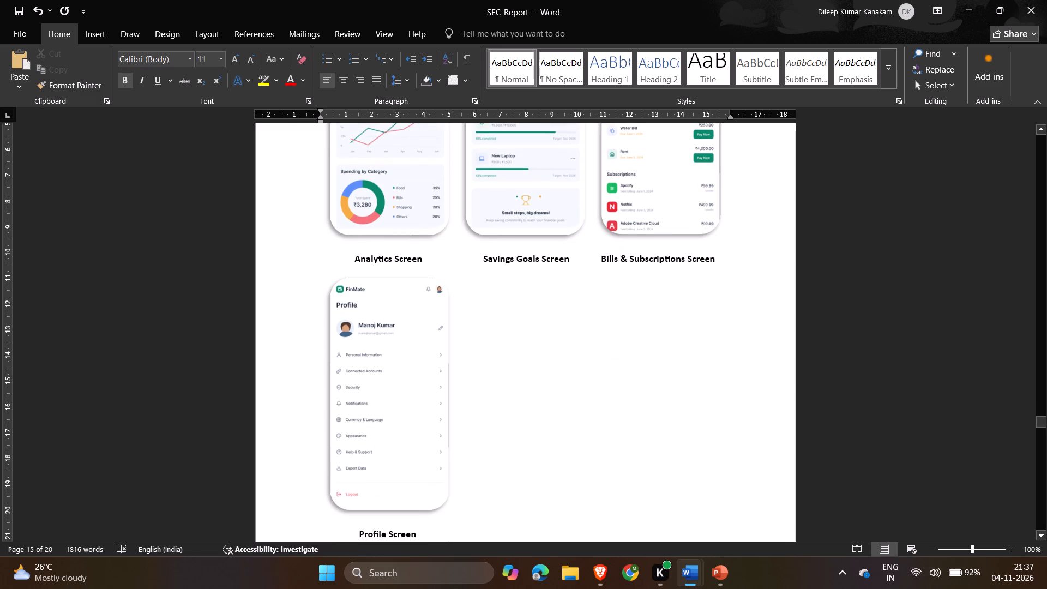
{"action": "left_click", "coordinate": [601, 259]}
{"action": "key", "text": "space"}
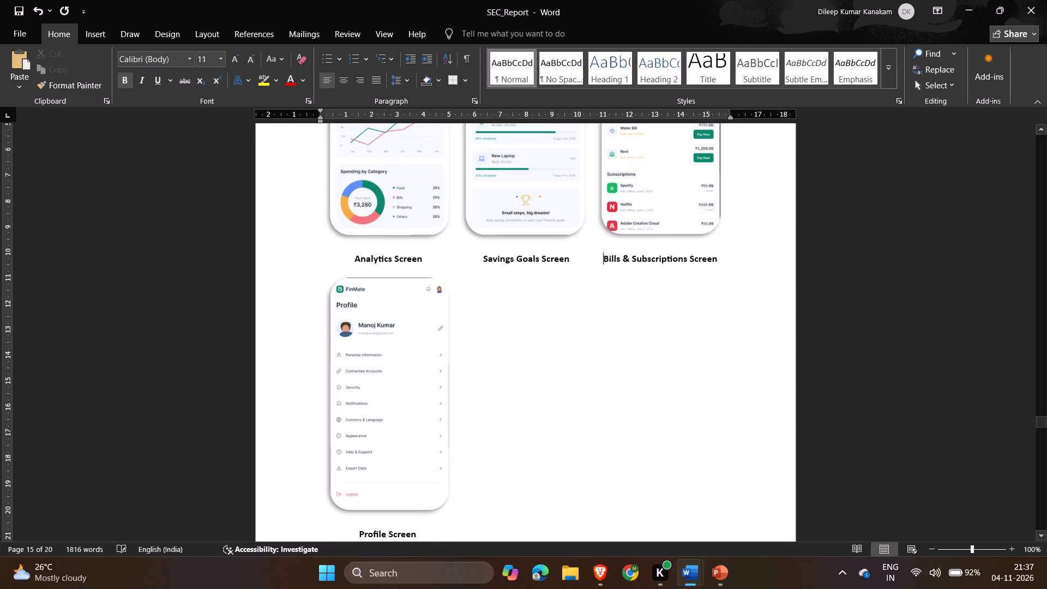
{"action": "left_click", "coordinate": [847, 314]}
Review the Output Screenshots pages and the neighbouring pages to check caption alignment and overall layout.
{"action": "scroll", "coordinate": [847, 314], "scroll_direction": "up", "scroll_amount": 4}
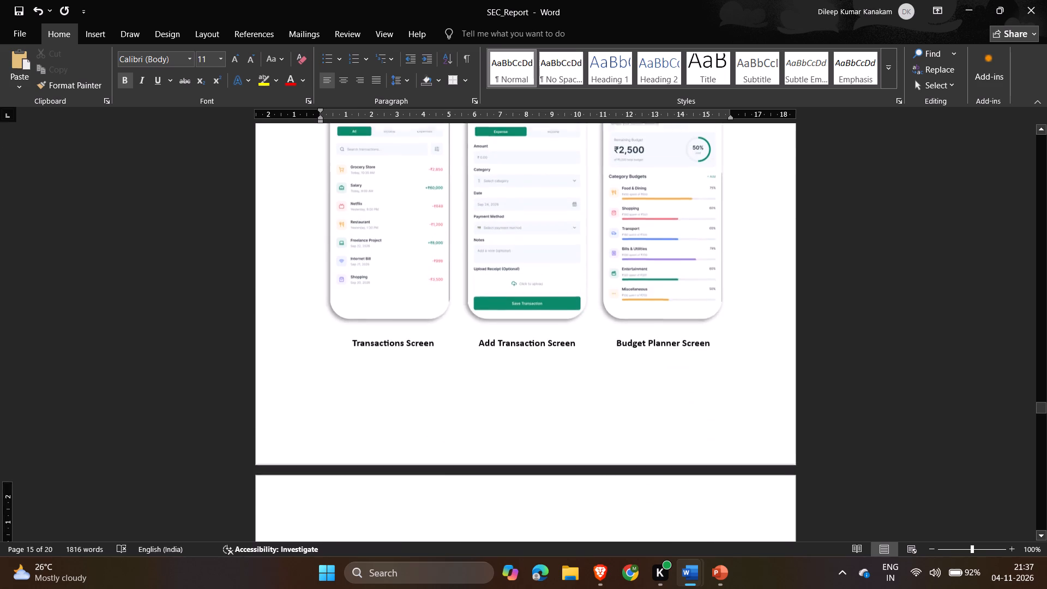
{"action": "scroll", "coordinate": [847, 314], "scroll_direction": "up", "scroll_amount": 4}
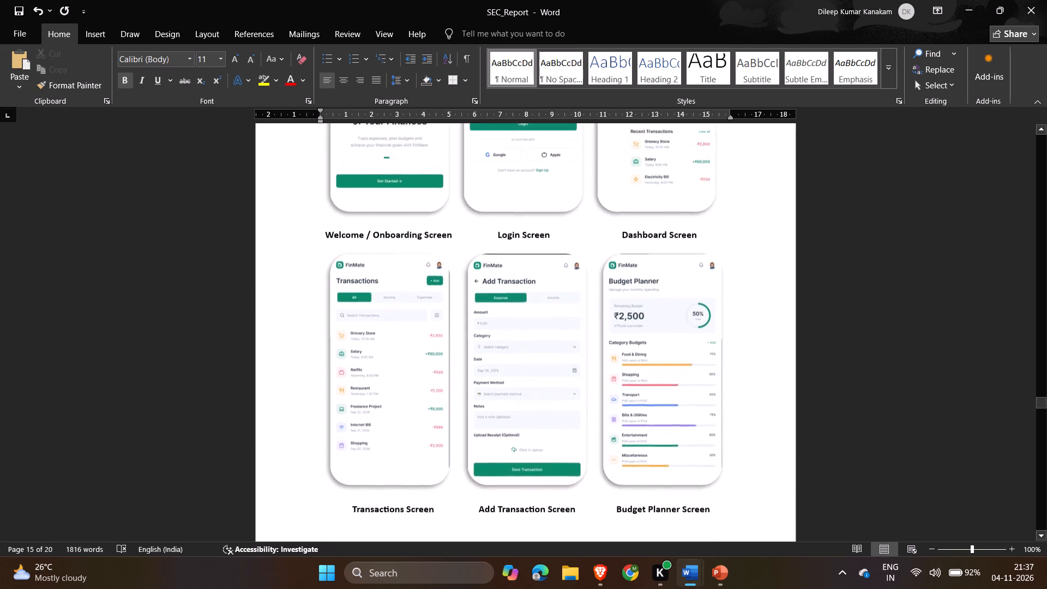
{"action": "scroll", "coordinate": [847, 314], "scroll_direction": "up", "scroll_amount": 5}
{"action": "scroll", "coordinate": [847, 314], "scroll_direction": "down", "scroll_amount": 4}
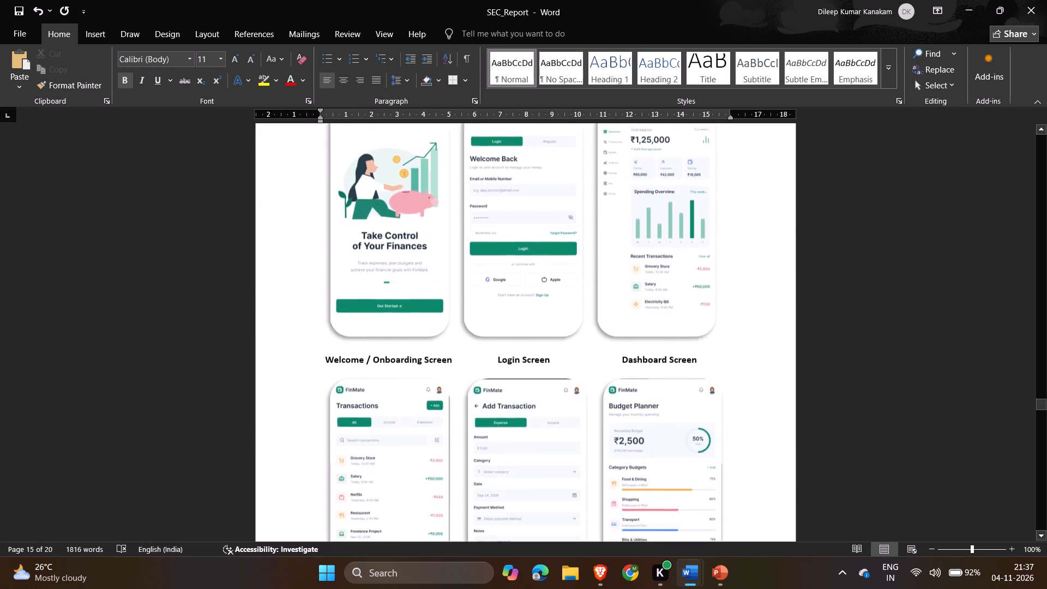
{"action": "scroll", "coordinate": [847, 314], "scroll_direction": "down", "scroll_amount": 2}
{"action": "scroll", "coordinate": [847, 314], "scroll_direction": "up", "scroll_amount": 5}
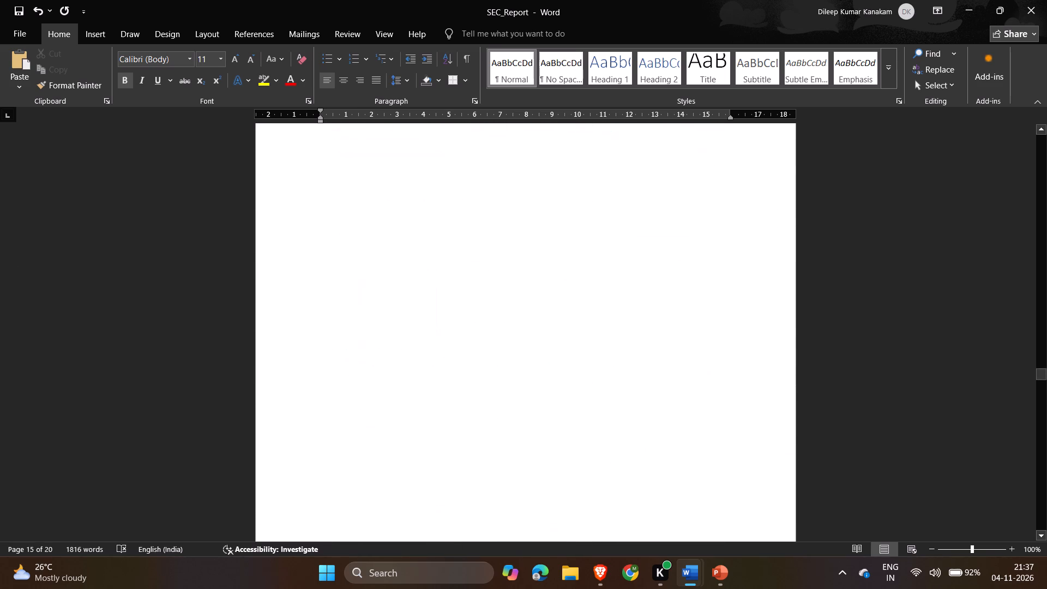
{"action": "scroll", "coordinate": [847, 314], "scroll_direction": "up", "scroll_amount": 2}
{"action": "scroll", "coordinate": [847, 314], "scroll_direction": "down", "scroll_amount": 9}
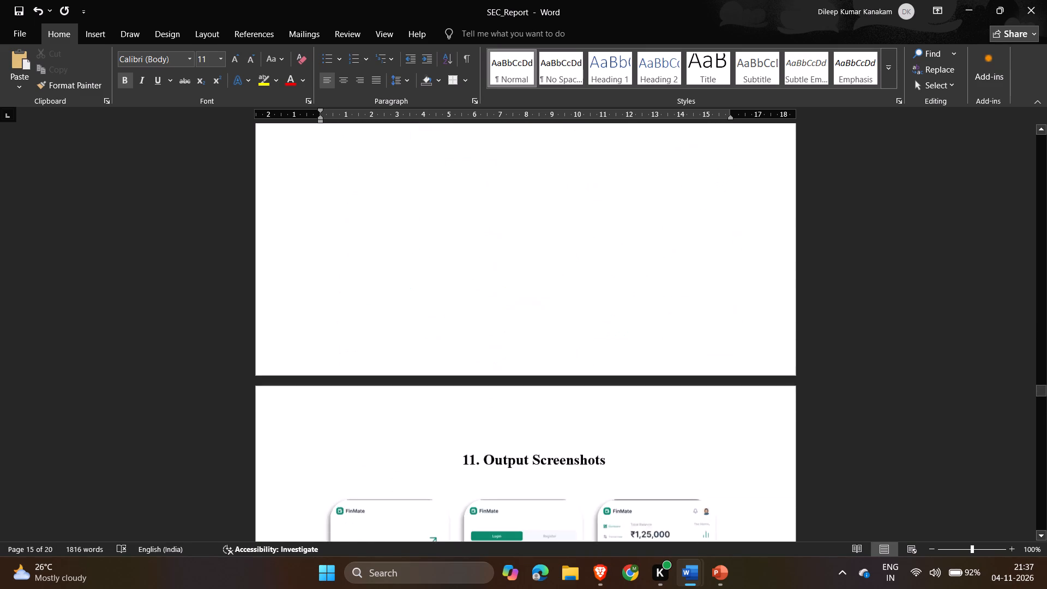
{"action": "scroll", "coordinate": [847, 314], "scroll_direction": "down", "scroll_amount": 5}
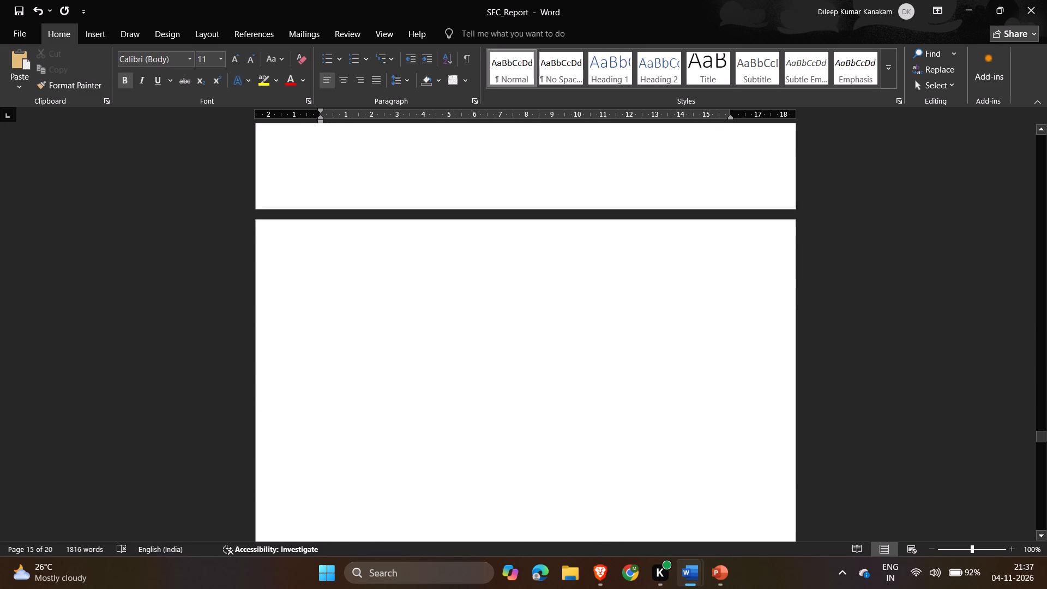
{"action": "scroll", "coordinate": [490, 161], "scroll_direction": "up", "scroll_amount": 2}
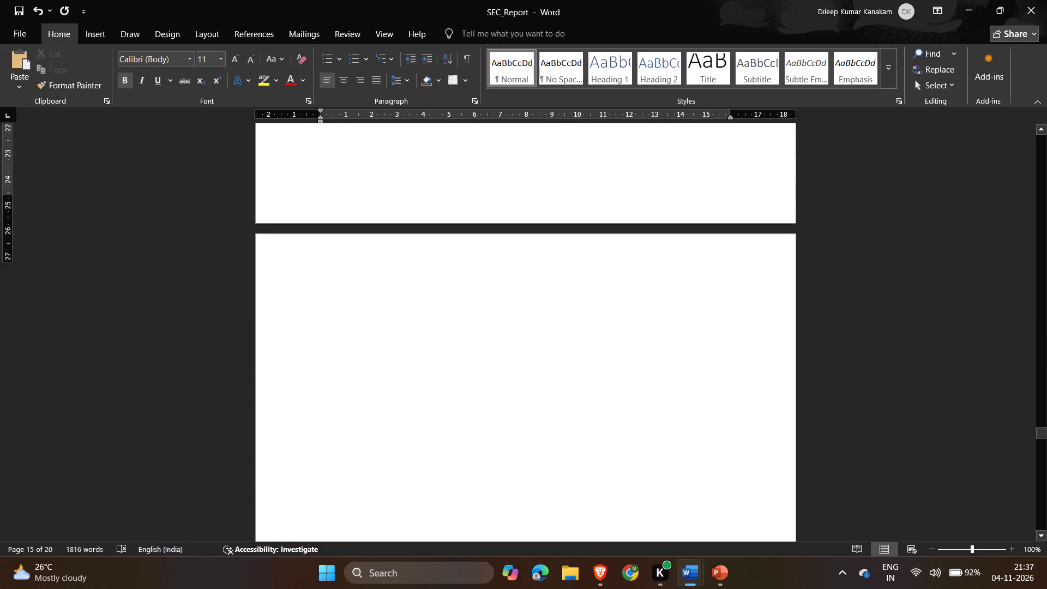
{"action": "scroll", "coordinate": [466, 220], "scroll_direction": "up", "scroll_amount": 1}
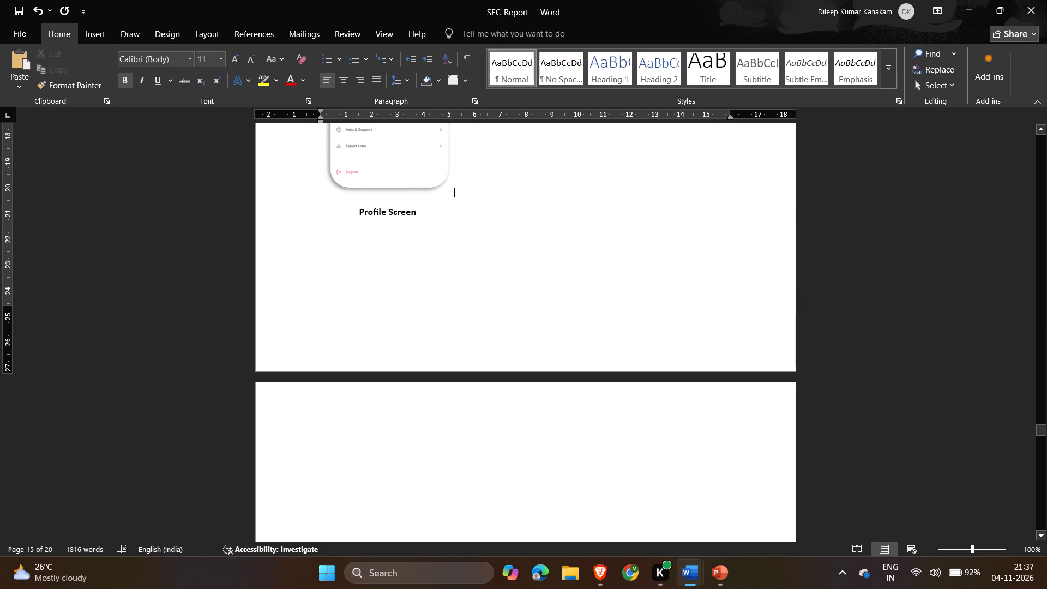
Delete the empty paragraphs below the "Profile Screen" caption.
{"action": "left_click", "coordinate": [413, 259]}
{"action": "key", "text": "Delete"}
{"action": "key", "text": "Delete"}
{"action": "key", "text": "Delete"}
{"action": "key", "text": "Delete"}
{"action": "scroll", "coordinate": [405, 336], "scroll_direction": "down", "scroll_amount": 1}
{"action": "key", "text": "Delete"}
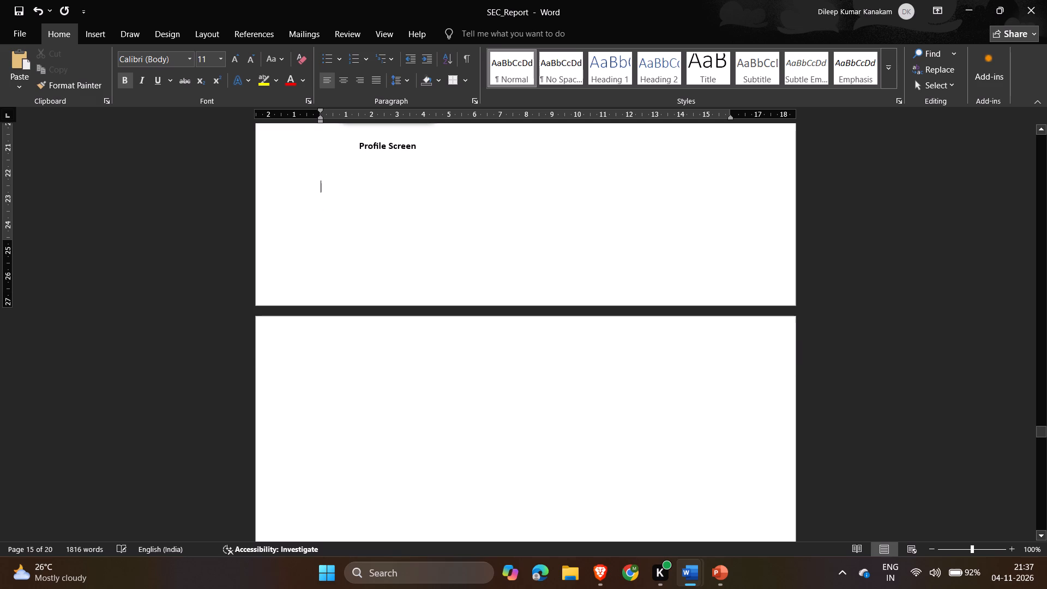
Delete the blank lines above the "12. Advantages" heading so it starts at the top of its page.
{"action": "left_click", "coordinate": [345, 341]}
{"action": "key", "text": "Delete"}
{"action": "key", "text": "Delete"}
{"action": "key", "text": "Delete"}
{"action": "key", "text": "Delete"}
{"action": "scroll", "coordinate": [368, 356], "scroll_direction": "down", "scroll_amount": 2}
{"action": "key", "text": "Delete"}
{"action": "key", "text": "Delete"}
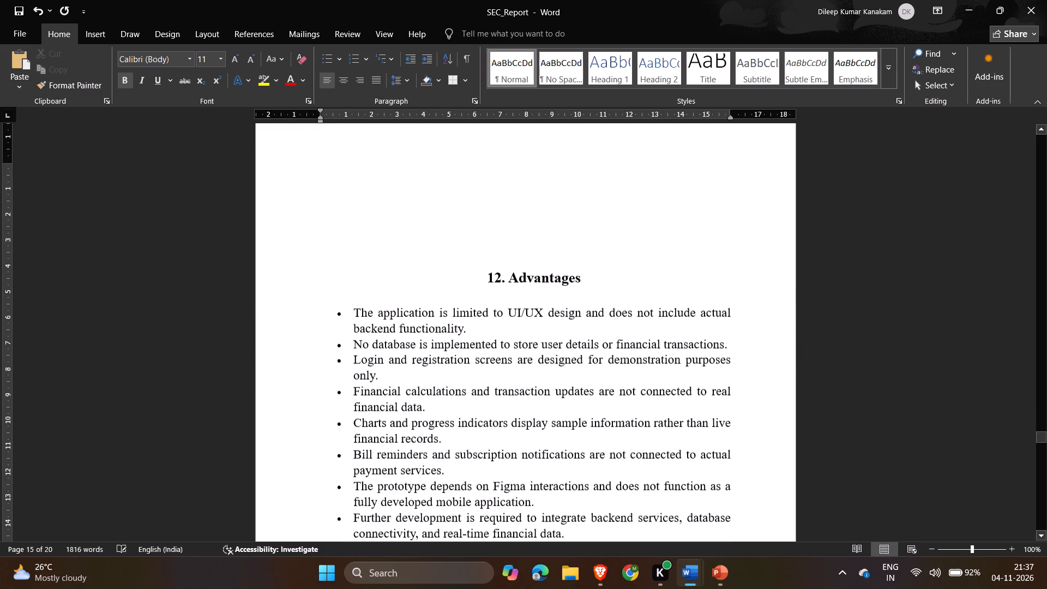
{"action": "key", "text": "Delete"}
{"action": "key", "text": "Delete"}
{"action": "key", "text": "Delete"}
{"action": "scroll", "coordinate": [368, 356], "scroll_direction": "up", "scroll_amount": 1}
{"action": "key", "text": "Delete"}
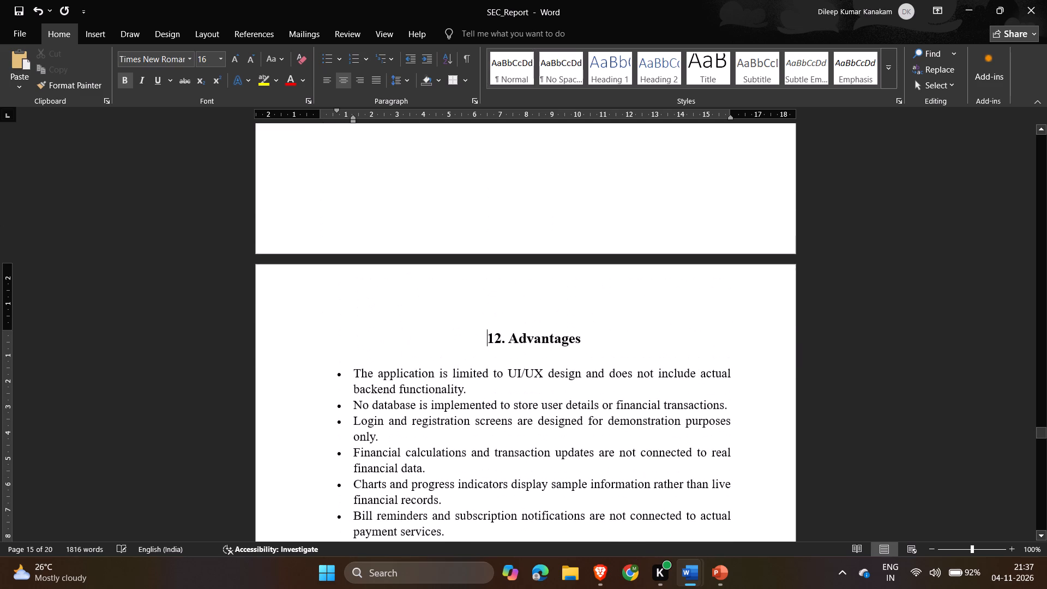
Review the remaining pages from "12. Advantages" through "16. References" for layout and section headings.
{"action": "scroll", "coordinate": [368, 356], "scroll_direction": "down", "scroll_amount": 6}
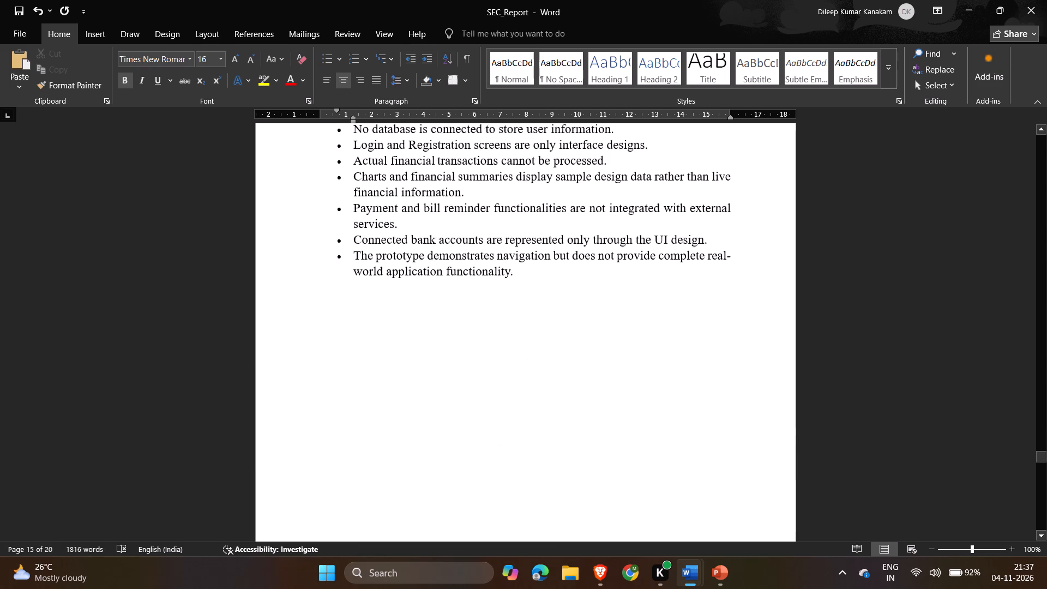
{"action": "left_click", "coordinate": [509, 369]}
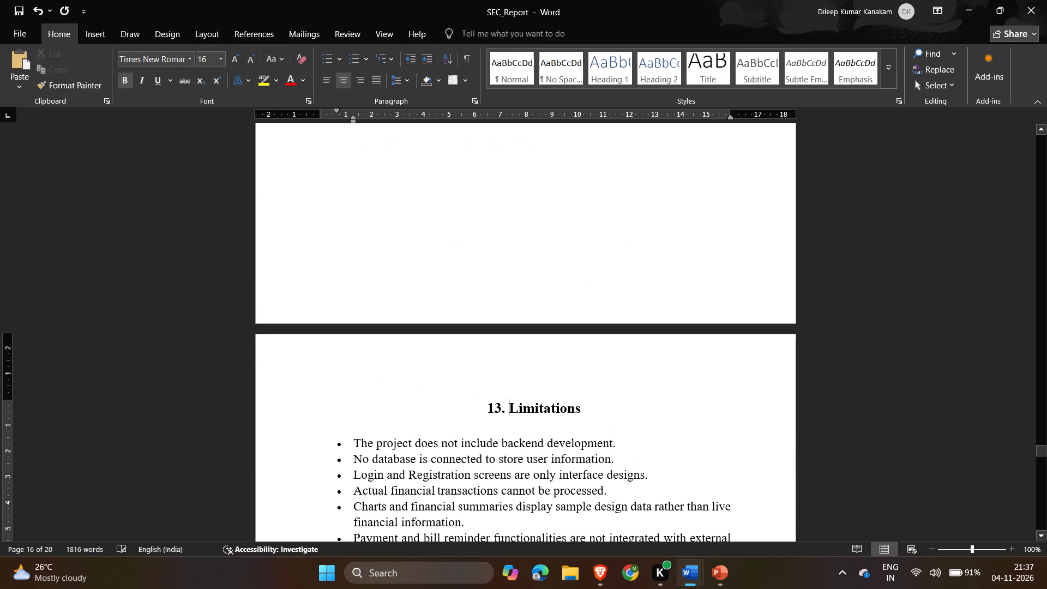
{"action": "scroll", "coordinate": [498, 427], "scroll_direction": "up", "scroll_amount": 2}
{"action": "scroll", "coordinate": [498, 427], "scroll_direction": "down", "scroll_amount": 4}
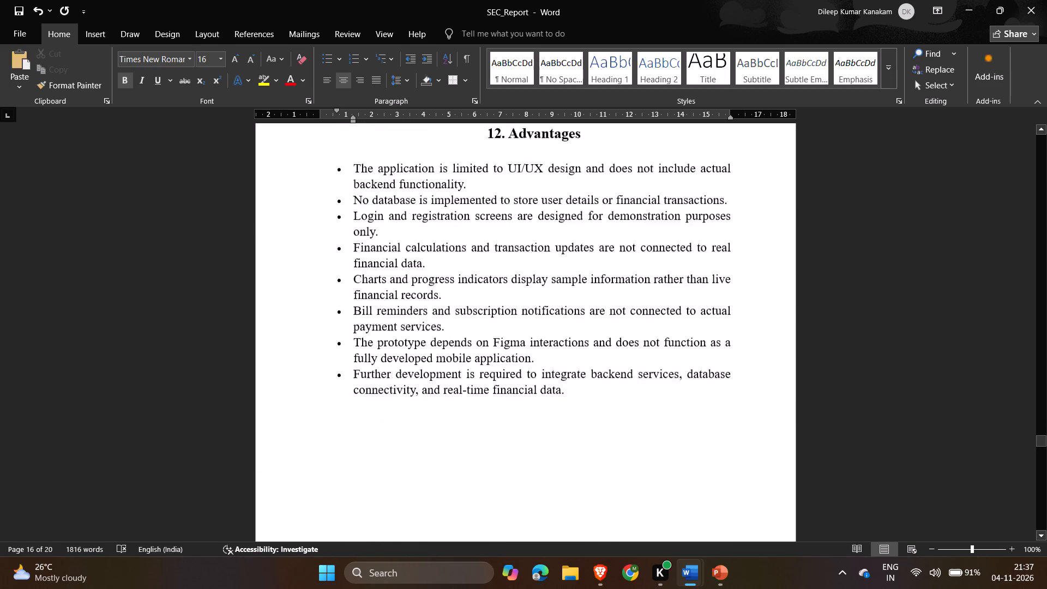
{"action": "scroll", "coordinate": [498, 427], "scroll_direction": "down", "scroll_amount": 6}
{"action": "scroll", "coordinate": [498, 427], "scroll_direction": "up", "scroll_amount": 1, "text": "ctrl"}
{"action": "scroll", "coordinate": [498, 427], "scroll_direction": "down", "scroll_amount": 7, "text": "ctrl"}
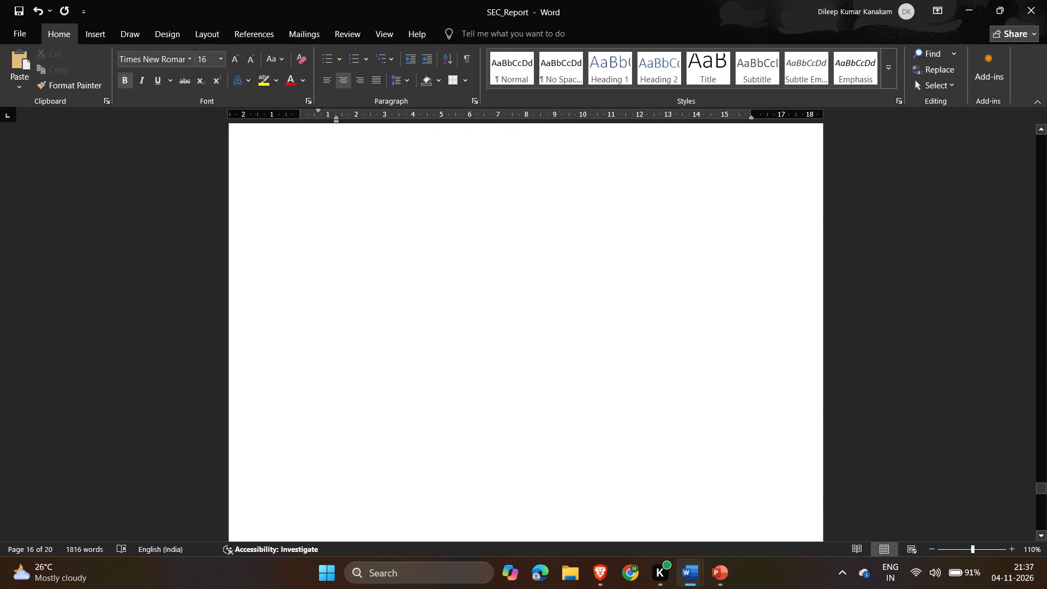
{"action": "scroll", "coordinate": [498, 427], "scroll_direction": "up", "scroll_amount": 4}
{"action": "scroll", "coordinate": [498, 427], "scroll_direction": "down", "scroll_amount": 18}
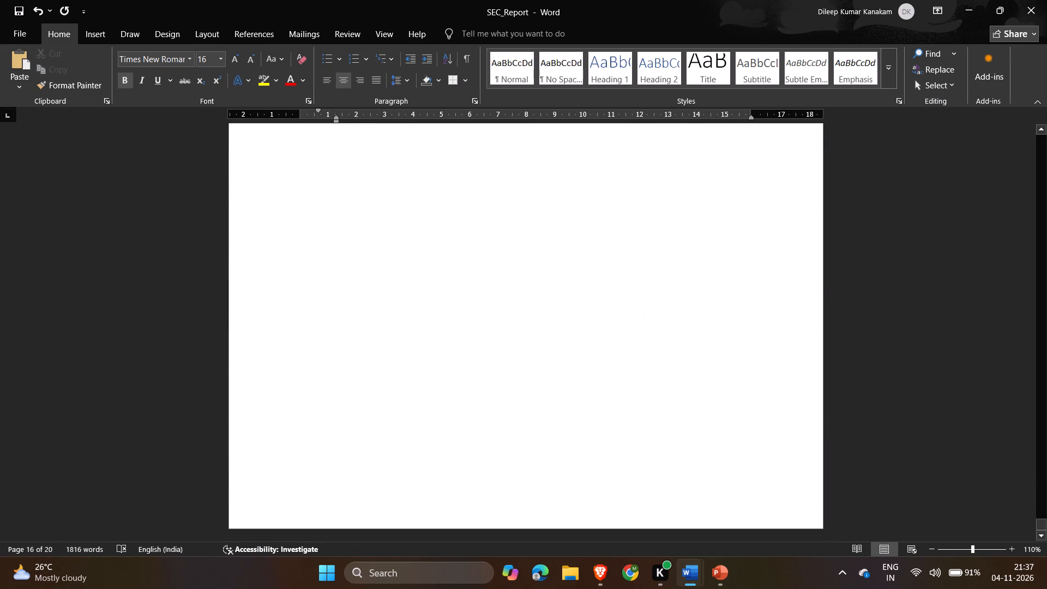
{"action": "left_click", "coordinate": [498, 427]}
{"action": "scroll", "coordinate": [498, 427], "scroll_direction": "up", "scroll_amount": 5}
{"action": "scroll", "coordinate": [498, 427], "scroll_direction": "down", "scroll_amount": 2}
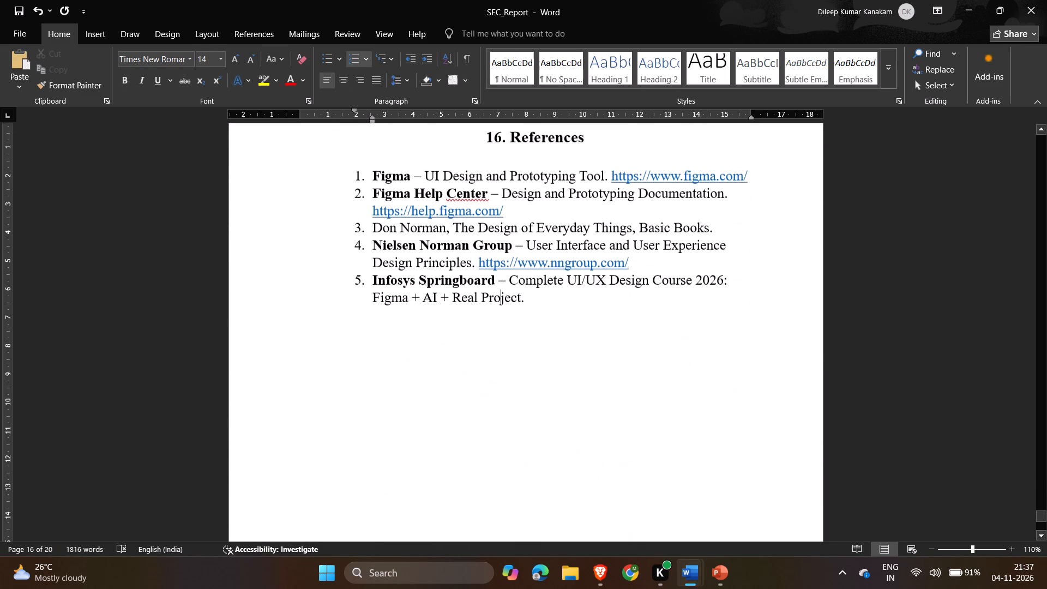
Start a new line after the last reference and take it out of the numbered list.
{"action": "left_click", "coordinate": [546, 297]}
{"action": "key", "text": "Return"}
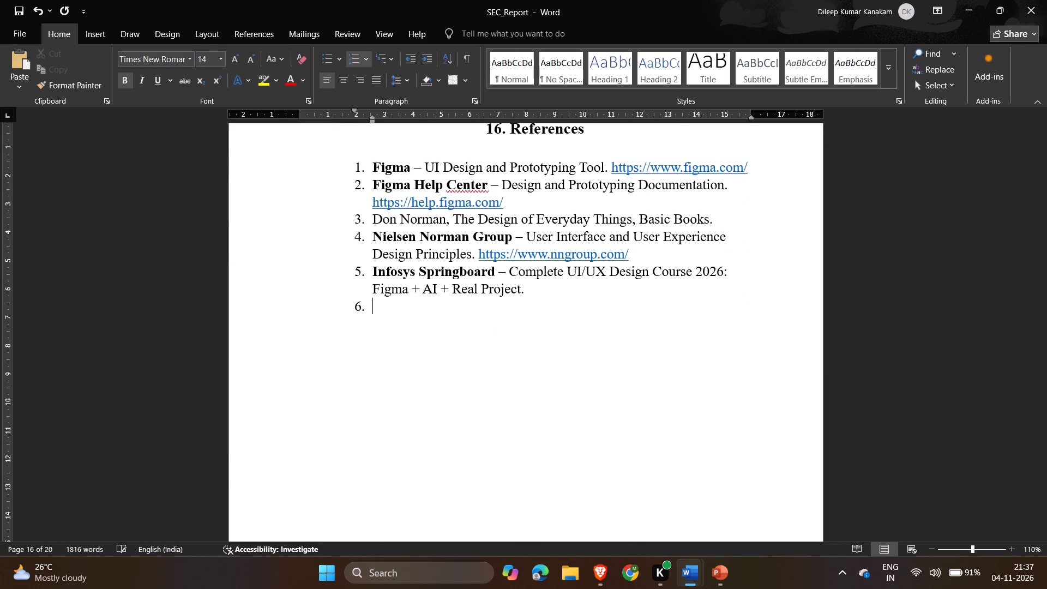
{"action": "key", "text": "BackSpace"}
{"action": "key", "text": "BackSpace"}
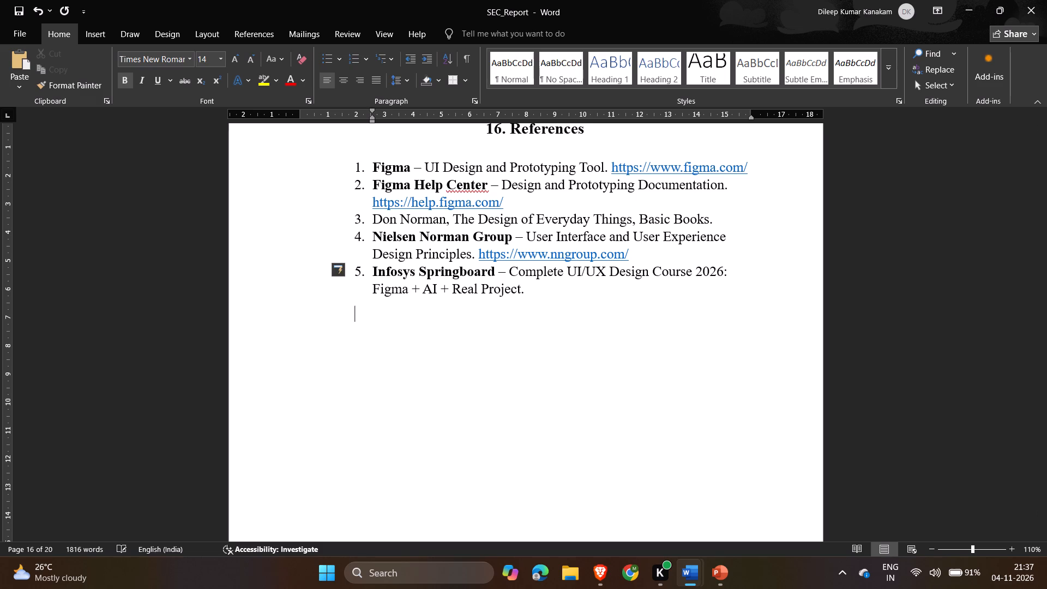
{"action": "key", "text": "BackSpace"}
{"action": "key", "text": "BackSpace"}
{"action": "key", "text": "Return"}
{"action": "key", "text": "BackSpace"}
{"action": "key", "text": "BackSpace"}
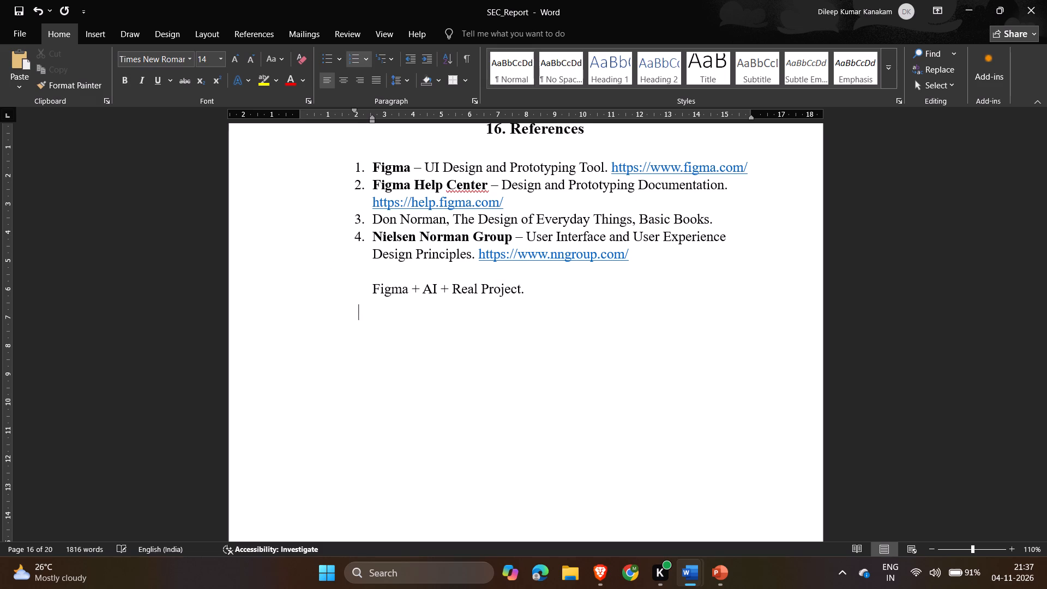
{"action": "key", "text": "BackSpace"}
Add blank lines below the reference list until a new page begins at the end of the report.
{"action": "key", "text": "Return"}
{"action": "key", "text": "Return"}
{"action": "key", "text": "Return"}
{"action": "key", "text": "Return"}
{"action": "key", "text": "Return"}
{"action": "key", "text": "Return"}
{"action": "key", "text": "Return"}
{"action": "key", "text": "Return"}
{"action": "key", "text": "Return"}
{"action": "key", "text": "Return"}
{"action": "key", "text": "Return"}
{"action": "key", "text": "Return"}
{"action": "key", "text": "Return"}
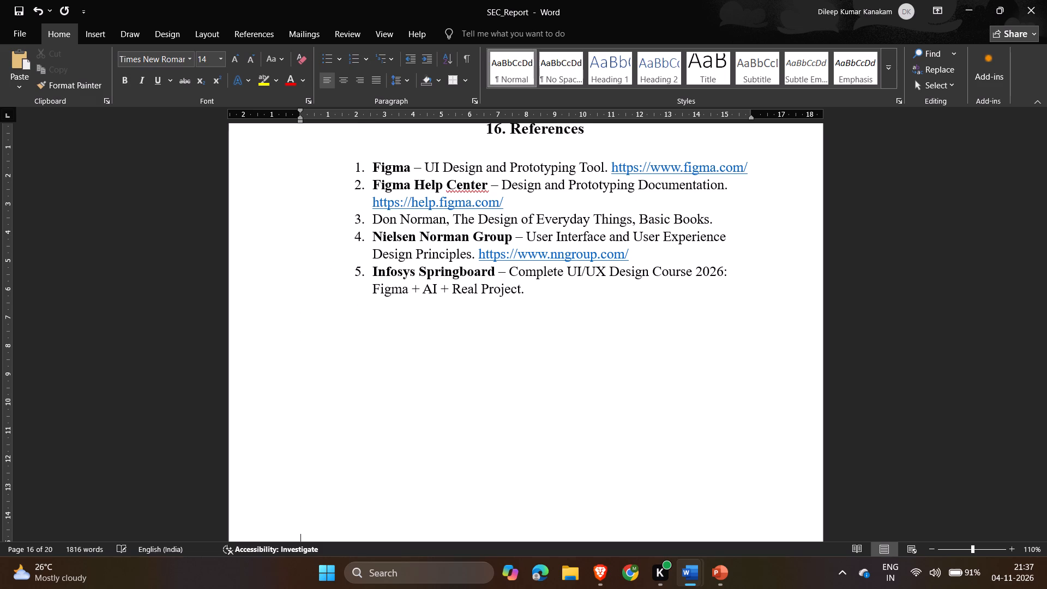
{"action": "key", "text": "Return"}
{"action": "key", "text": "Return"}
{"action": "scroll", "coordinate": [546, 297], "scroll_direction": "down", "scroll_amount": 2}
{"action": "key", "text": "Return"}
{"action": "key", "text": "Return"}
{"action": "key", "text": "Return"}
{"action": "key", "text": "Return"}
{"action": "key", "text": "Return"}
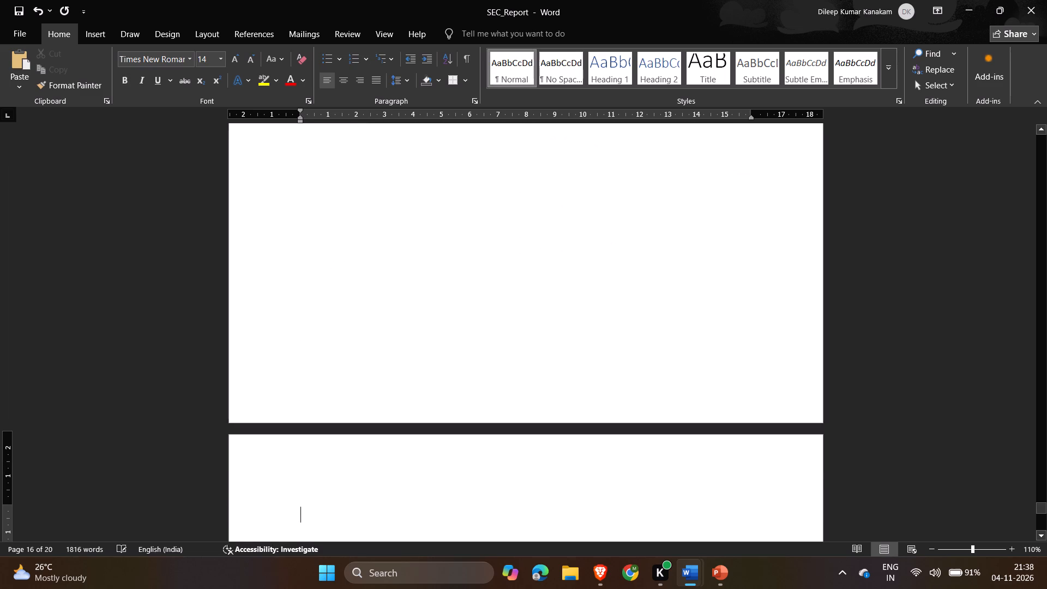
Check the "16. References" page and the new blank page that follows it.
{"action": "scroll", "coordinate": [546, 297], "scroll_direction": "up", "scroll_amount": 4}
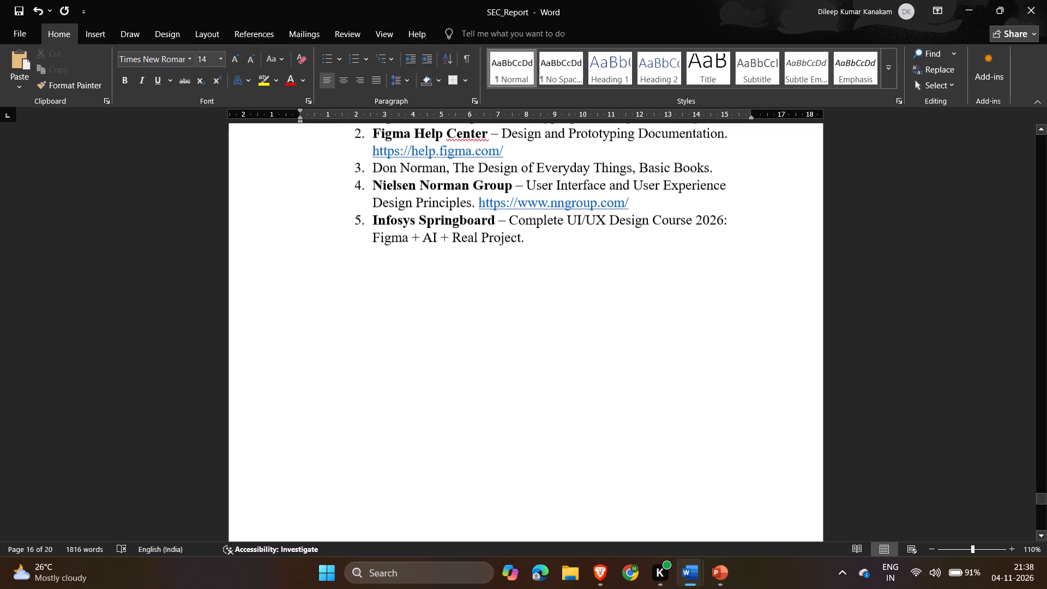
{"action": "scroll", "coordinate": [546, 297], "scroll_direction": "up", "scroll_amount": 2}
{"action": "scroll", "coordinate": [546, 297], "scroll_direction": "down", "scroll_amount": 1}
{"action": "scroll", "coordinate": [546, 297], "scroll_direction": "up", "scroll_amount": 1, "text": "ctrl"}
{"action": "scroll", "coordinate": [546, 297], "scroll_direction": "down", "scroll_amount": 1, "text": "ctrl"}
{"action": "scroll", "coordinate": [546, 297], "scroll_direction": "up", "scroll_amount": 1, "text": "ctrl"}
{"action": "scroll", "coordinate": [546, 297], "scroll_direction": "down", "scroll_amount": 1, "text": "ctrl"}
{"action": "scroll", "coordinate": [546, 297], "scroll_direction": "down", "scroll_amount": 2}
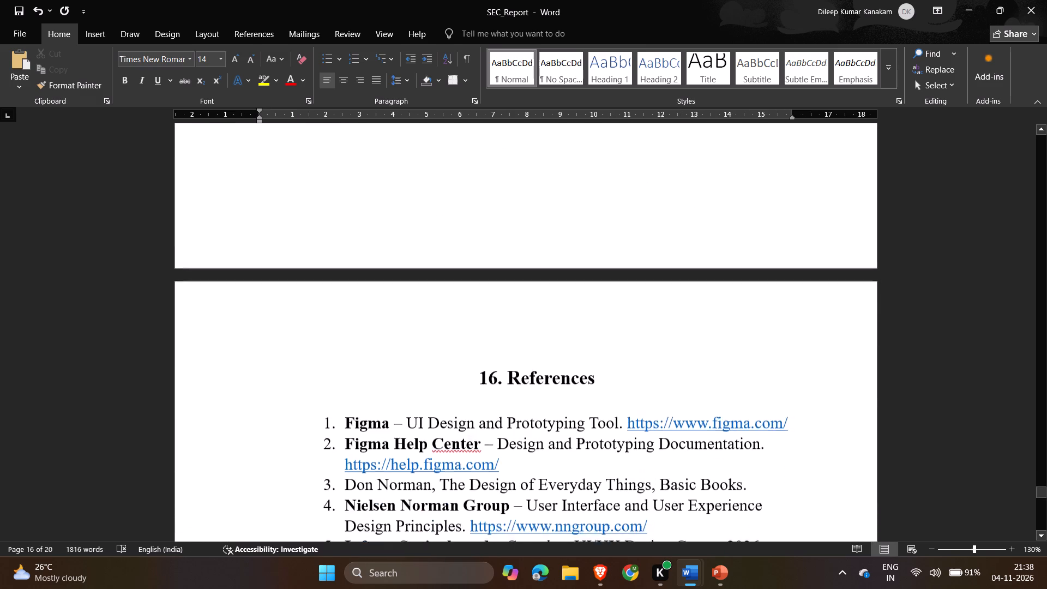
{"action": "scroll", "coordinate": [546, 297], "scroll_direction": "down", "scroll_amount": 6}
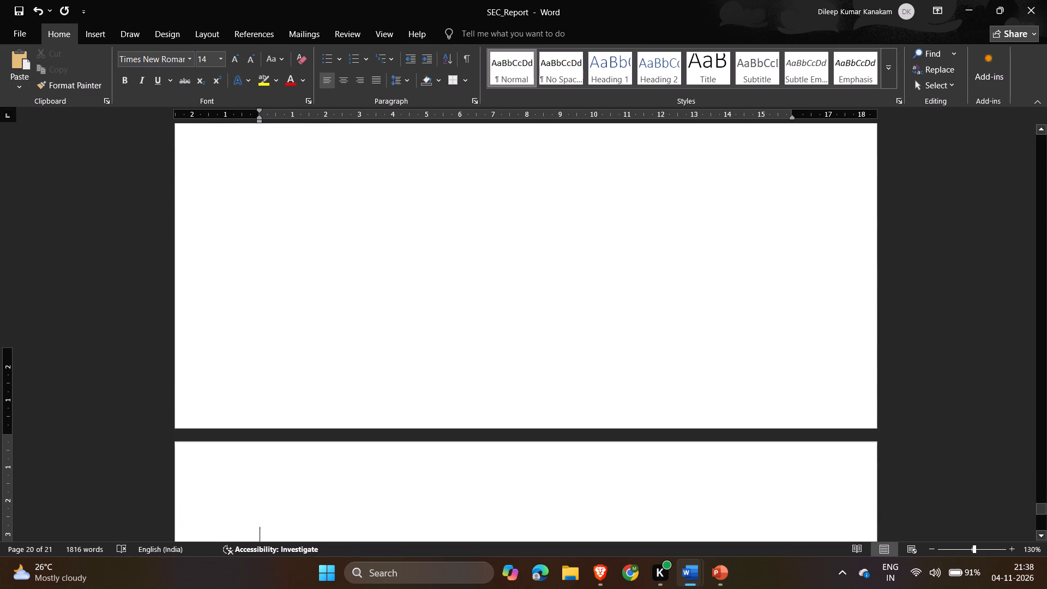
Enter the heading text "15. Certificate" at the top of the new last page.
{"action": "type", "text": "15"}
{"action": "key", "text": "space"}
{"action": "type", "text": "."}
{"action": "key", "text": "space"}
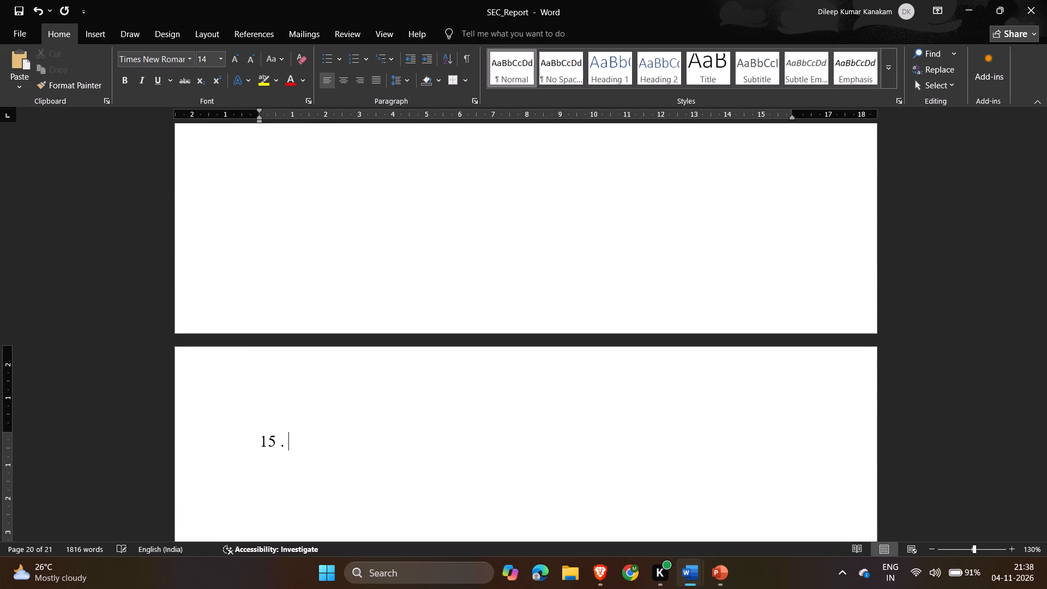
{"action": "key", "text": "BackSpace"}
{"action": "key", "text": "BackSpace"}
{"action": "key", "text": "BackSpace"}
{"action": "type", "text": "."}
{"action": "key", "text": "space"}
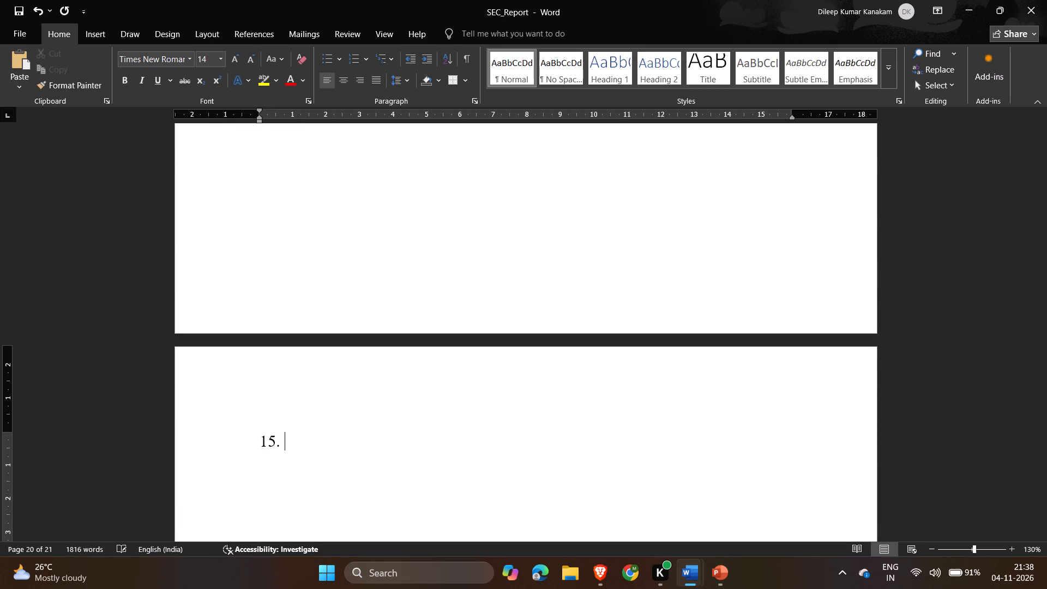
{"action": "type", "text": "Certifi"}
{"action": "type", "text": "cate"}
Copy the formatting of the "16. References" heading onto the "15. Certificate" heading with Format Painter.
{"action": "scroll", "coordinate": [546, 297], "scroll_direction": "up", "scroll_amount": 5}
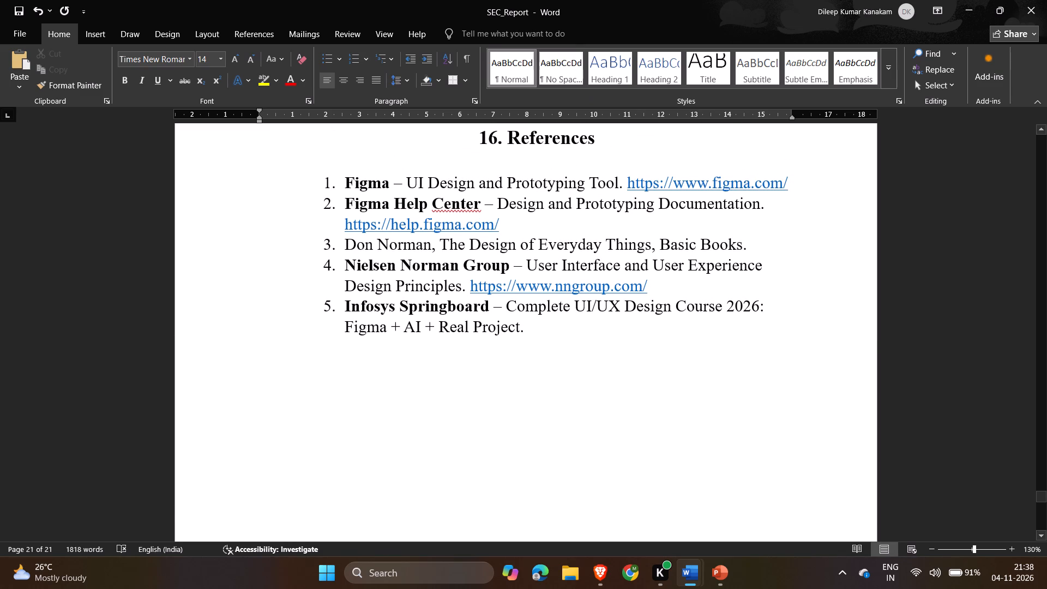
{"action": "left_click_drag", "start_coordinate": [597, 140], "coordinate": [460, 135]}
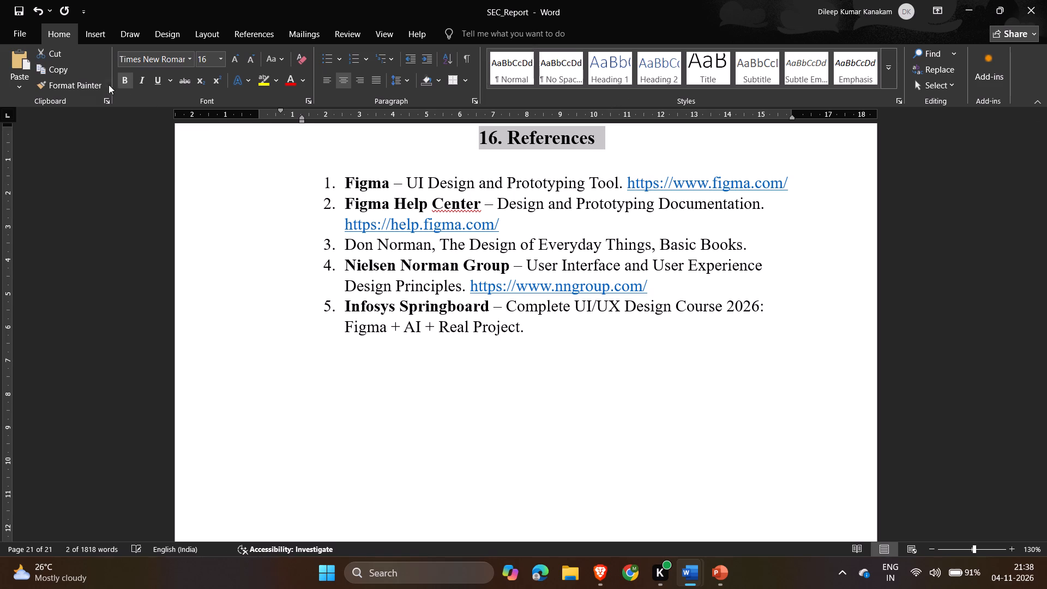
{"action": "left_click", "coordinate": [85, 79]}
{"action": "scroll", "coordinate": [471, 370], "scroll_direction": "down", "scroll_amount": 6}
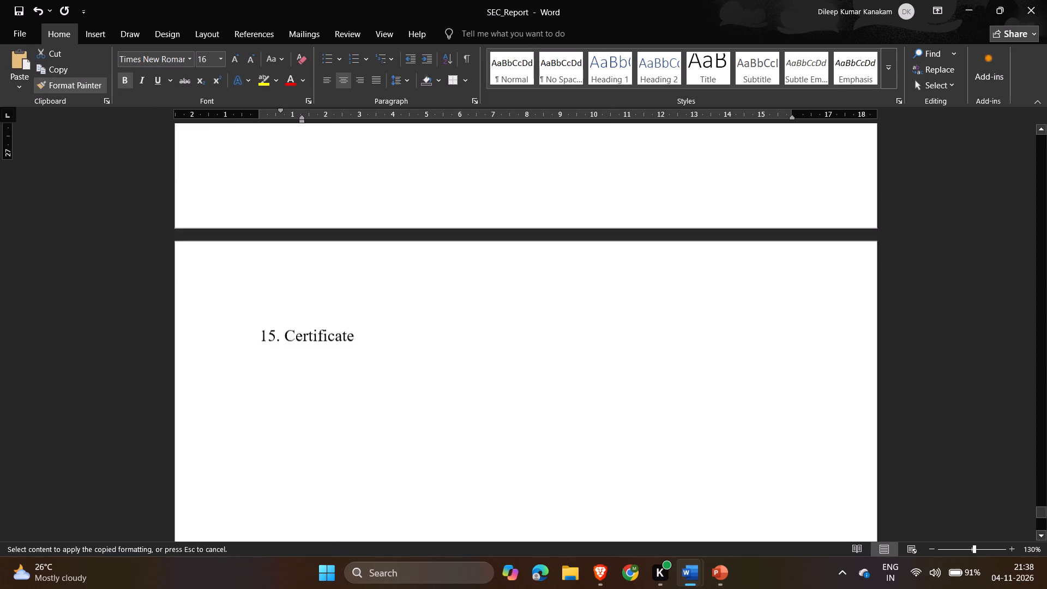
{"action": "left_click_drag", "start_coordinate": [359, 266], "coordinate": [237, 257]}
{"action": "left_click", "coordinate": [606, 302]}
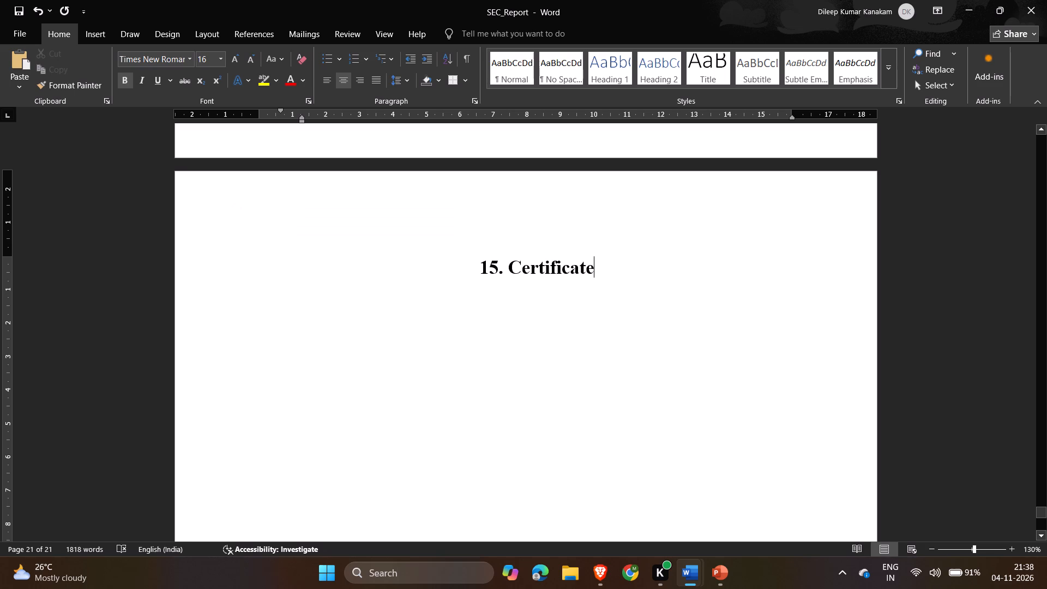
Switch to the UIUX Design presentation in PowerPoint and copy the course completion certificate image from slide 13.
{"action": "key", "text": "alt+Tab"}
{"action": "scroll", "coordinate": [606, 302], "scroll_direction": "down", "scroll_amount": 2}
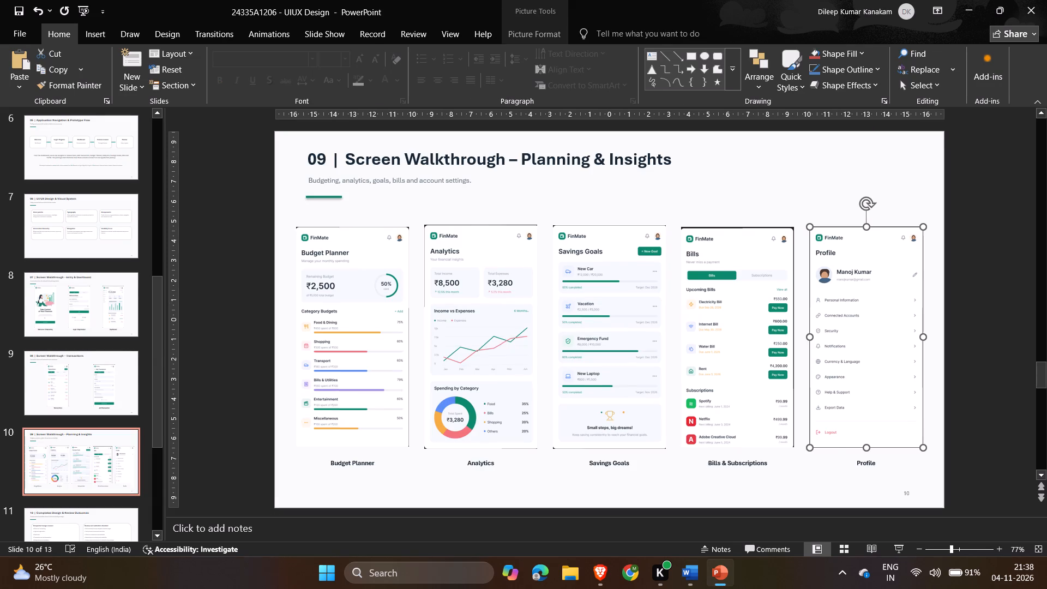
{"action": "scroll", "coordinate": [606, 302], "scroll_direction": "down", "scroll_amount": 10}
{"action": "left_click", "coordinate": [527, 271]}
{"action": "key", "text": "ctrl+c"}
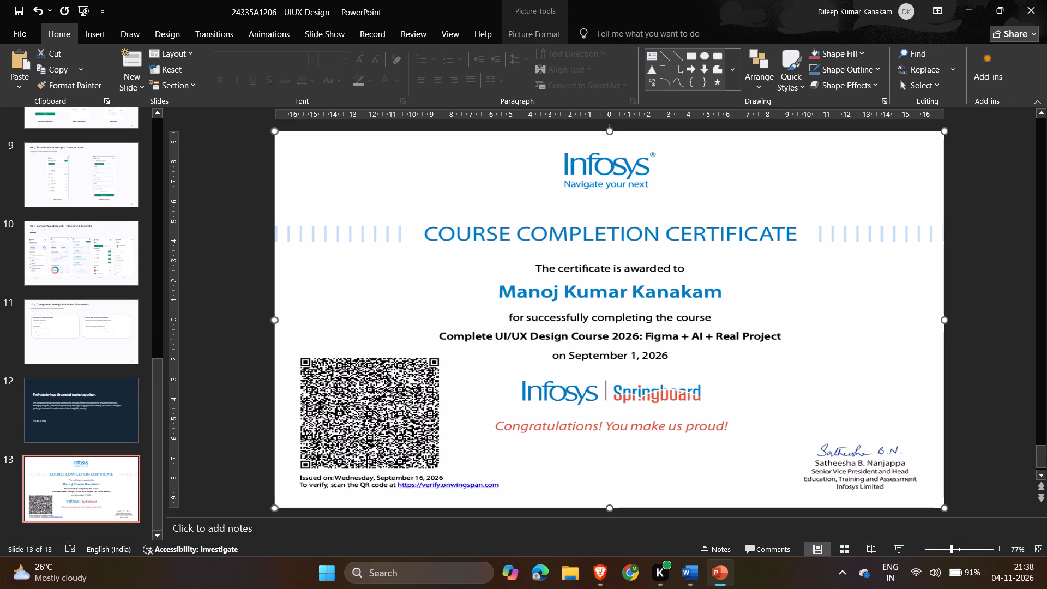
Return to SEC_Report in Word and paste the certificate image on a new line beneath the "15. Certificate" heading.
{"action": "key", "text": "alt+Tab"}
{"action": "left_click", "coordinate": [436, 313]}
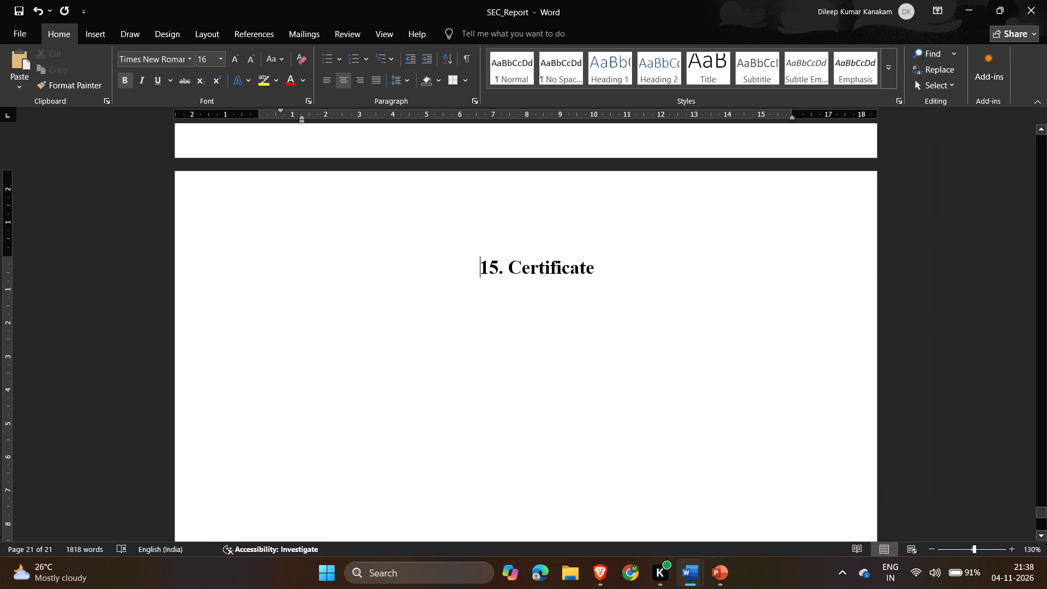
{"action": "key", "text": "Return"}
{"action": "key", "text": "ctrl+z"}
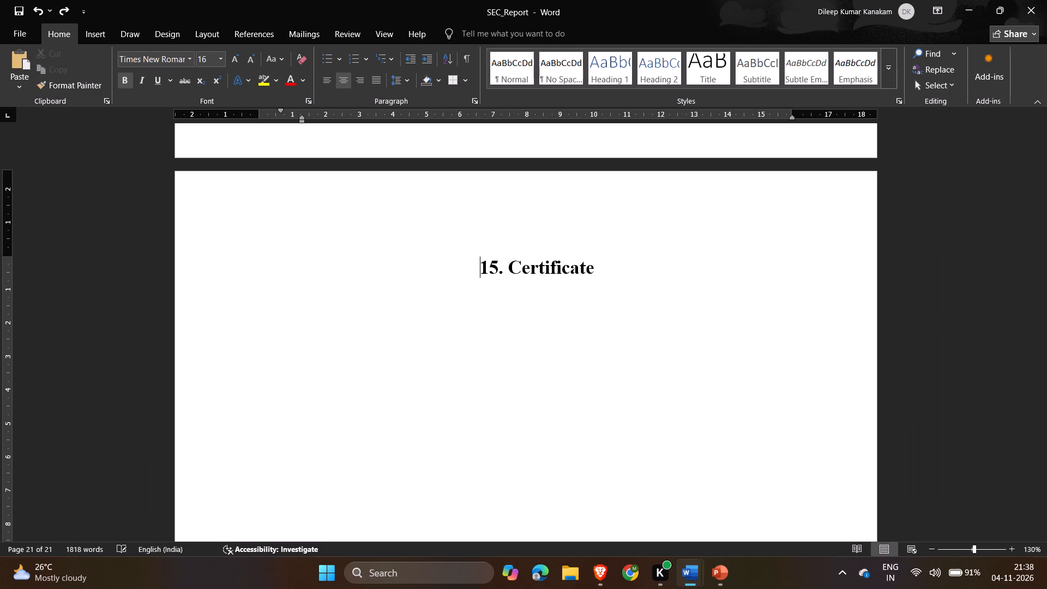
{"action": "left_click", "coordinate": [602, 273]}
{"action": "key", "text": "Return"}
{"action": "key", "text": "BackSpace"}
{"action": "key", "text": "BackSpace"}
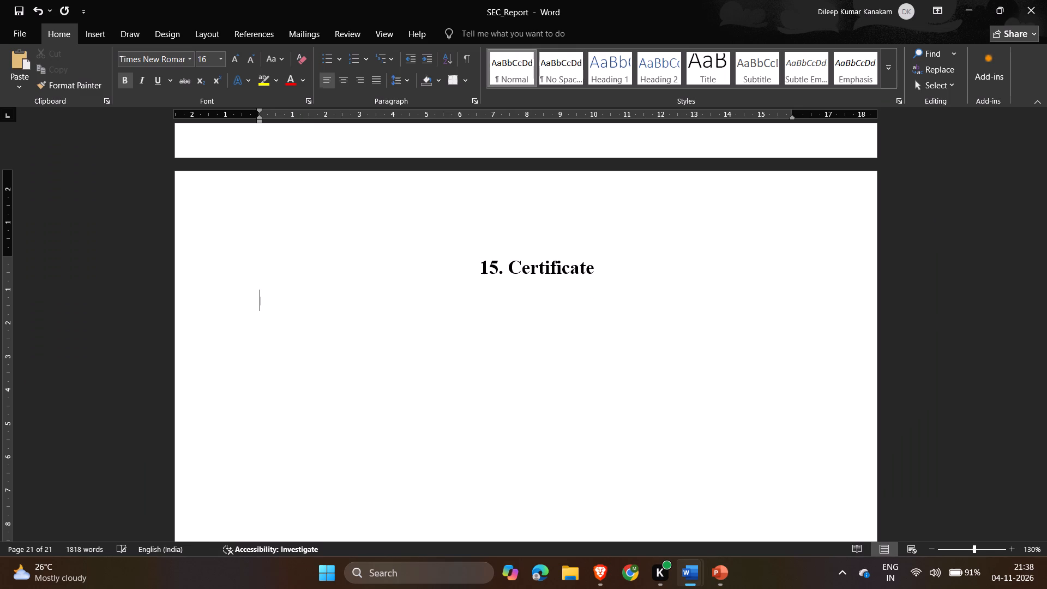
{"action": "key", "text": "BackSpace"}
{"action": "key", "text": "Return"}
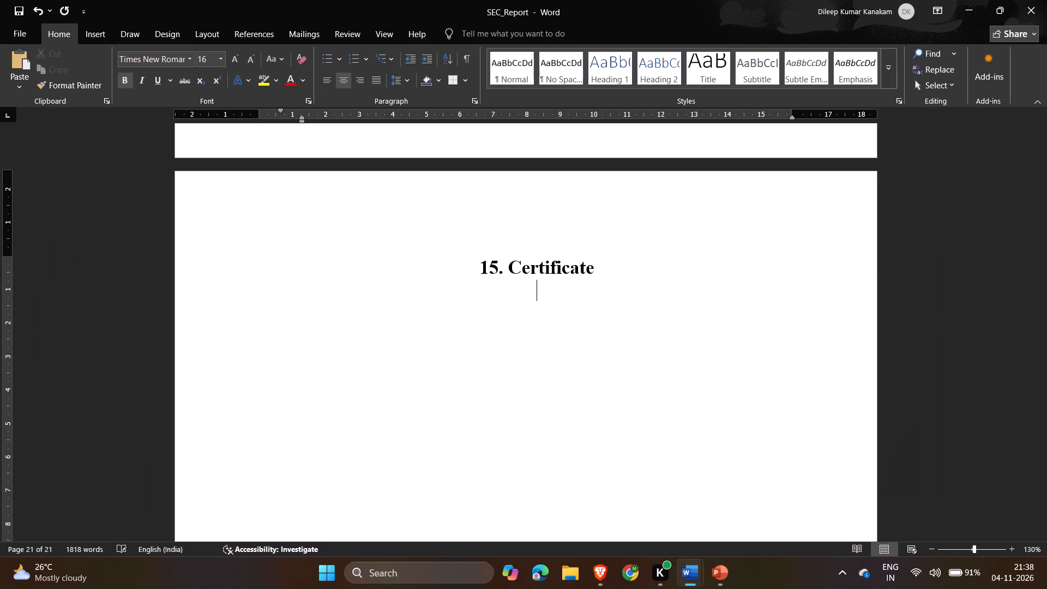
{"action": "key", "text": "Return"}
{"action": "key", "text": "BackSpace"}
{"action": "key", "text": "BackSpace"}
{"action": "key", "text": "BackSpace"}
{"action": "key", "text": "ctrl+v"}
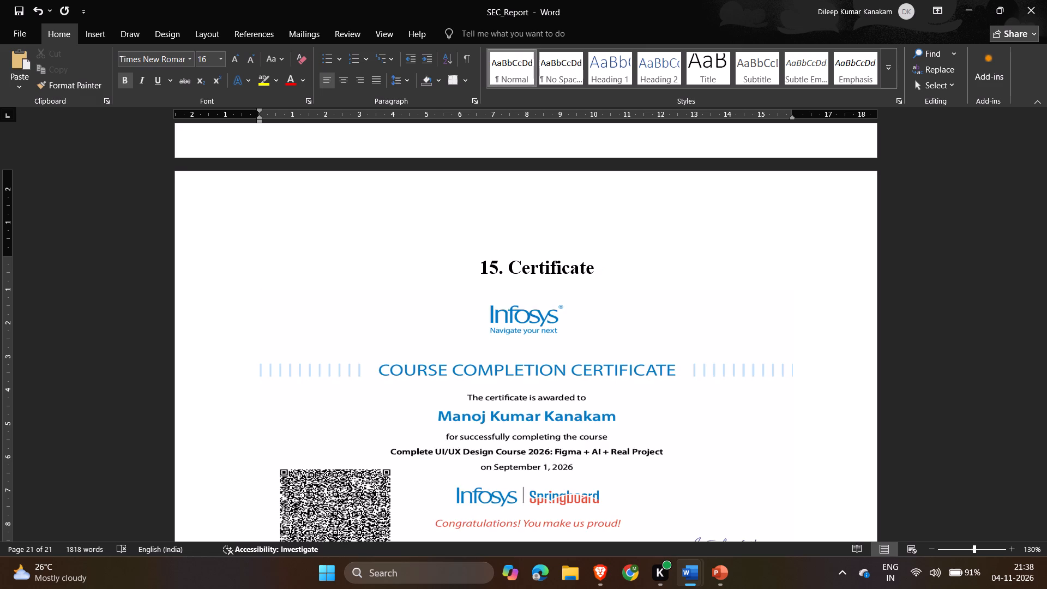
{"action": "left_click", "coordinate": [562, 304]}
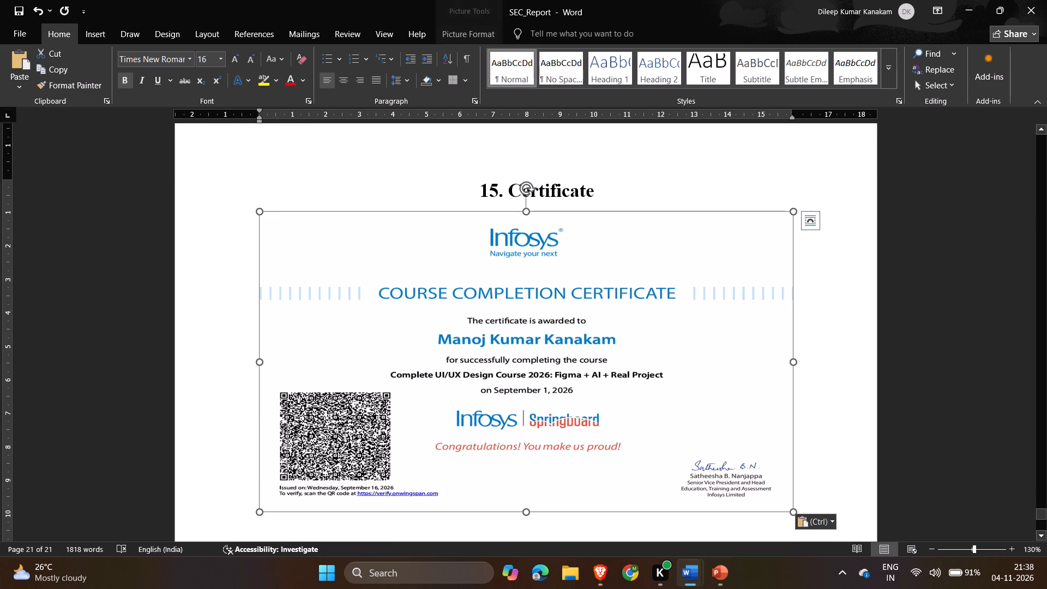
Insert a blank line between the "15. Certificate" heading and the certificate image on the last page.
{"action": "left_click", "coordinate": [646, 189]}
{"action": "left_click_drag", "start_coordinate": [646, 189], "coordinate": [519, 195]}
{"action": "key", "text": "Down"}
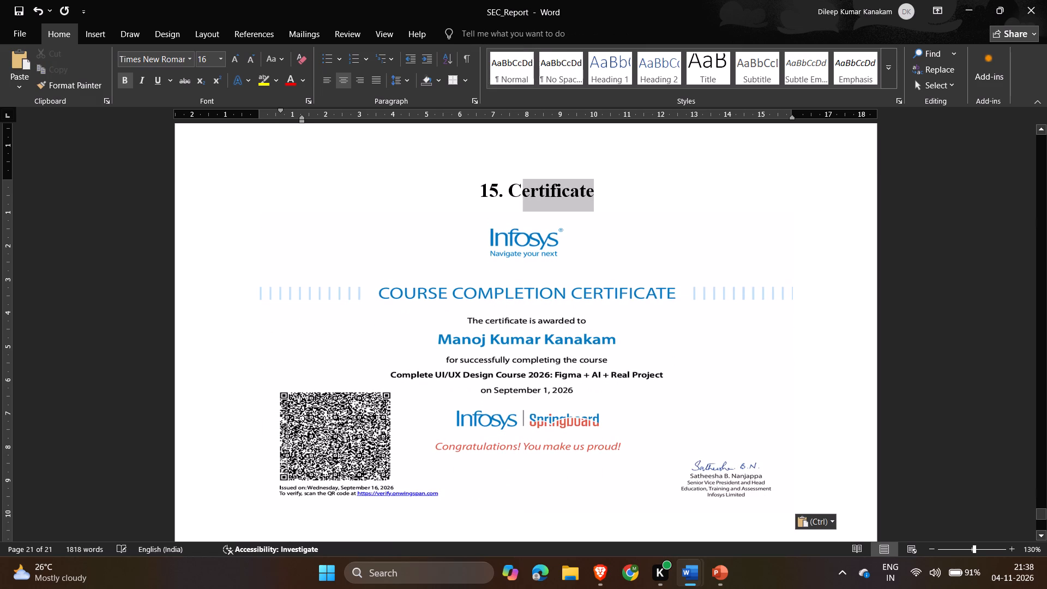
{"action": "left_click_drag", "start_coordinate": [519, 195], "coordinate": [488, 191]}
{"action": "left_click", "coordinate": [582, 190]}
{"action": "left_click", "coordinate": [606, 190]}
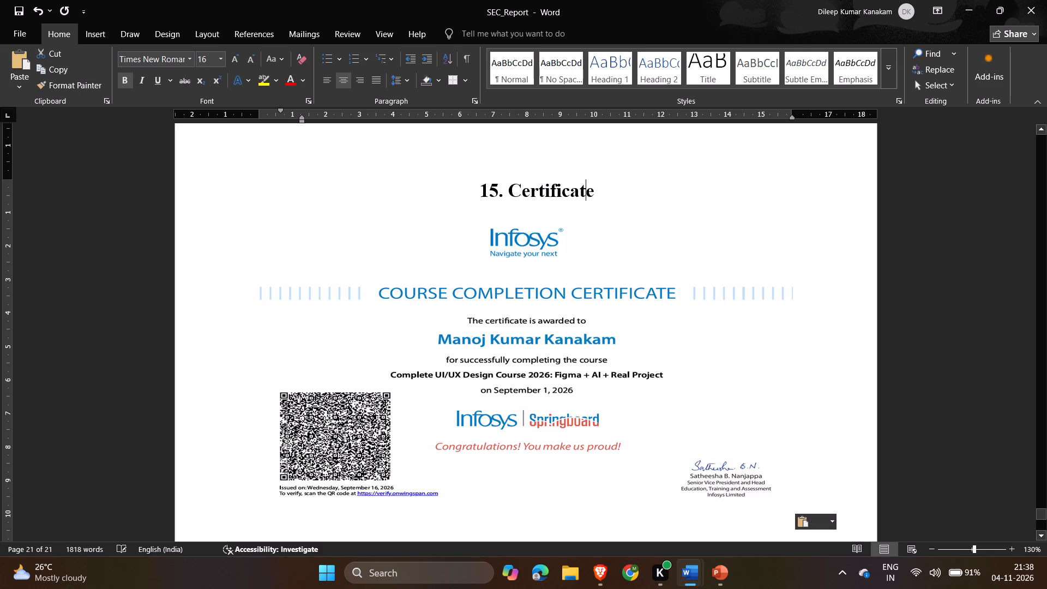
{"action": "key", "text": "Return"}
{"action": "key", "text": "Return"}
{"action": "key", "text": "BackSpace"}
{"action": "key", "text": "BackSpace"}
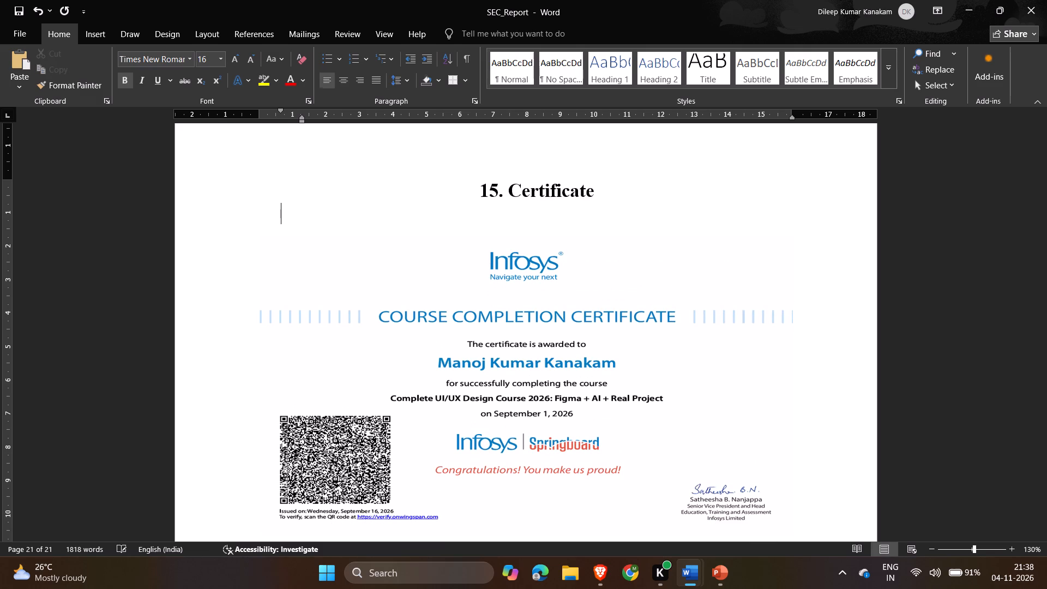
{"action": "key", "text": "BackSpace"}
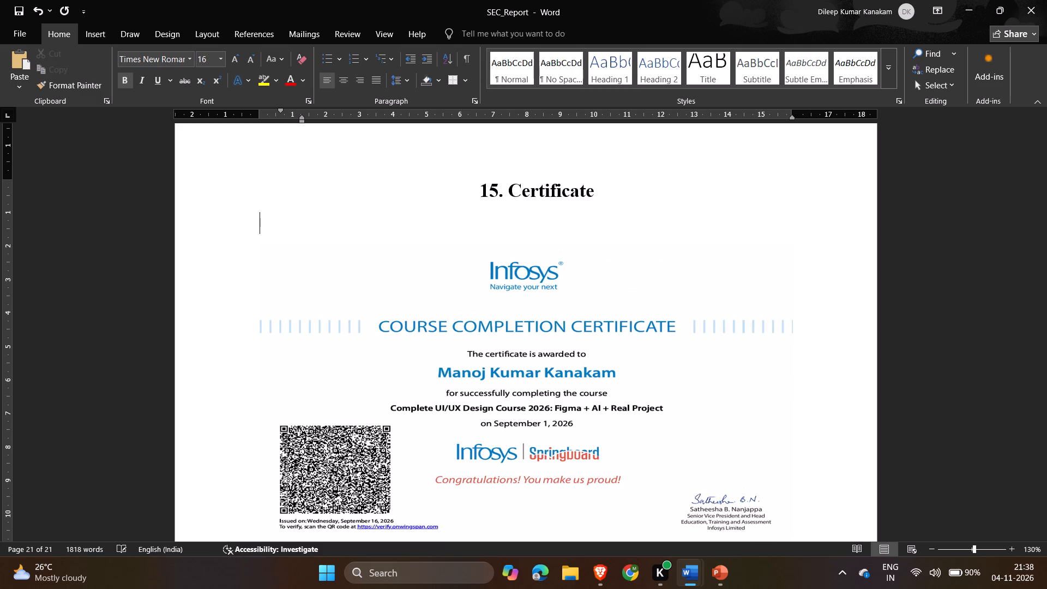
{"action": "scroll", "coordinate": [606, 190], "scroll_direction": "down", "scroll_amount": 2}
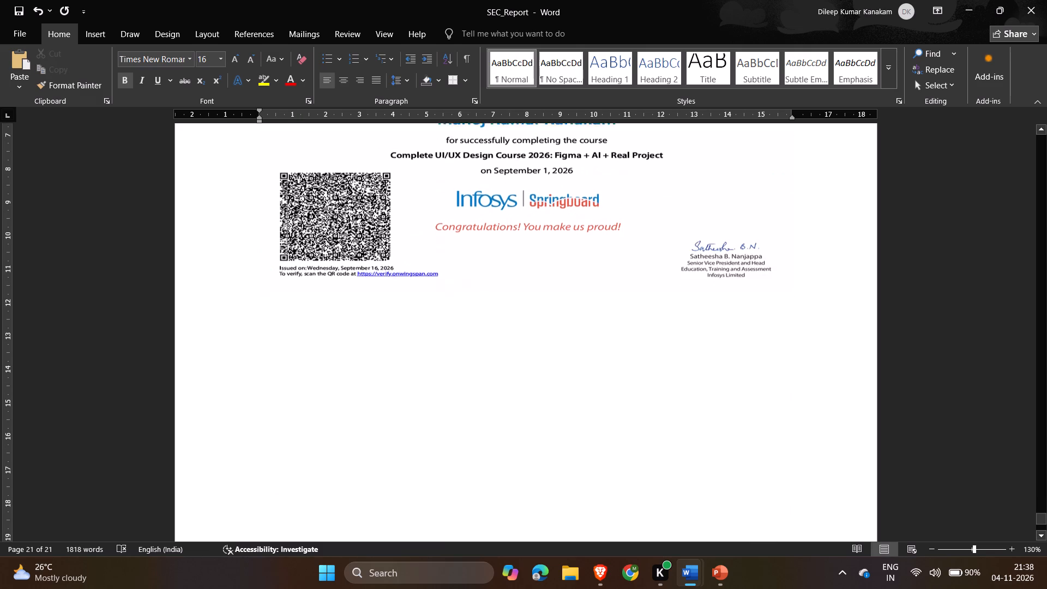
{"action": "left_click", "coordinate": [742, 276]}
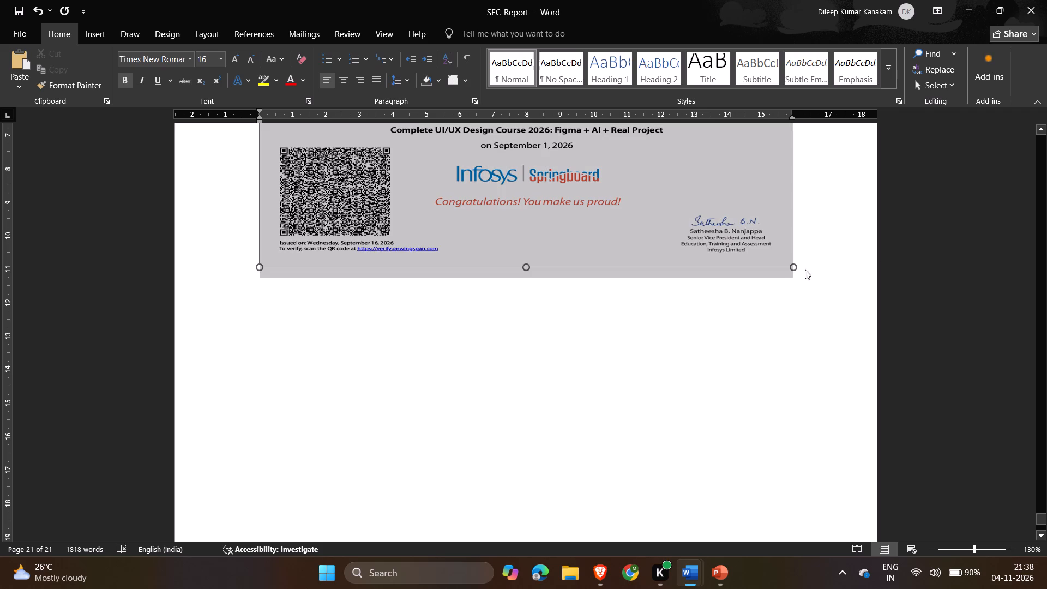
{"action": "left_click", "coordinate": [944, 263]}
Review the report's last page and front pages, viewing the title, declaration, certificate and contents pages side by side at 70% zoom.
{"action": "scroll", "coordinate": [944, 263], "scroll_direction": "up", "scroll_amount": 3}
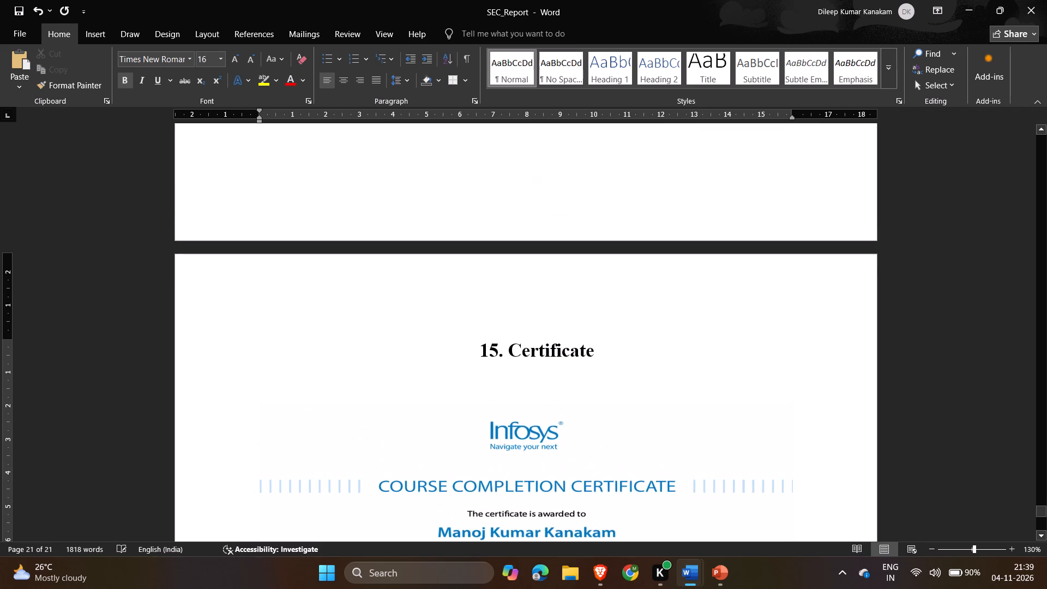
{"action": "scroll", "coordinate": [944, 263], "scroll_direction": "down", "scroll_amount": 6}
{"action": "scroll", "coordinate": [944, 263], "scroll_direction": "up", "scroll_amount": 8}
{"action": "scroll", "coordinate": [944, 263], "scroll_direction": "down", "scroll_amount": 1}
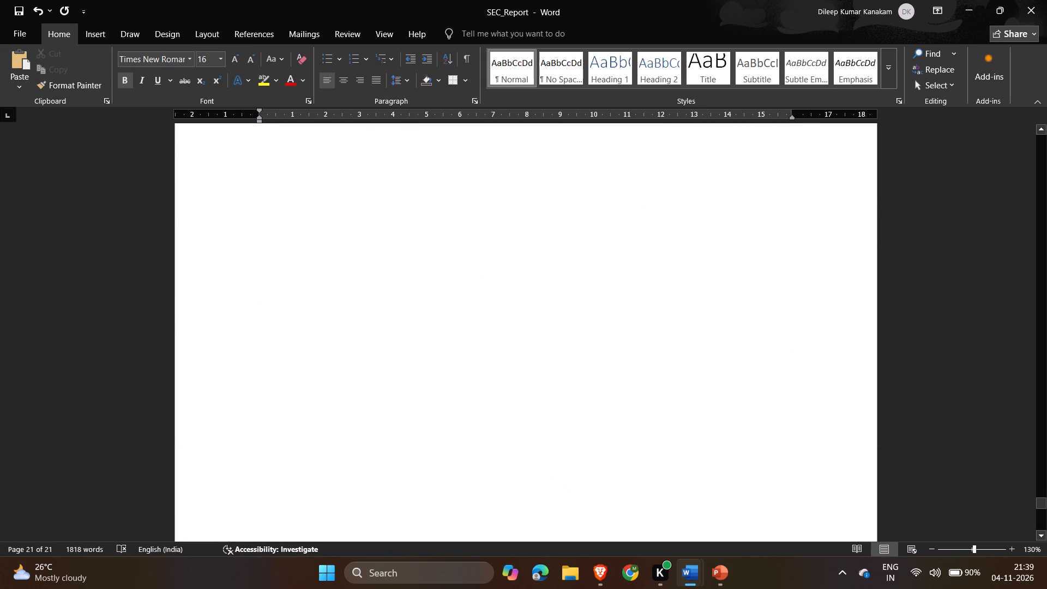
{"action": "scroll", "coordinate": [944, 263], "scroll_direction": "down", "scroll_amount": 1}
{"action": "scroll", "coordinate": [944, 263], "scroll_direction": "up", "scroll_amount": 17}
{"action": "scroll", "coordinate": [944, 263], "scroll_direction": "up", "scroll_amount": 6}
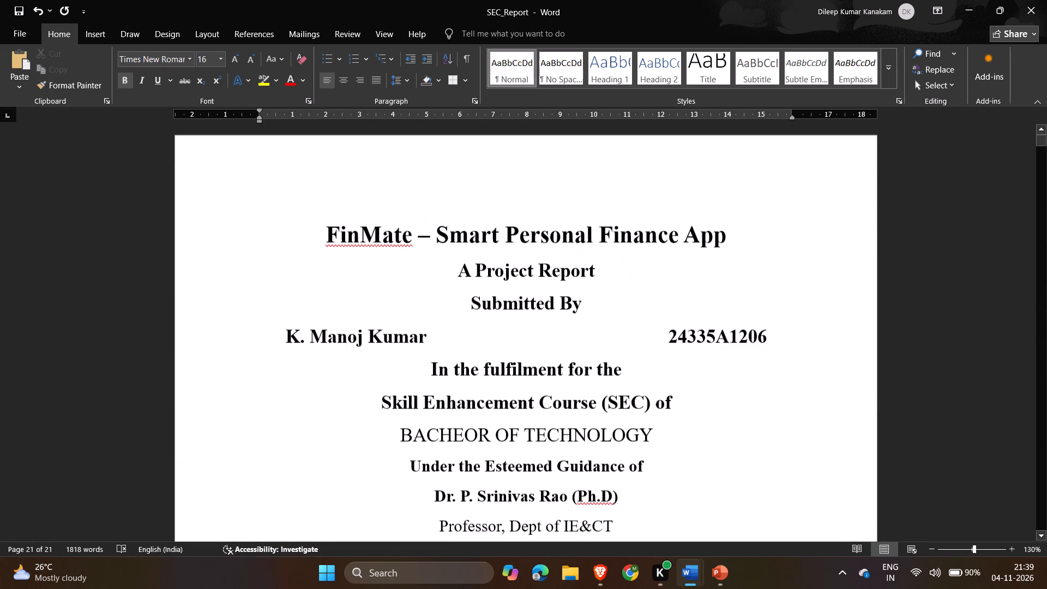
{"action": "scroll", "coordinate": [944, 263], "scroll_direction": "up", "scroll_amount": 7}
{"action": "scroll", "coordinate": [944, 263], "scroll_direction": "down", "scroll_amount": 6, "text": "ctrl"}
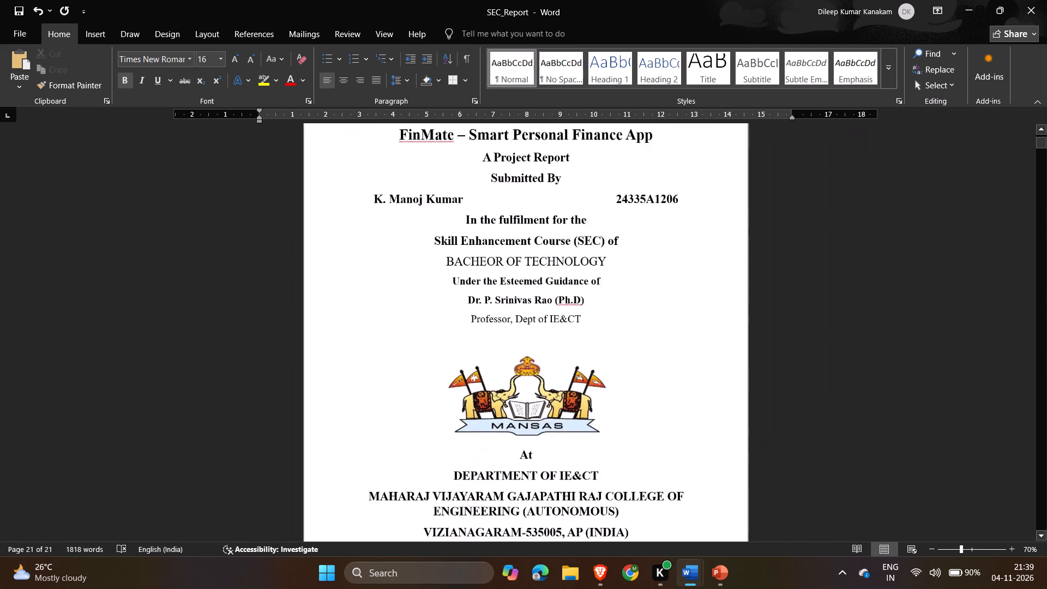
{"action": "scroll", "coordinate": [944, 263], "scroll_direction": "up", "scroll_amount": 1}
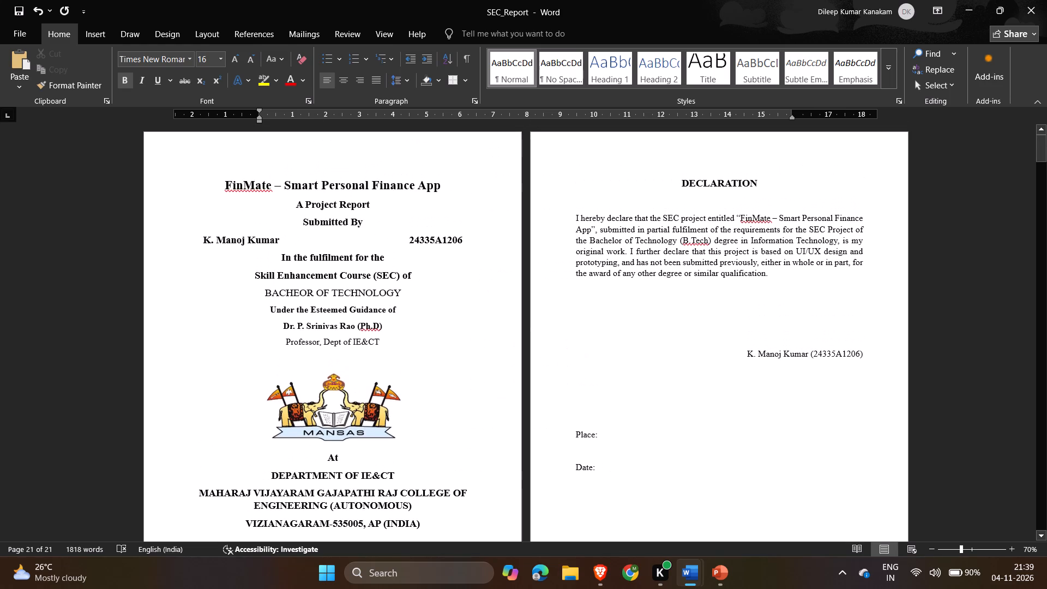
{"action": "left_click", "coordinate": [748, 147]}
{"action": "scroll", "coordinate": [748, 147], "scroll_direction": "down", "scroll_amount": 4}
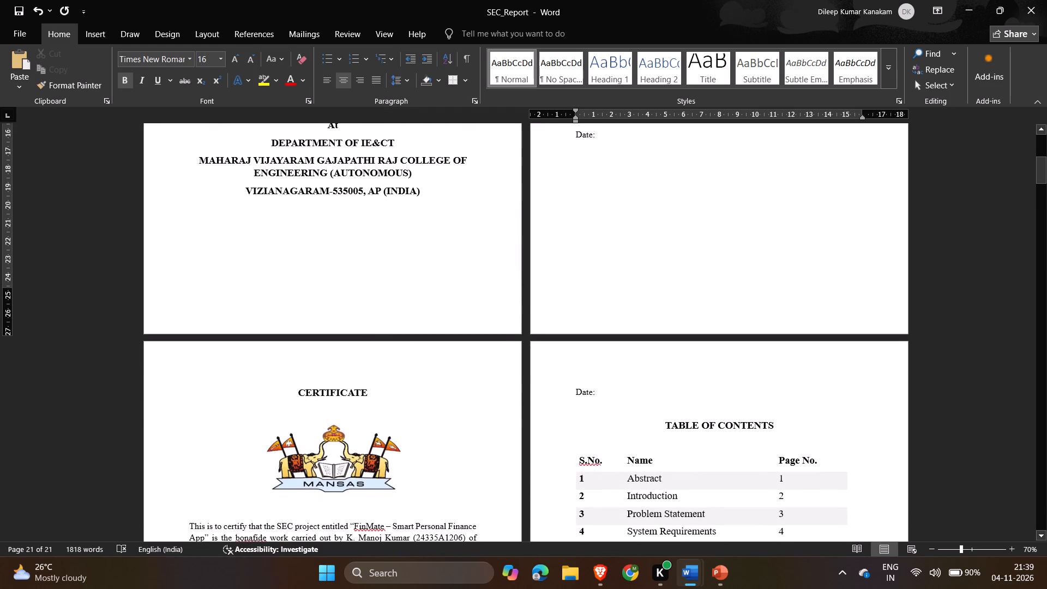
{"action": "scroll", "coordinate": [585, 384], "scroll_direction": "down", "scroll_amount": 5}
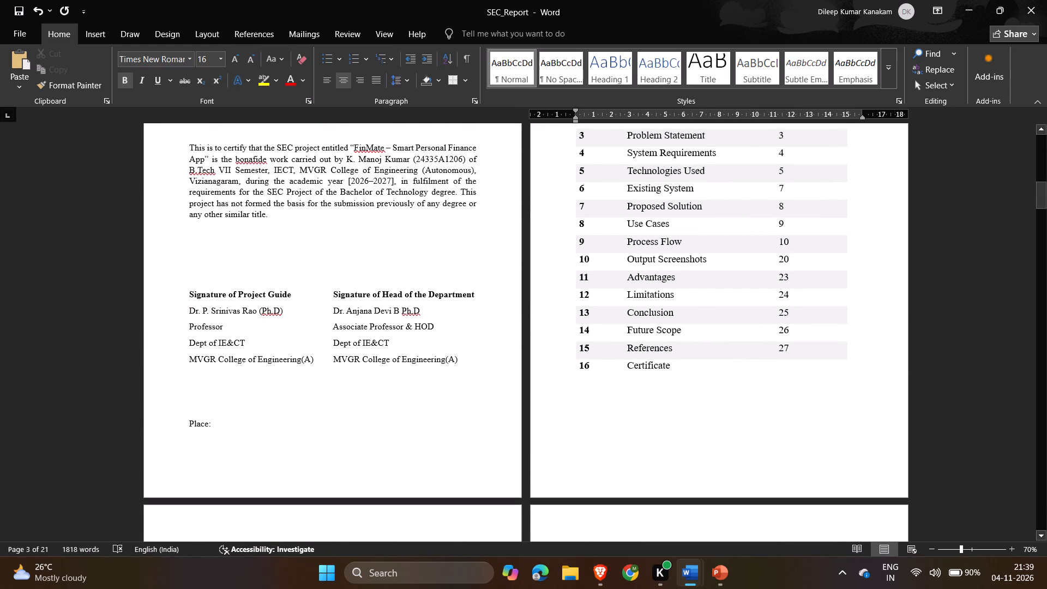
Remove a blank line beneath the certification paragraph on the CERTIFICATE page to pull the "Date:" line back onto that page.
{"action": "left_click", "coordinate": [209, 231]}
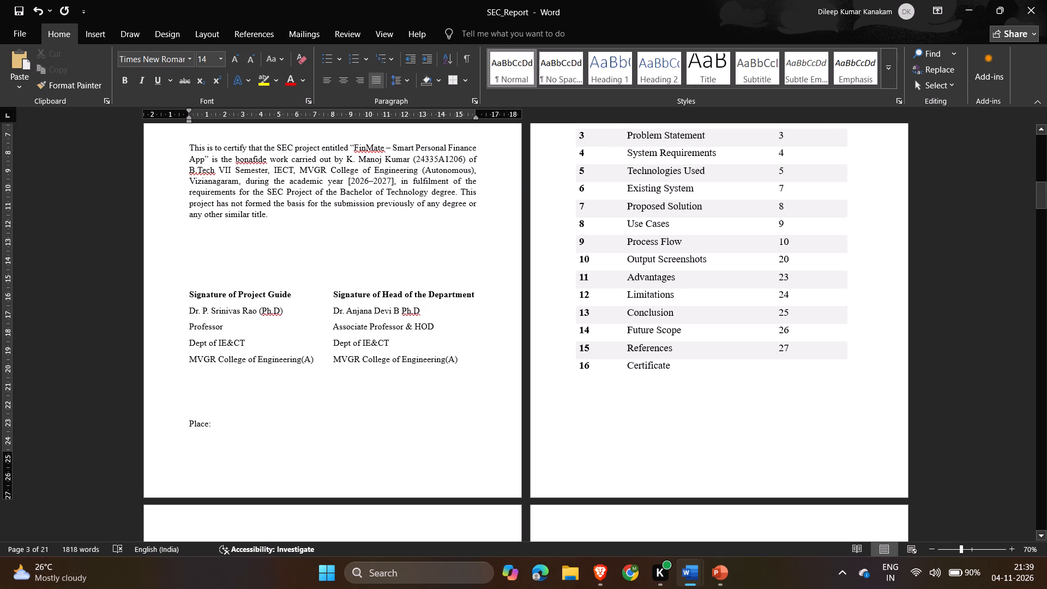
{"action": "key", "text": "Down"}
{"action": "key", "text": "BackSpace"}
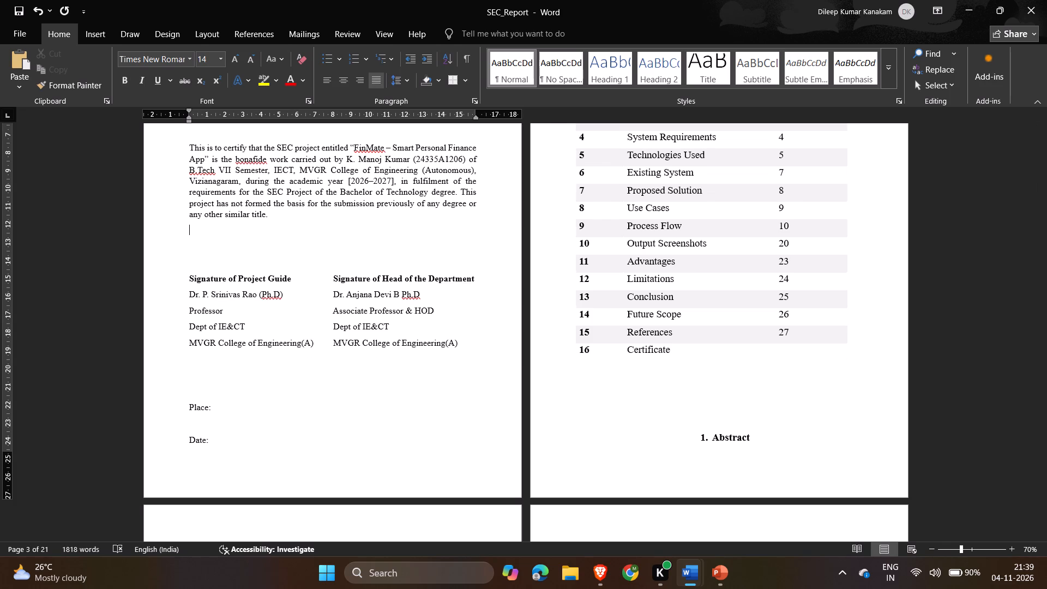
Delete the blank line above the TABLE OF CONTENTS heading.
{"action": "scroll", "coordinate": [463, 428], "scroll_direction": "up", "scroll_amount": 2}
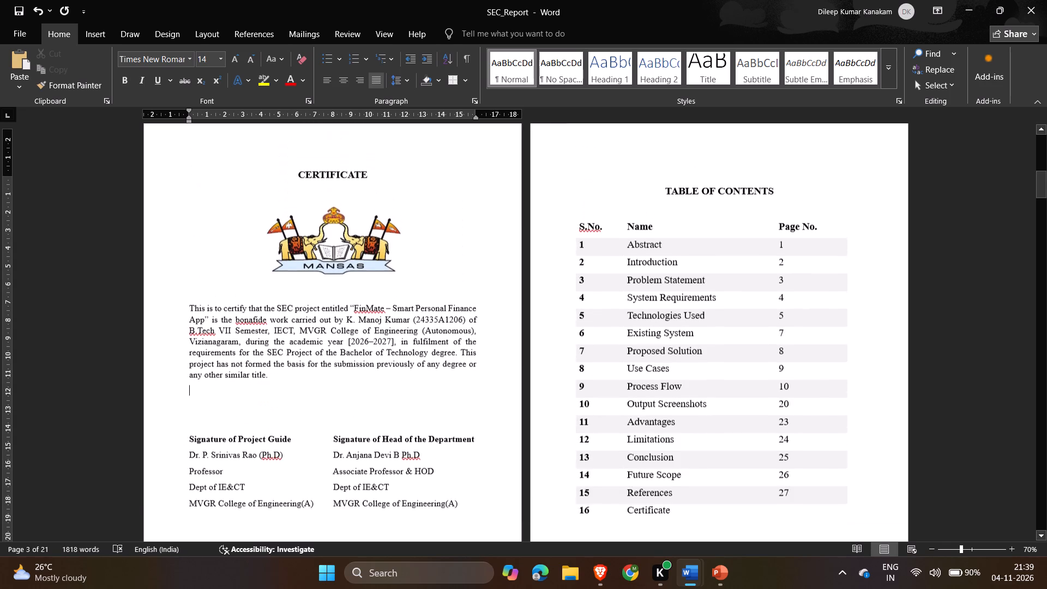
{"action": "left_click", "coordinate": [720, 164]}
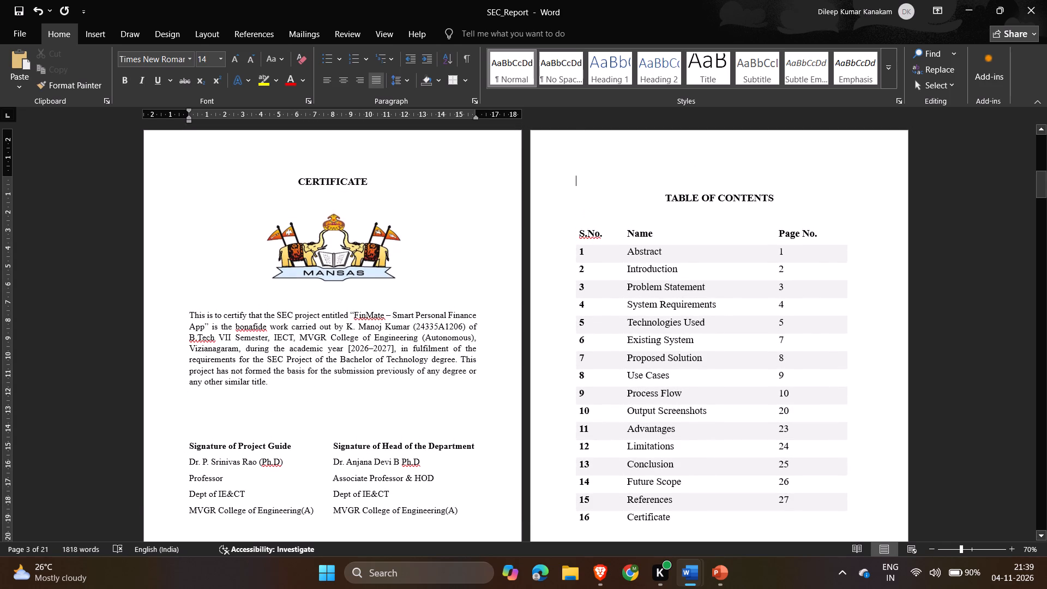
{"action": "key", "text": "Delete"}
Add blank lines after the table of contents to push the "1. Abstract" heading onto the page with its paragraph.
{"action": "scroll", "coordinate": [720, 164], "scroll_direction": "down", "scroll_amount": 2}
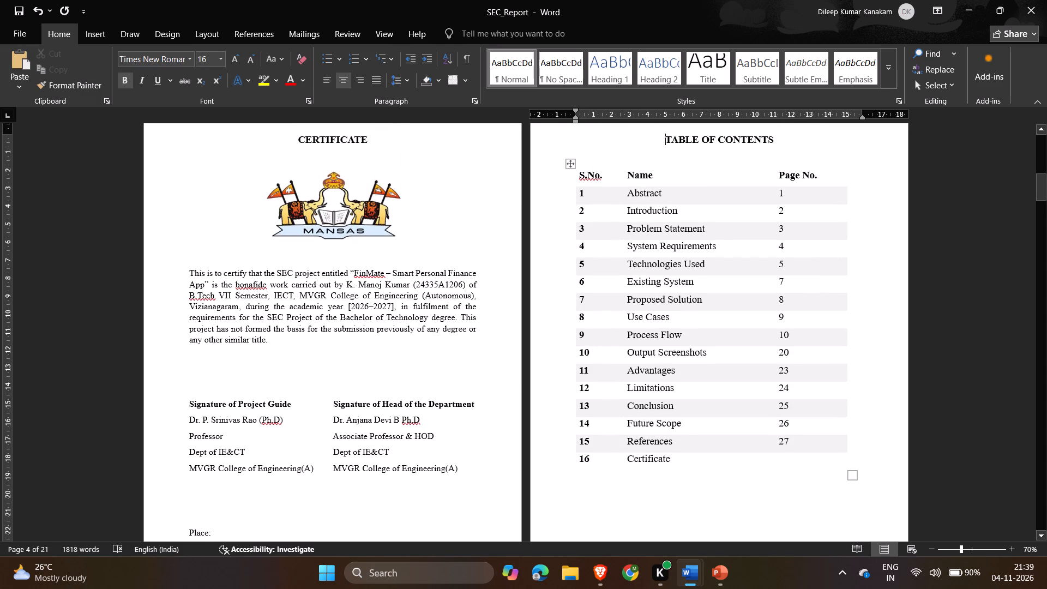
{"action": "scroll", "coordinate": [619, 466], "scroll_direction": "down", "scroll_amount": 5}
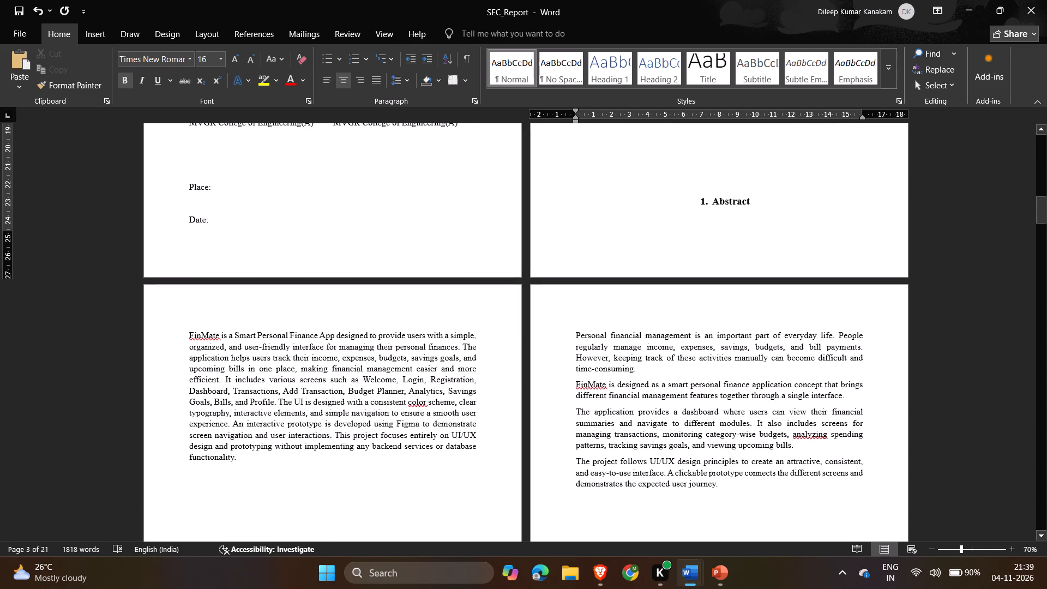
{"action": "left_click", "coordinate": [730, 185]}
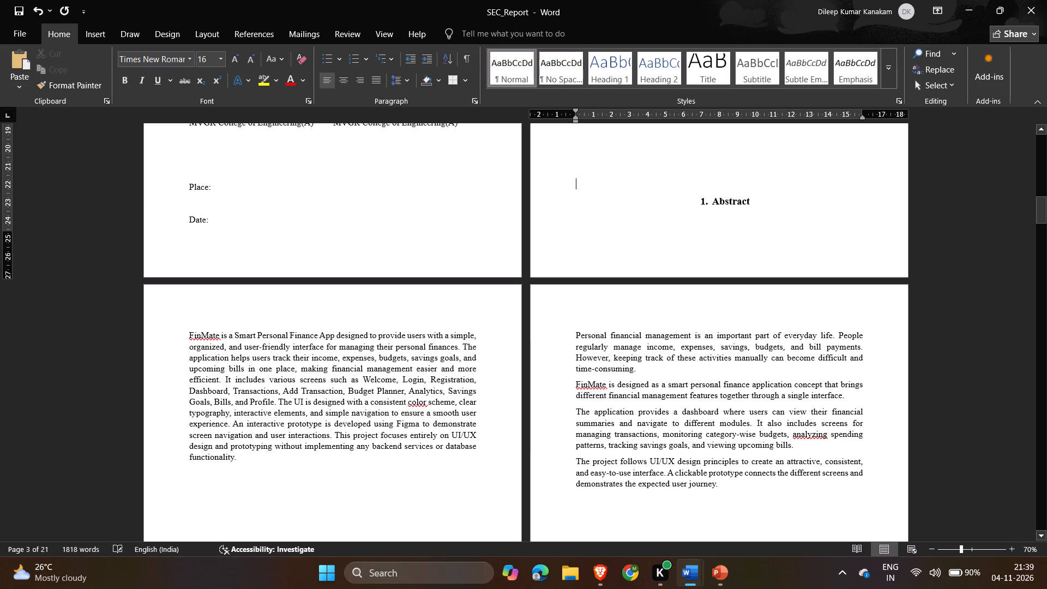
{"action": "key", "text": "Return"}
{"action": "key", "text": "Down"}
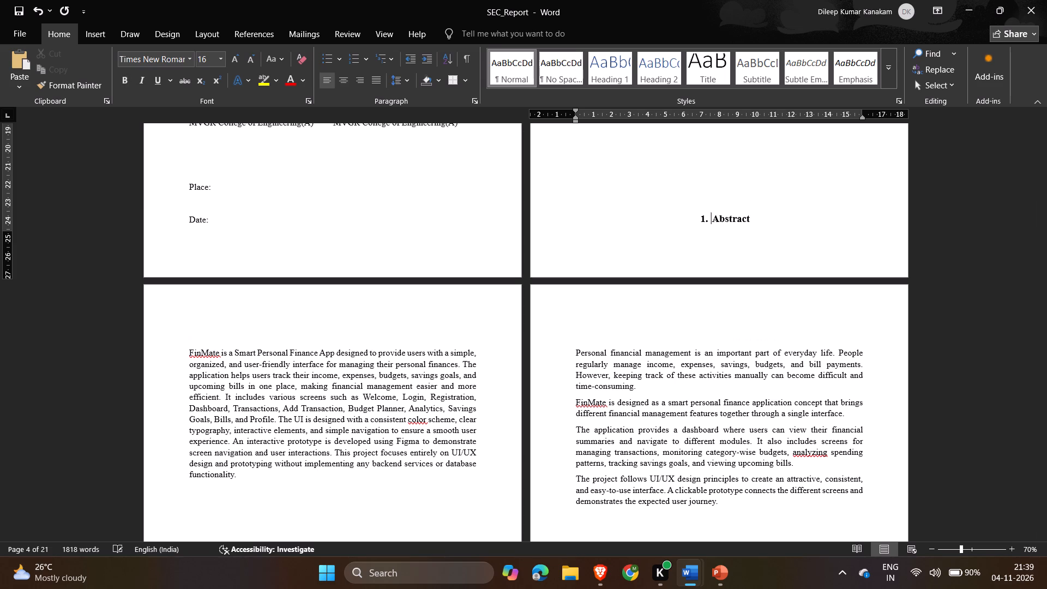
{"action": "key", "text": "Return"}
{"action": "key", "text": "ctrl+z"}
{"action": "key", "text": "Up"}
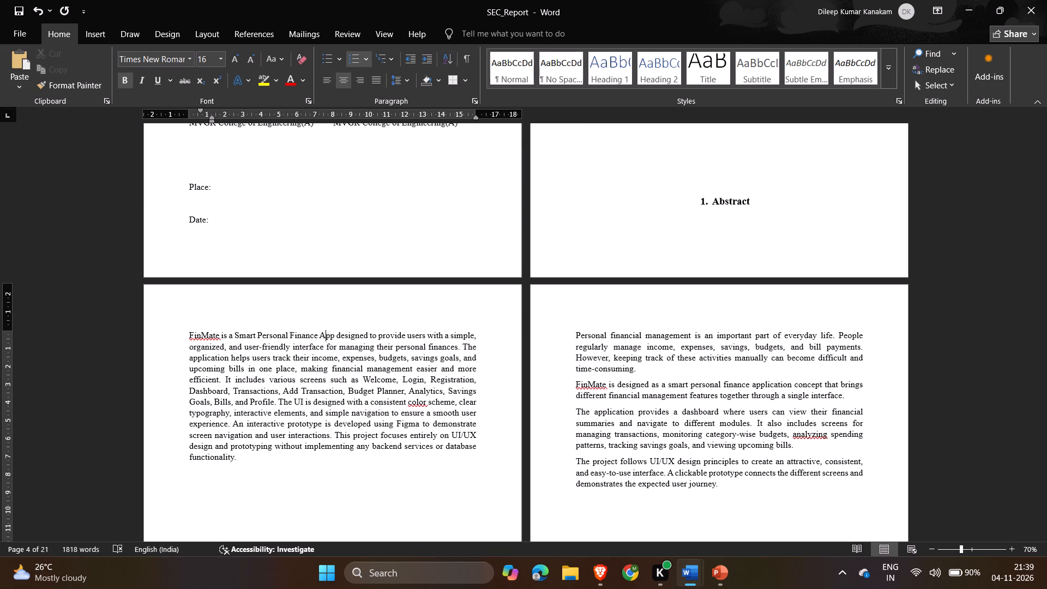
{"action": "key", "text": "Return"}
{"action": "key", "text": "Return"}
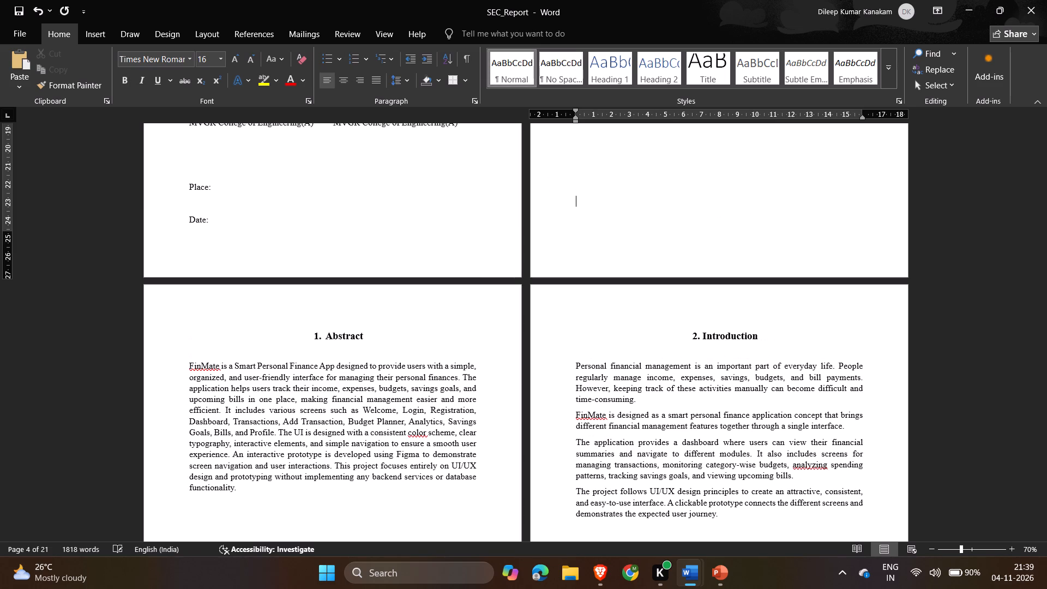
Review headings and page starts of the sections from "1. Abstract" through "8. Use Cases".
{"action": "scroll", "coordinate": [730, 185], "scroll_direction": "down", "scroll_amount": 1}
{"action": "left_click", "coordinate": [742, 263]}
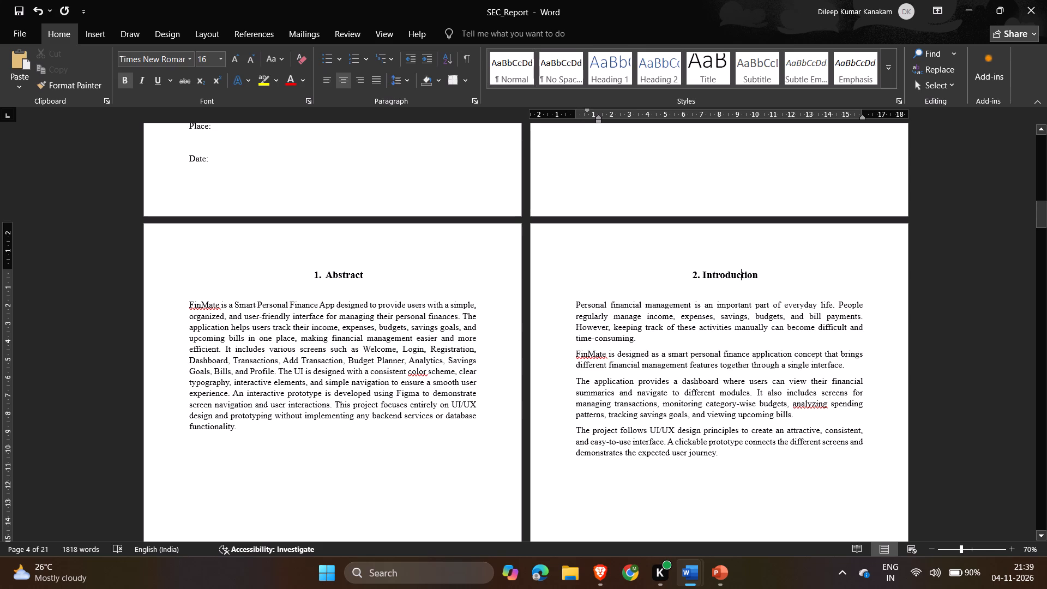
{"action": "scroll", "coordinate": [659, 344], "scroll_direction": "down", "scroll_amount": 7}
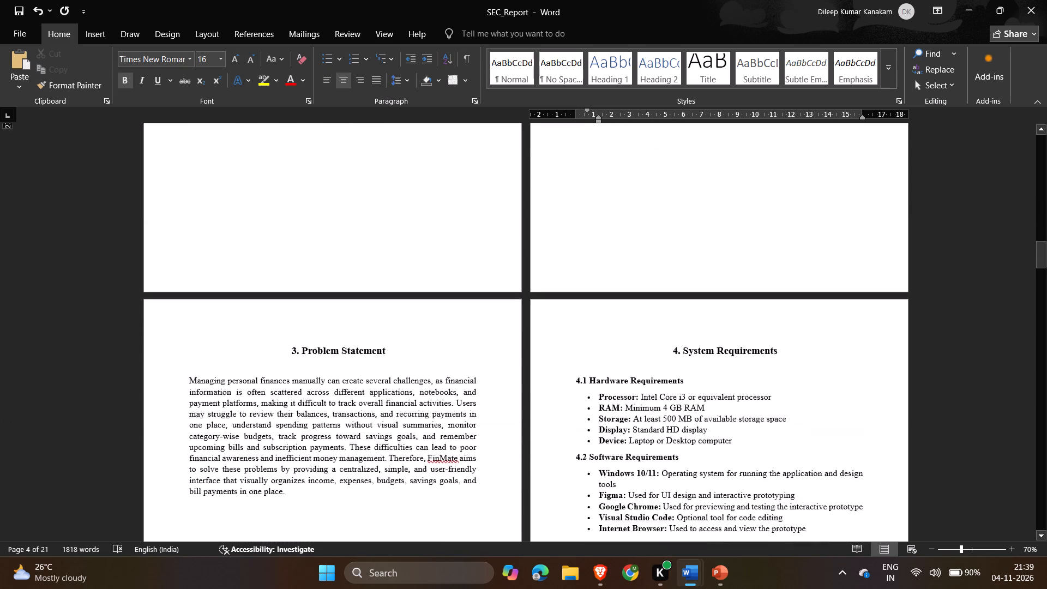
{"action": "scroll", "coordinate": [659, 344], "scroll_direction": "down", "scroll_amount": 1}
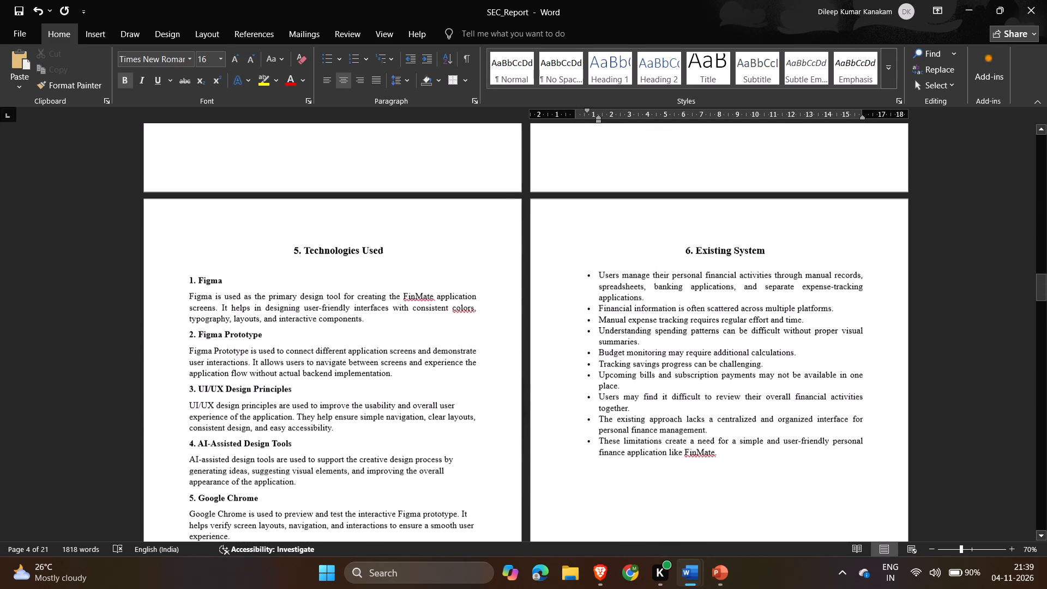
{"action": "scroll", "coordinate": [659, 344], "scroll_direction": "up", "scroll_amount": 2}
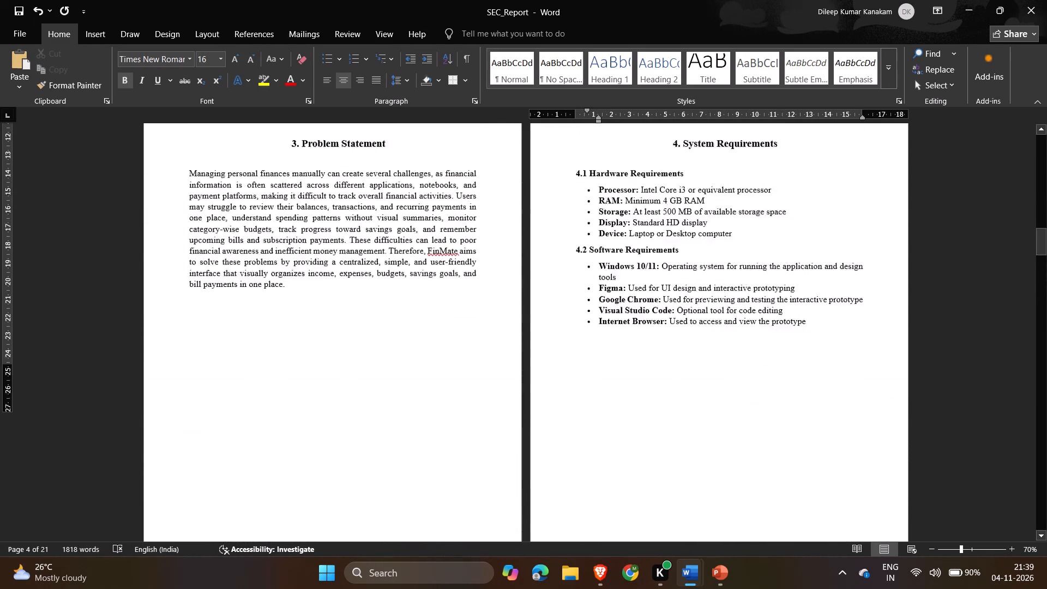
{"action": "scroll", "coordinate": [659, 344], "scroll_direction": "down", "scroll_amount": 7}
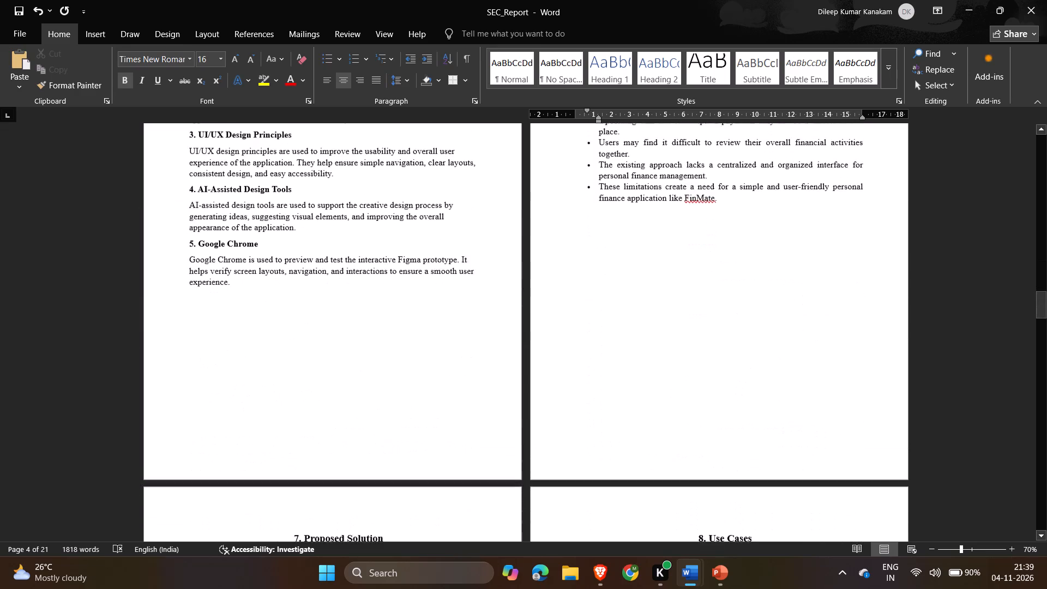
{"action": "scroll", "coordinate": [659, 344], "scroll_direction": "down", "scroll_amount": 6}
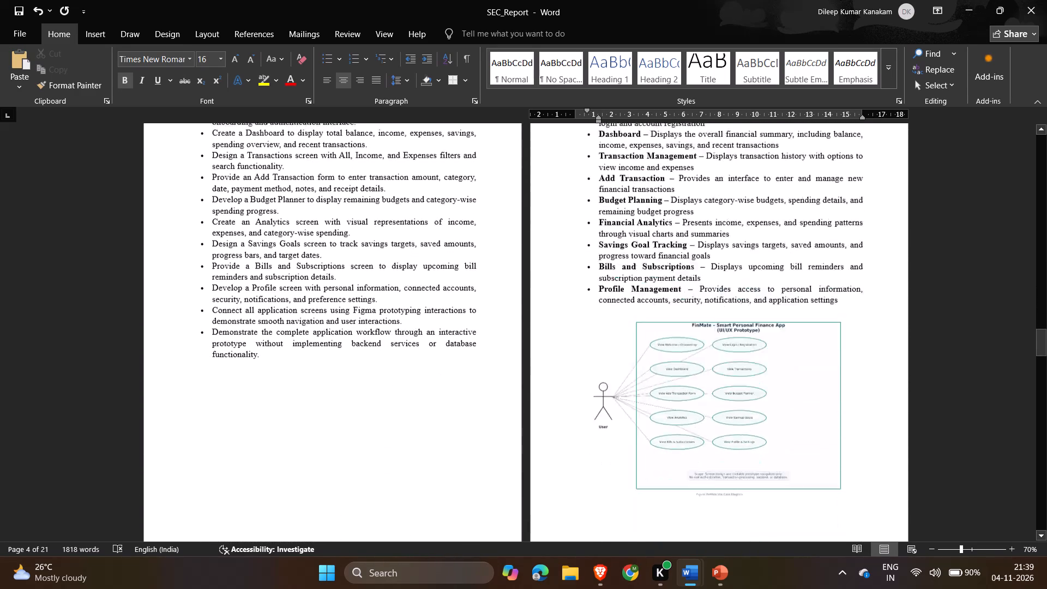
{"action": "scroll", "coordinate": [659, 344], "scroll_direction": "down", "scroll_amount": 3}
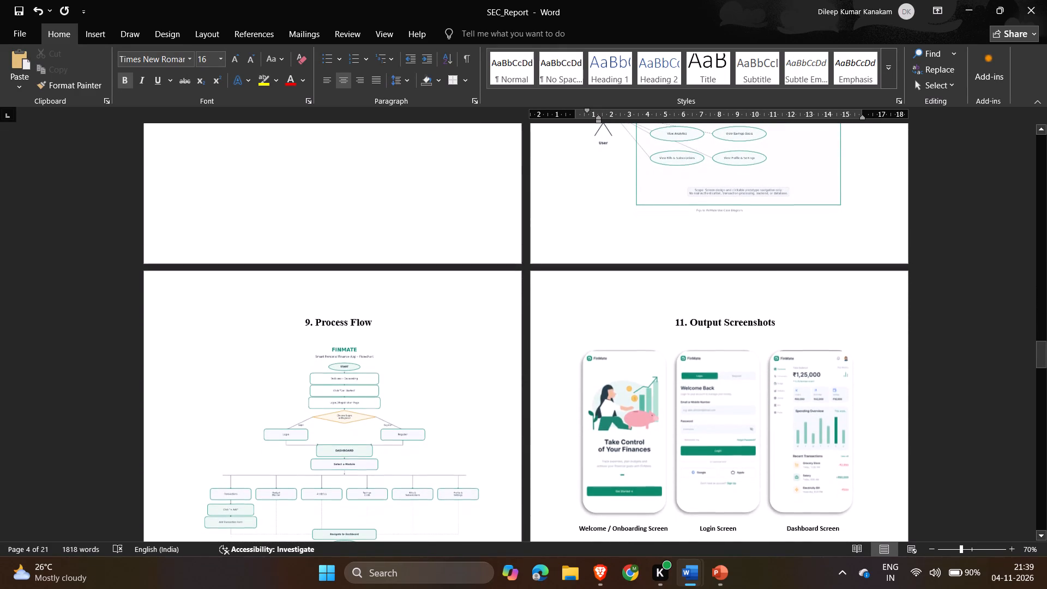
Check the section numbering and layout from "9. Process Flow" through "11. Output Screenshots" to "12. Advantages".
{"action": "scroll", "coordinate": [659, 344], "scroll_direction": "up", "scroll_amount": 4}
{"action": "scroll", "coordinate": [659, 344], "scroll_direction": "down", "scroll_amount": 1}
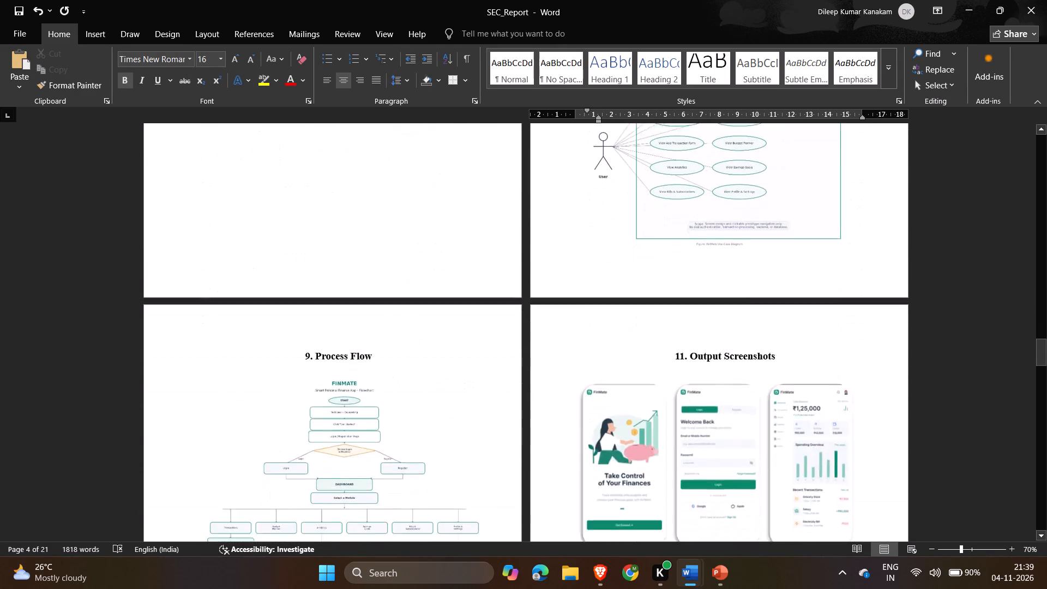
{"action": "scroll", "coordinate": [659, 344], "scroll_direction": "down", "scroll_amount": 3}
{"action": "scroll", "coordinate": [659, 344], "scroll_direction": "up", "scroll_amount": 1}
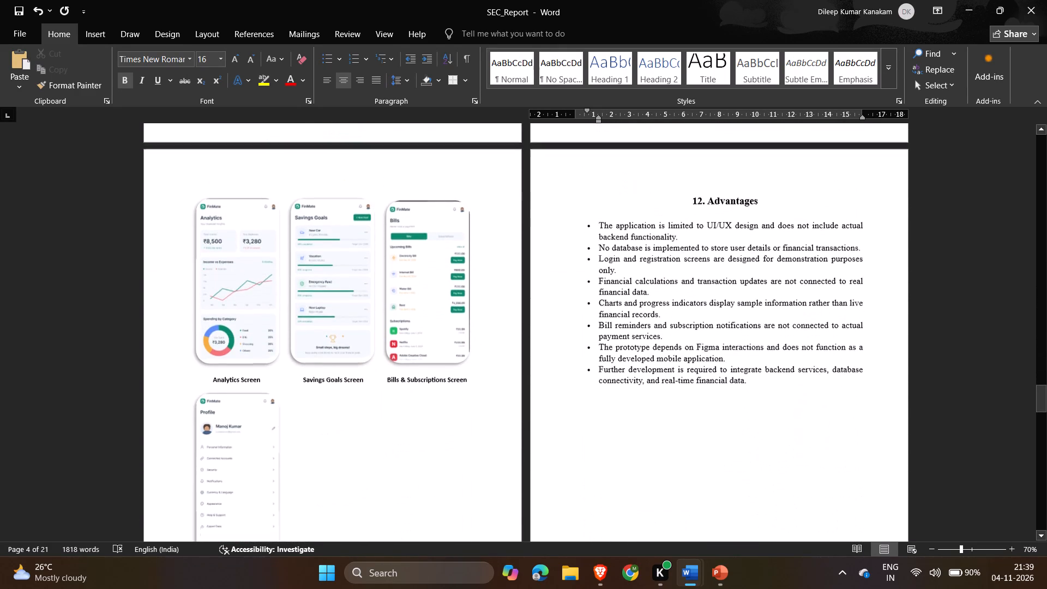
{"action": "scroll", "coordinate": [659, 344], "scroll_direction": "up", "scroll_amount": 4}
{"action": "scroll", "coordinate": [659, 344], "scroll_direction": "down", "scroll_amount": 1}
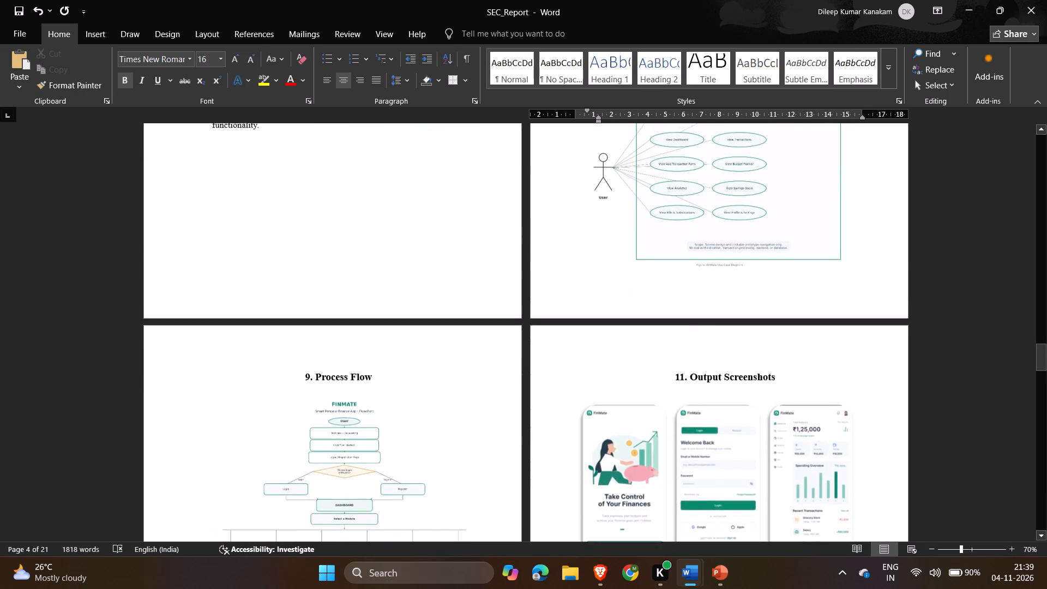
{"action": "scroll", "coordinate": [659, 344], "scroll_direction": "down", "scroll_amount": 1}
{"action": "scroll", "coordinate": [659, 344], "scroll_direction": "up", "scroll_amount": 1}
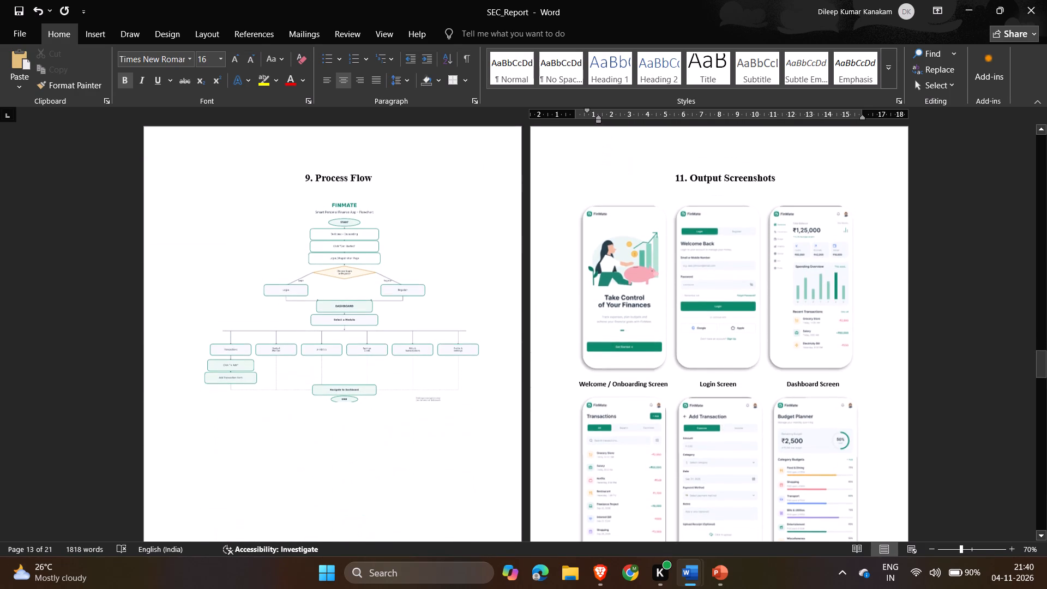
Renumber the Output Screenshots heading to 10 and the Advantages heading to 11.
{"action": "scroll", "coordinate": [659, 344], "scroll_direction": "up", "scroll_amount": 1}
{"action": "left_click", "coordinate": [683, 184]}
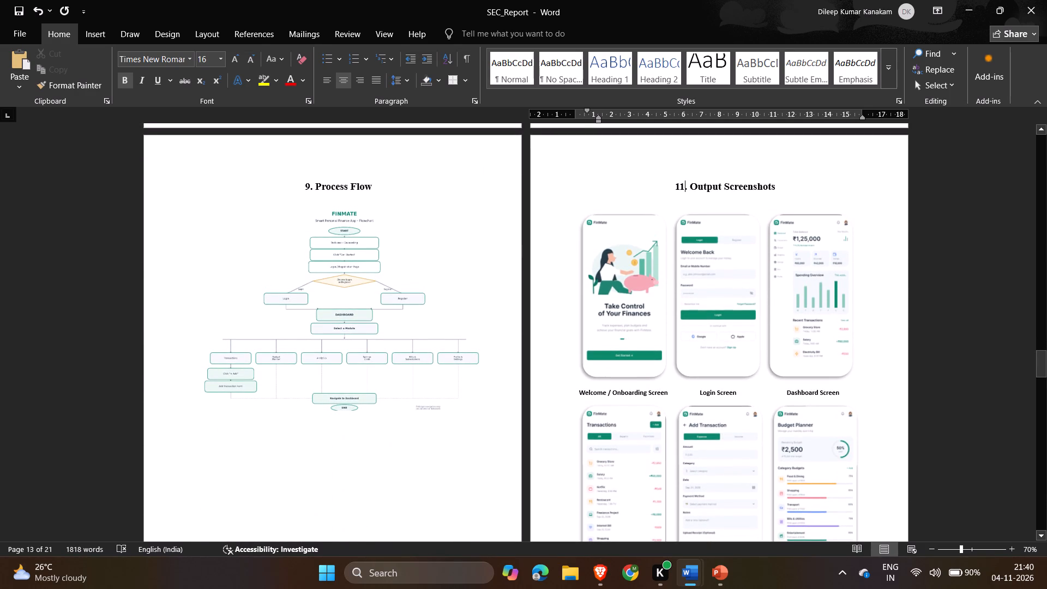
{"action": "key", "text": "BackSpace"}
{"action": "key", "text": "0"}
{"action": "scroll", "coordinate": [666, 347], "scroll_direction": "down", "scroll_amount": 6}
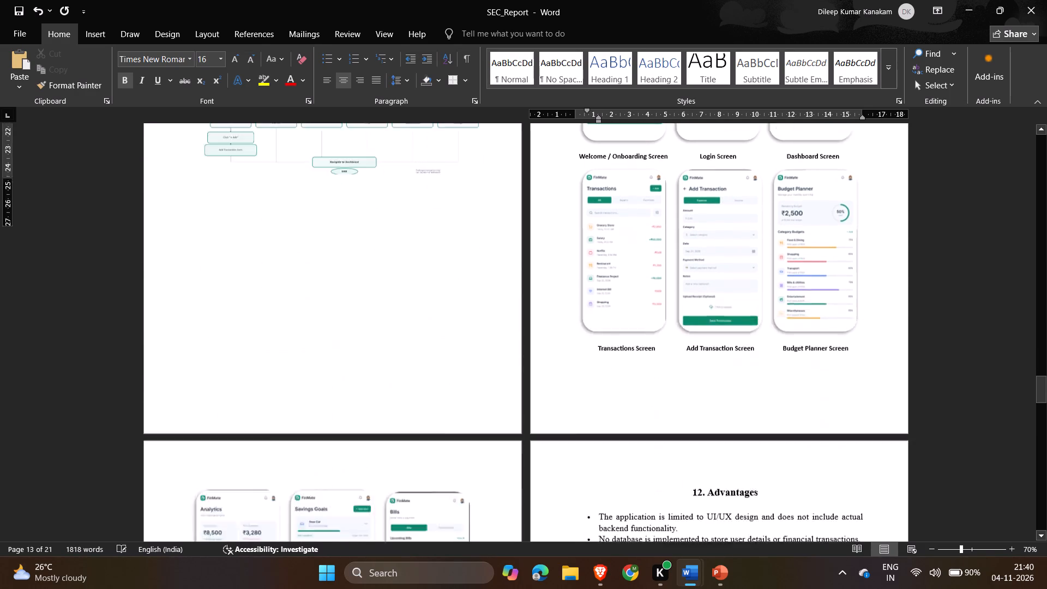
{"action": "scroll", "coordinate": [666, 347], "scroll_direction": "down", "scroll_amount": 1}
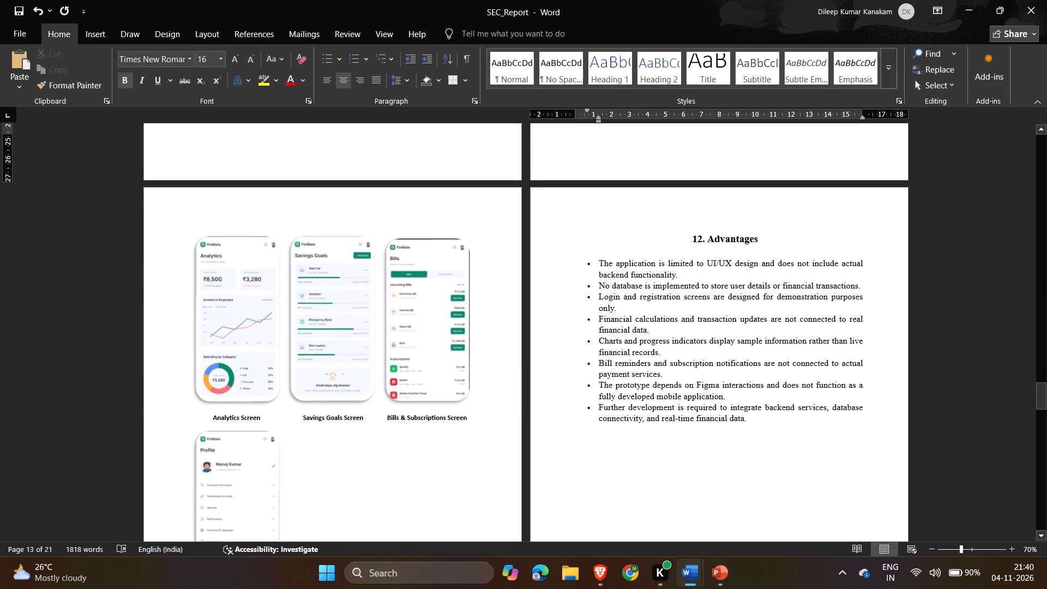
{"action": "left_click", "coordinate": [702, 241]}
{"action": "key", "text": "BackSpace"}
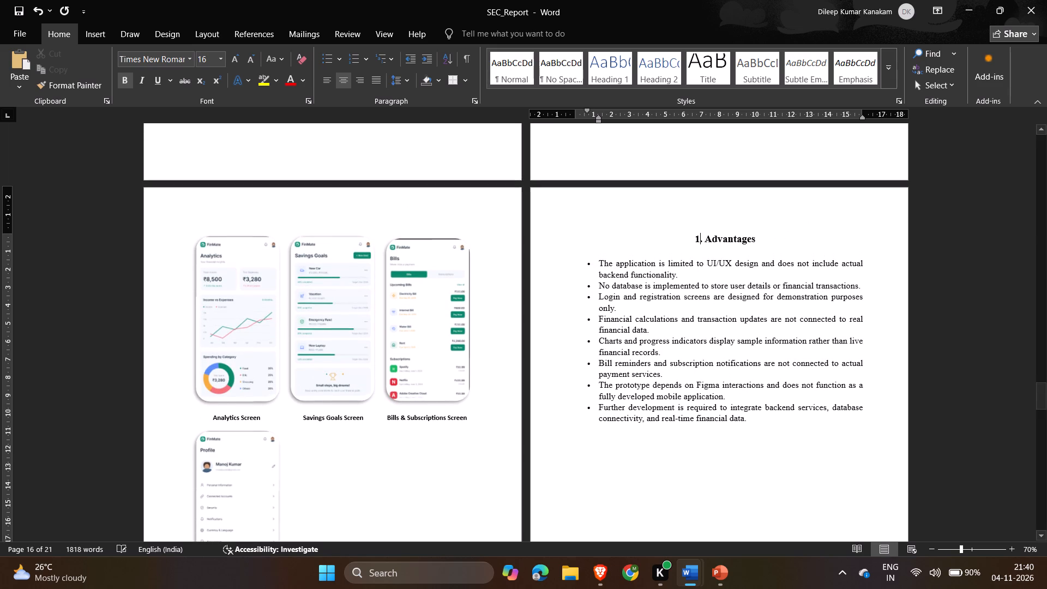
{"action": "key", "text": "1"}
Renumber the Limitations heading to 12 and the Conclusion heading to 13.
{"action": "scroll", "coordinate": [743, 292], "scroll_direction": "down", "scroll_amount": 6}
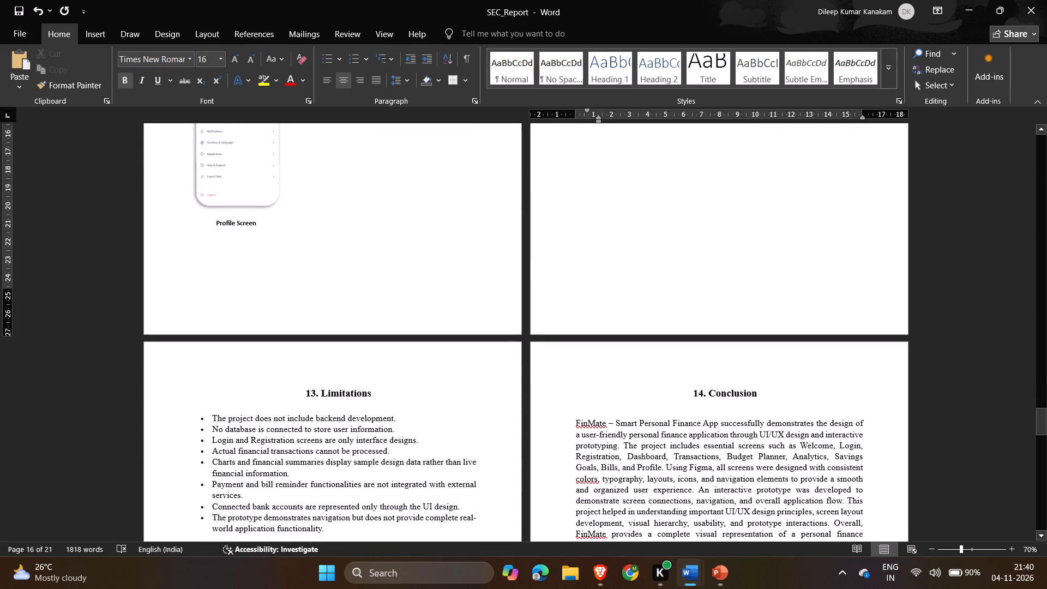
{"action": "left_click", "coordinate": [310, 394]}
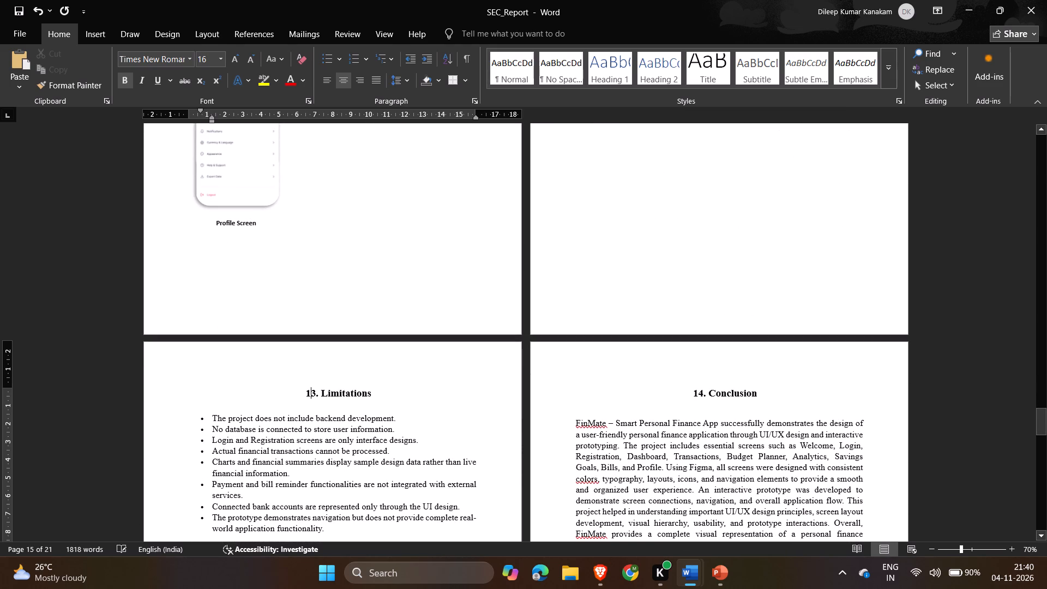
{"action": "key", "text": "Right"}
{"action": "key", "text": "BackSpace"}
{"action": "key", "text": "2"}
{"action": "left_click", "coordinate": [703, 391]}
{"action": "key", "text": "BackSpace"}
{"action": "key", "text": "3"}
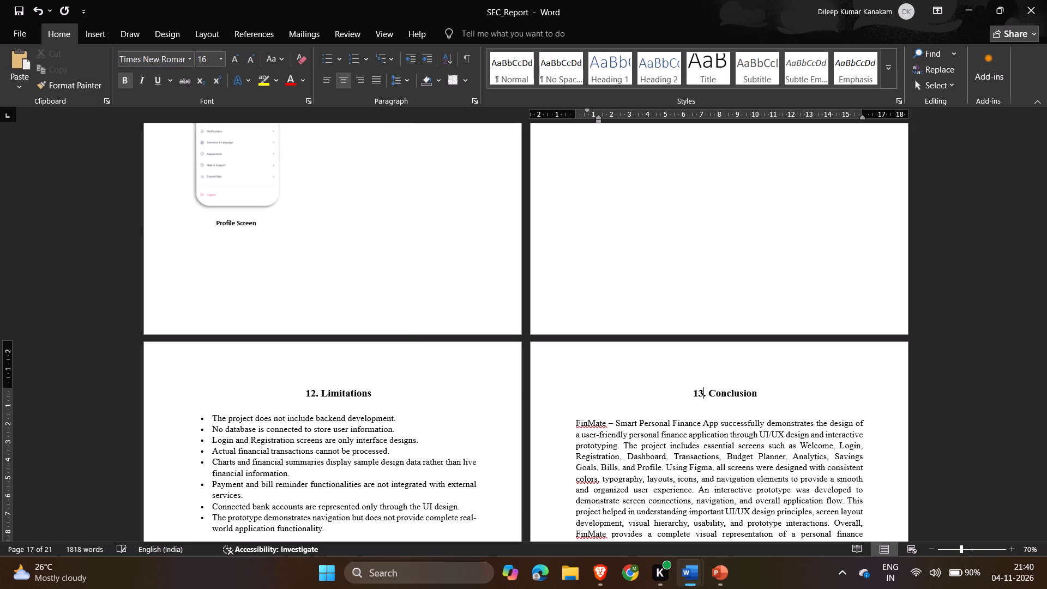
Renumber the Future Scope heading to 14 and the References heading to 15.
{"action": "scroll", "coordinate": [703, 391], "scroll_direction": "down", "scroll_amount": 6}
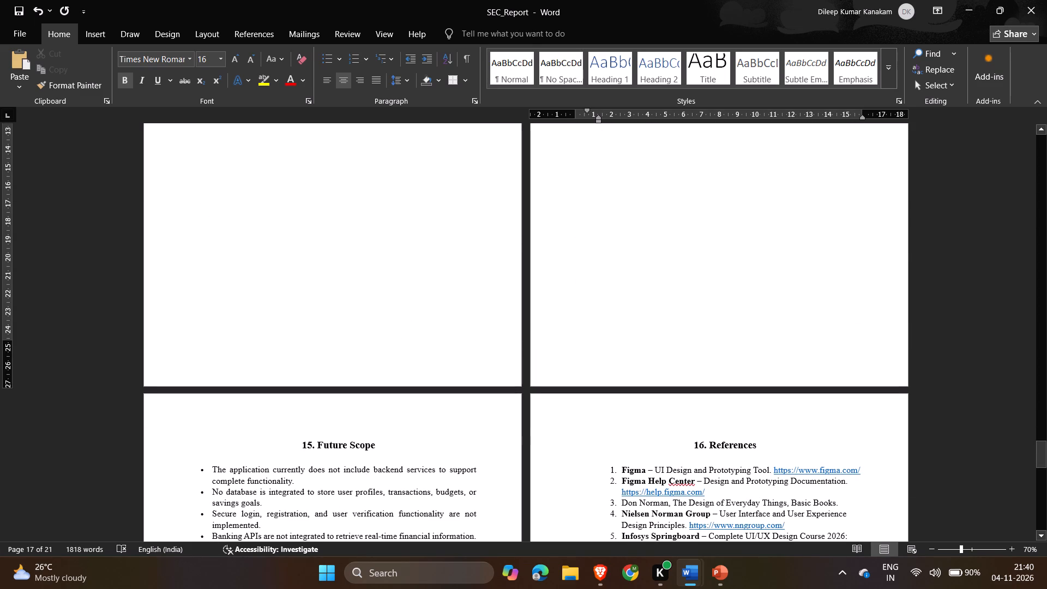
{"action": "left_click", "coordinate": [310, 443]}
{"action": "key", "text": "BackSpace"}
{"action": "key", "text": "4"}
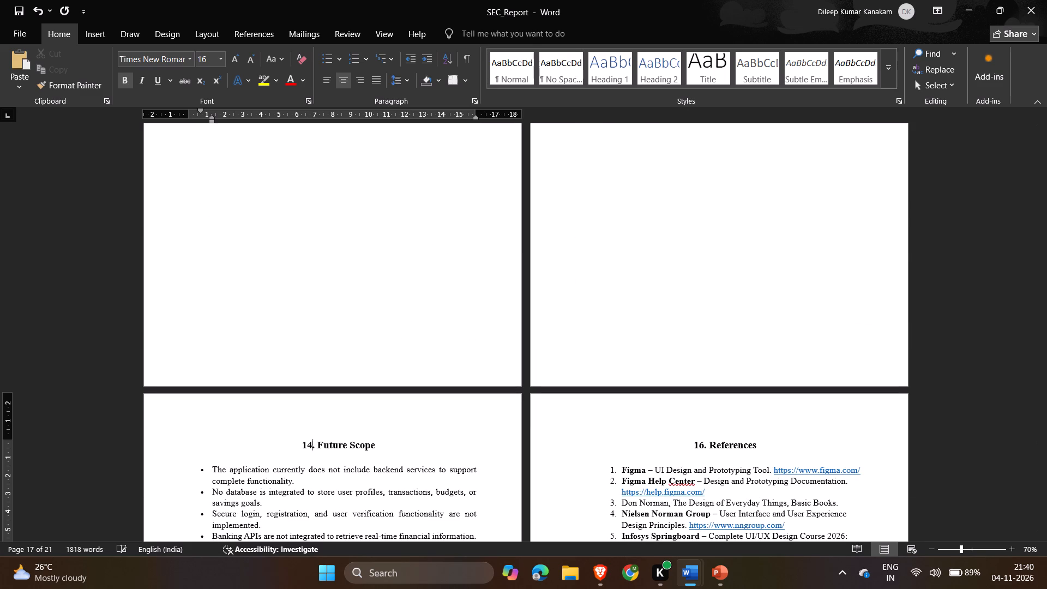
{"action": "left_click", "coordinate": [702, 443]}
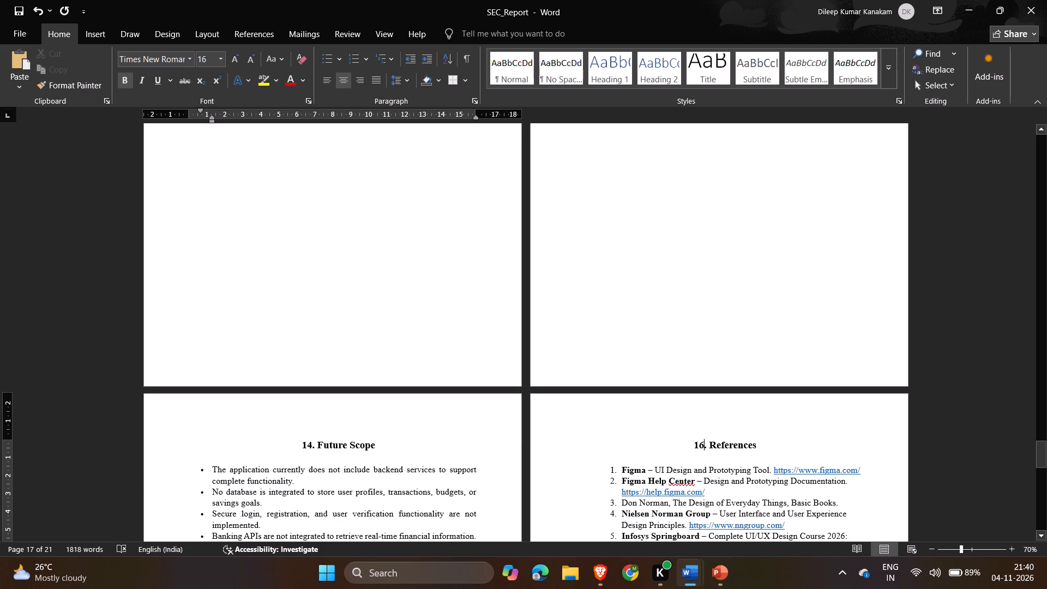
{"action": "key", "text": "BackSpace"}
{"action": "key", "text": "5"}
Renumber the Certificate heading on the last page to 16.
{"action": "scroll", "coordinate": [702, 443], "scroll_direction": "down", "scroll_amount": 2}
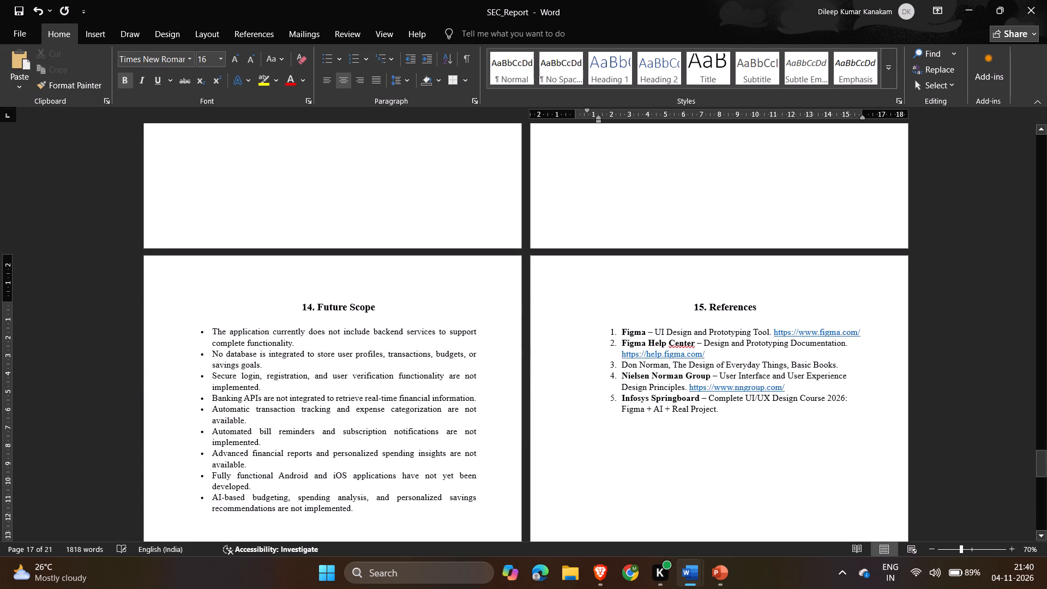
{"action": "scroll", "coordinate": [552, 449], "scroll_direction": "down", "scroll_amount": 4}
{"action": "scroll", "coordinate": [471, 440], "scroll_direction": "down", "scroll_amount": 1}
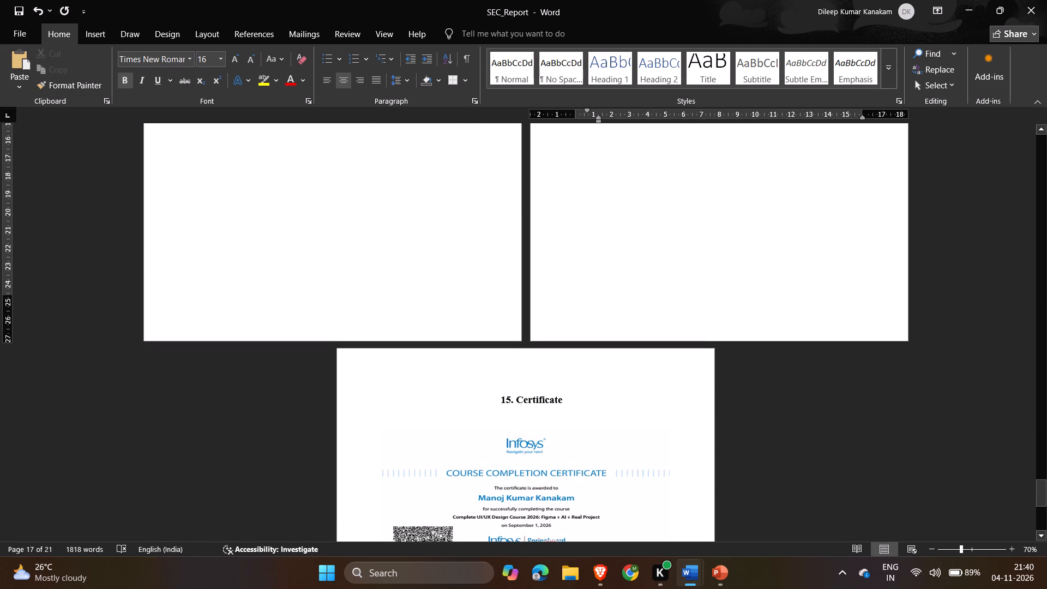
{"action": "left_click", "coordinate": [512, 402]}
{"action": "key", "text": "BackSpace"}
{"action": "key", "text": "6"}
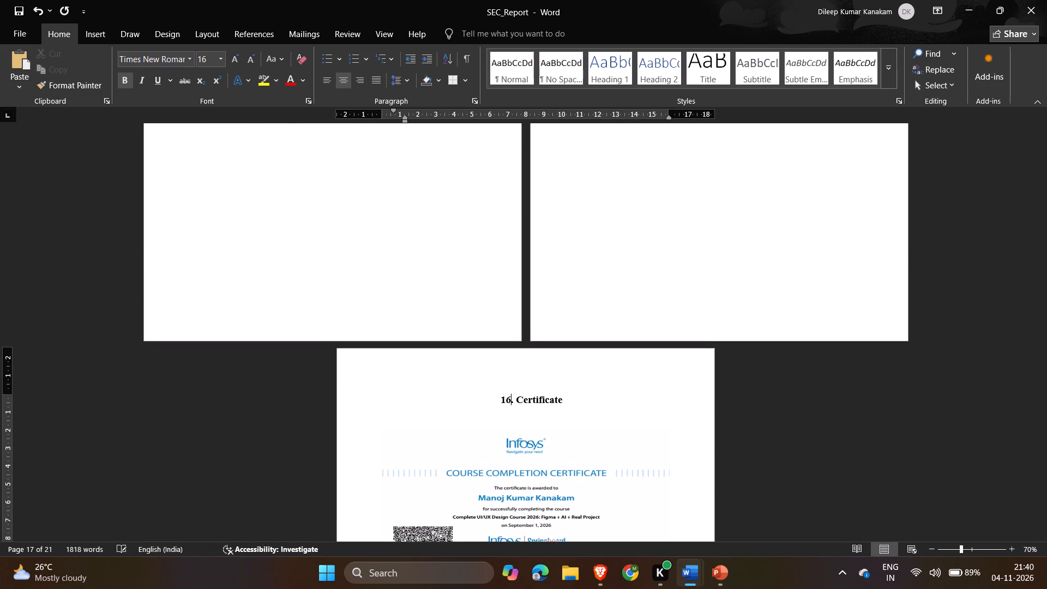
Check the layout of the course certificate page and the report's cover page.
{"action": "scroll", "coordinate": [512, 402], "scroll_direction": "down", "scroll_amount": 5}
{"action": "scroll", "coordinate": [671, 434], "scroll_direction": "right", "scroll_amount": 1}
{"action": "scroll", "coordinate": [671, 434], "scroll_direction": "up", "scroll_amount": 4, "text": "ctrl"}
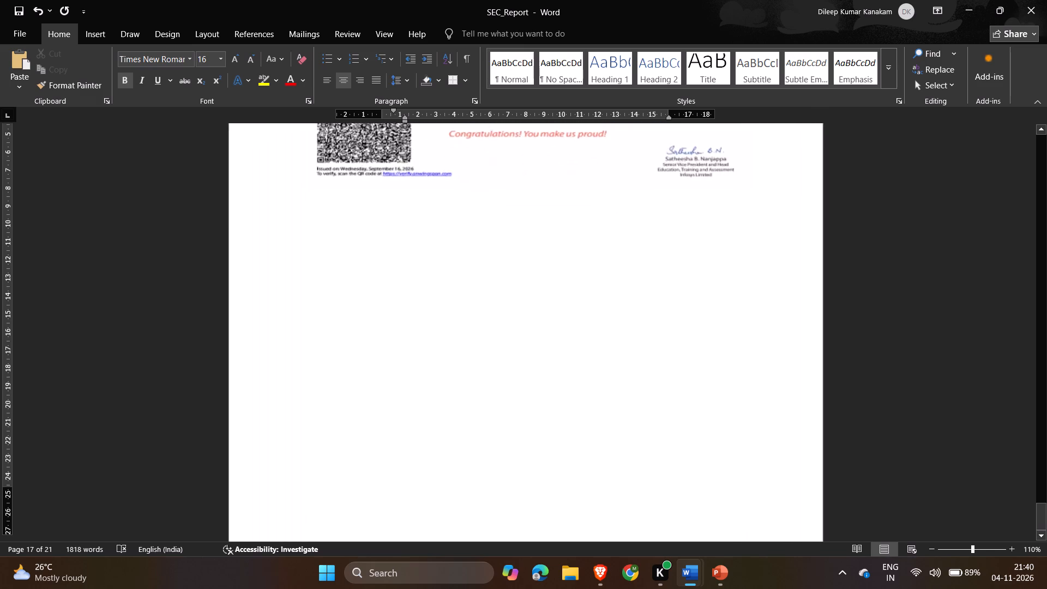
{"action": "left_click_drag", "start_coordinate": [1037, 516], "coordinate": [886, 181]}
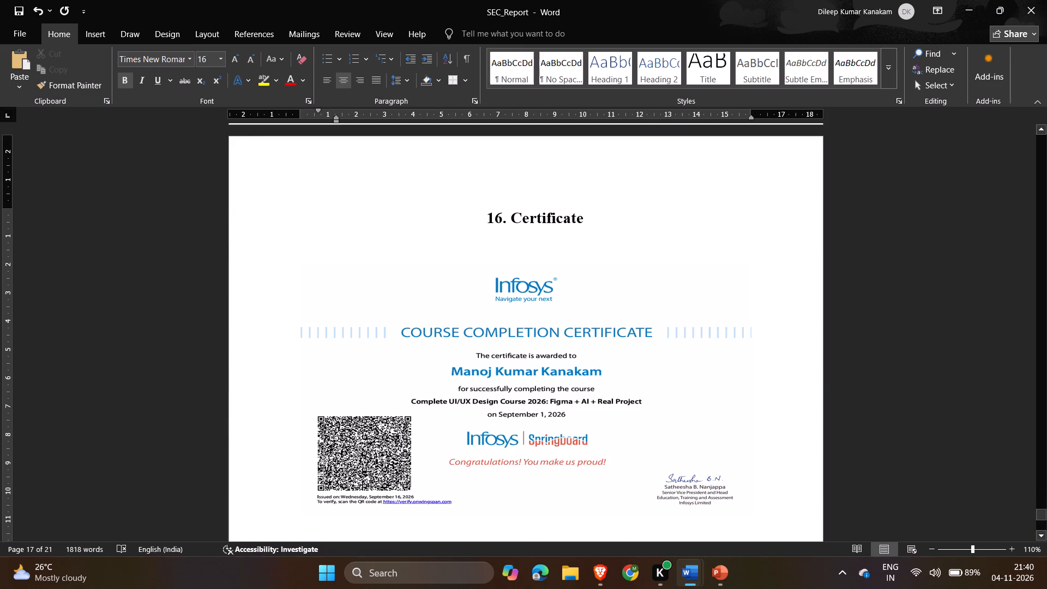
{"action": "scroll", "coordinate": [751, 333], "scroll_direction": "up", "scroll_amount": 20}
{"action": "scroll", "coordinate": [751, 333], "scroll_direction": "up", "scroll_amount": 6}
{"action": "scroll", "coordinate": [751, 333], "scroll_direction": "up", "scroll_amount": 18}
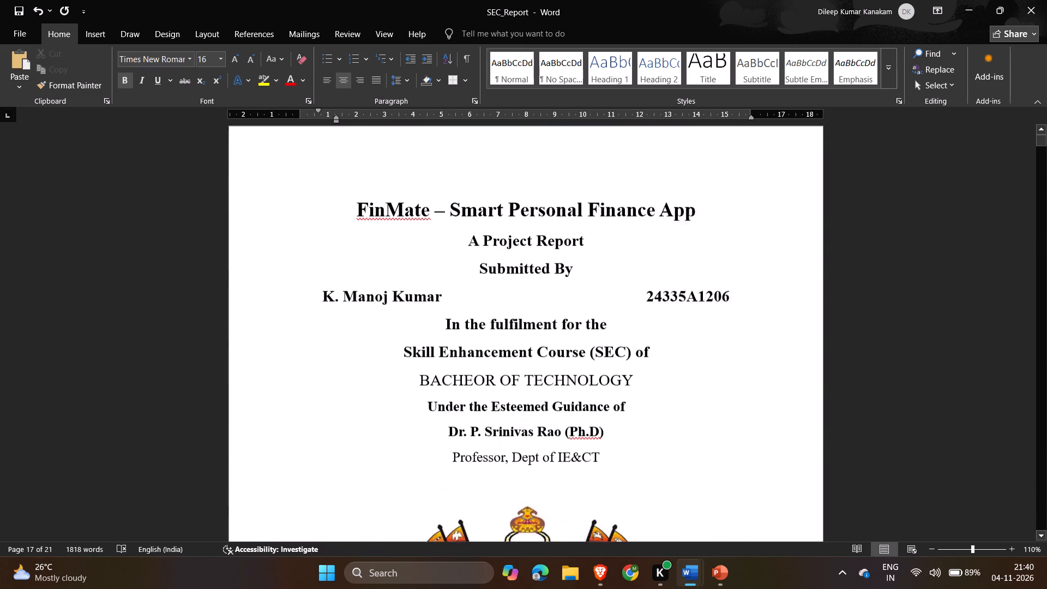
{"action": "scroll", "coordinate": [751, 333], "scroll_direction": "up", "scroll_amount": 4}
{"action": "scroll", "coordinate": [751, 333], "scroll_direction": "down", "scroll_amount": 2}
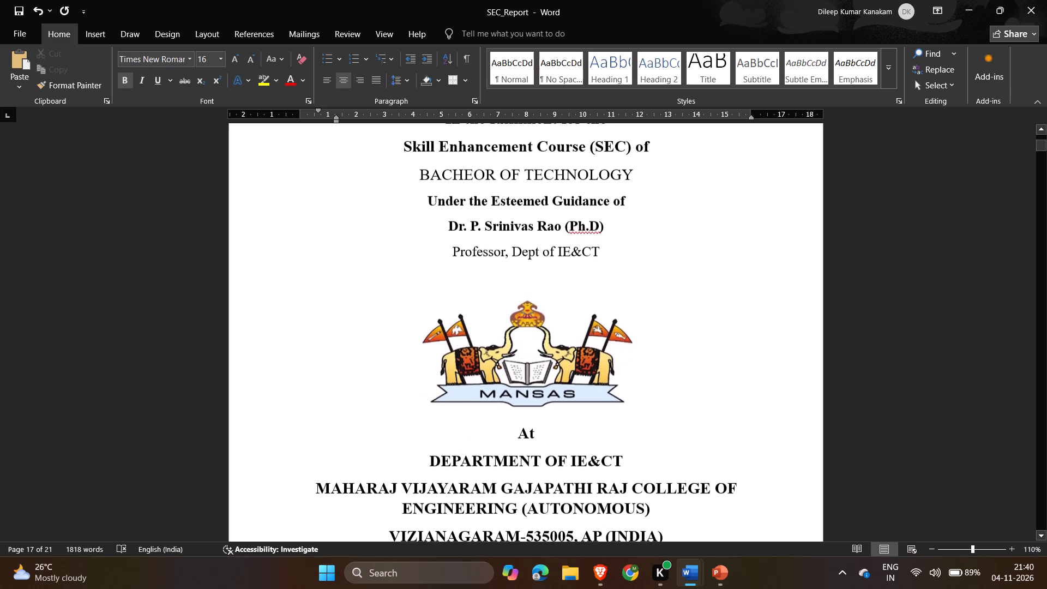
{"action": "scroll", "coordinate": [751, 333], "scroll_direction": "down", "scroll_amount": 1}
{"action": "scroll", "coordinate": [568, 363], "scroll_direction": "down", "scroll_amount": 1}
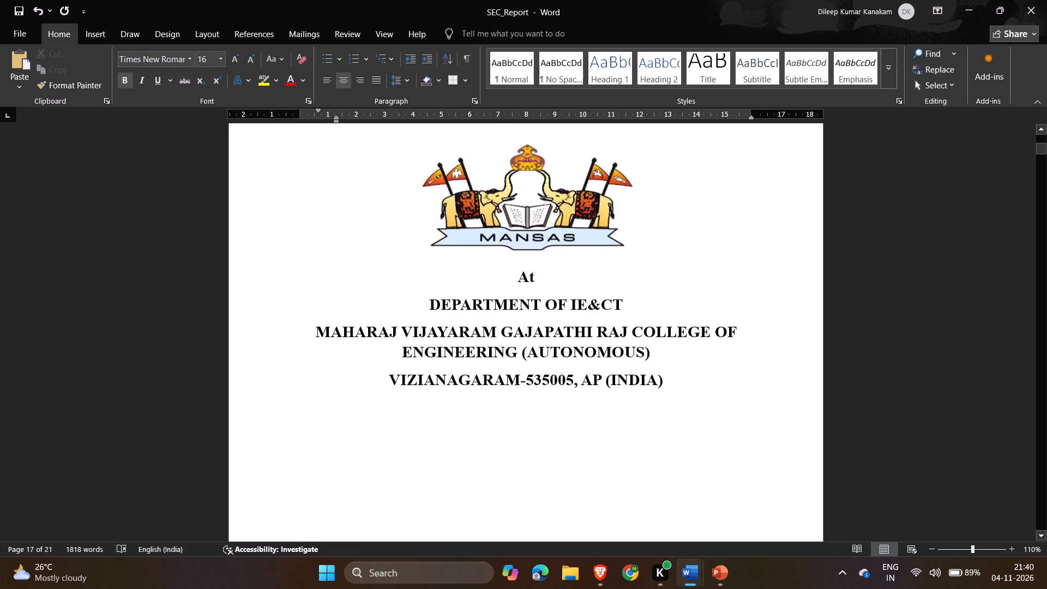
Review the pages from the declaration and project certificate through the table of contents and body sections to the end of the report.
{"action": "scroll", "coordinate": [568, 363], "scroll_direction": "down", "scroll_amount": 15}
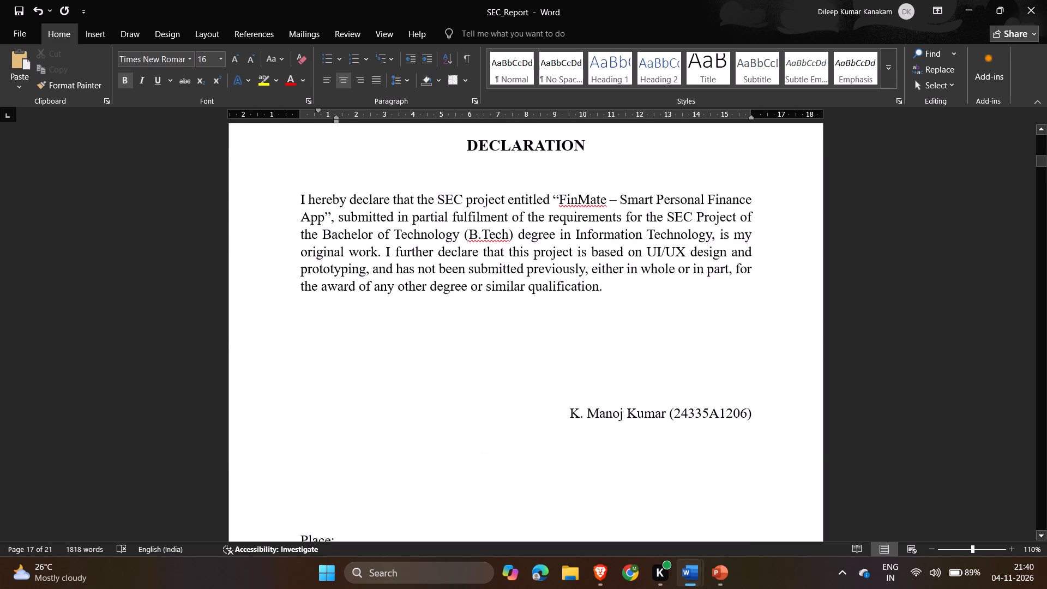
{"action": "scroll", "coordinate": [568, 363], "scroll_direction": "down", "scroll_amount": 3}
{"action": "scroll", "coordinate": [568, 363], "scroll_direction": "up", "scroll_amount": 1}
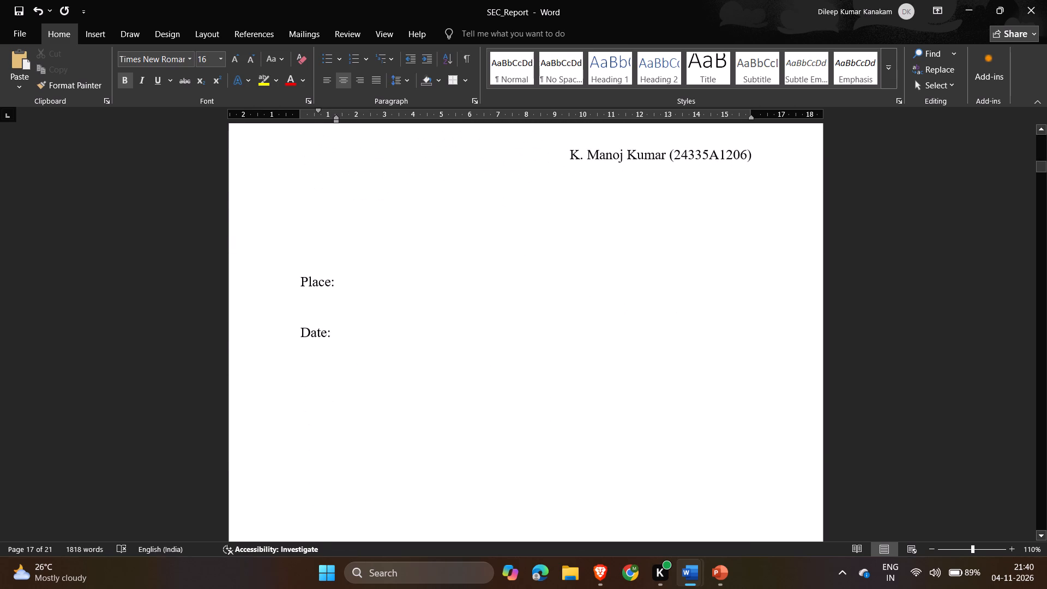
{"action": "scroll", "coordinate": [568, 363], "scroll_direction": "up", "scroll_amount": 1}
{"action": "scroll", "coordinate": [568, 363], "scroll_direction": "down", "scroll_amount": 8}
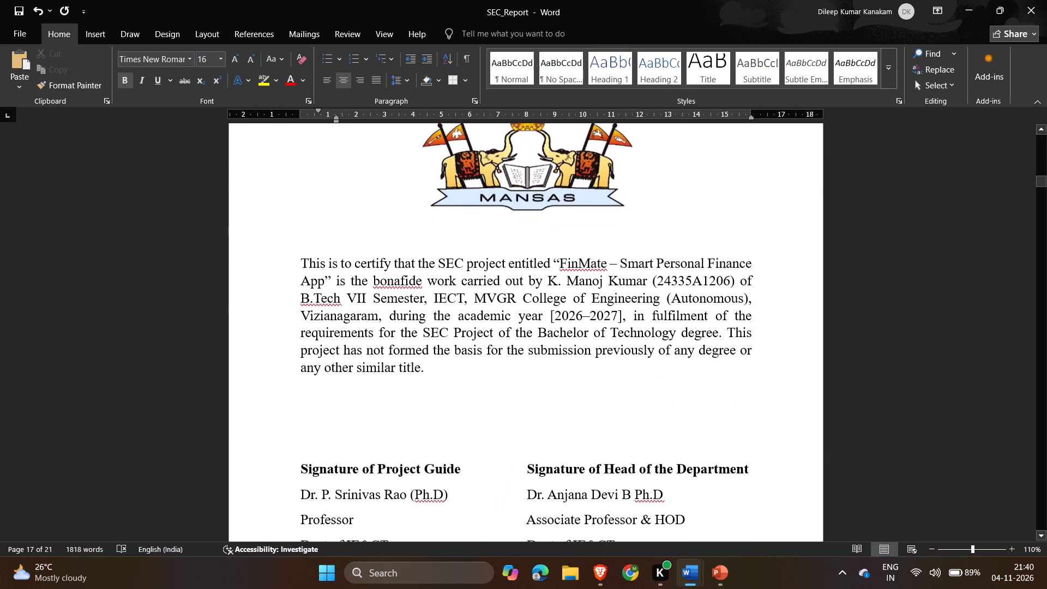
{"action": "scroll", "coordinate": [568, 363], "scroll_direction": "down", "scroll_amount": 3}
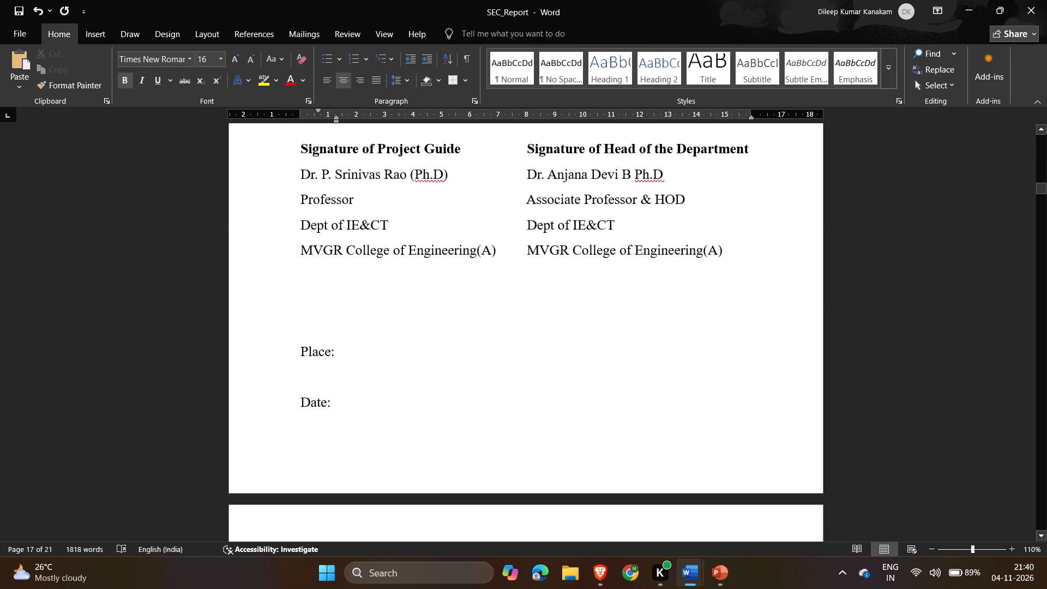
{"action": "scroll", "coordinate": [568, 363], "scroll_direction": "down", "scroll_amount": 3}
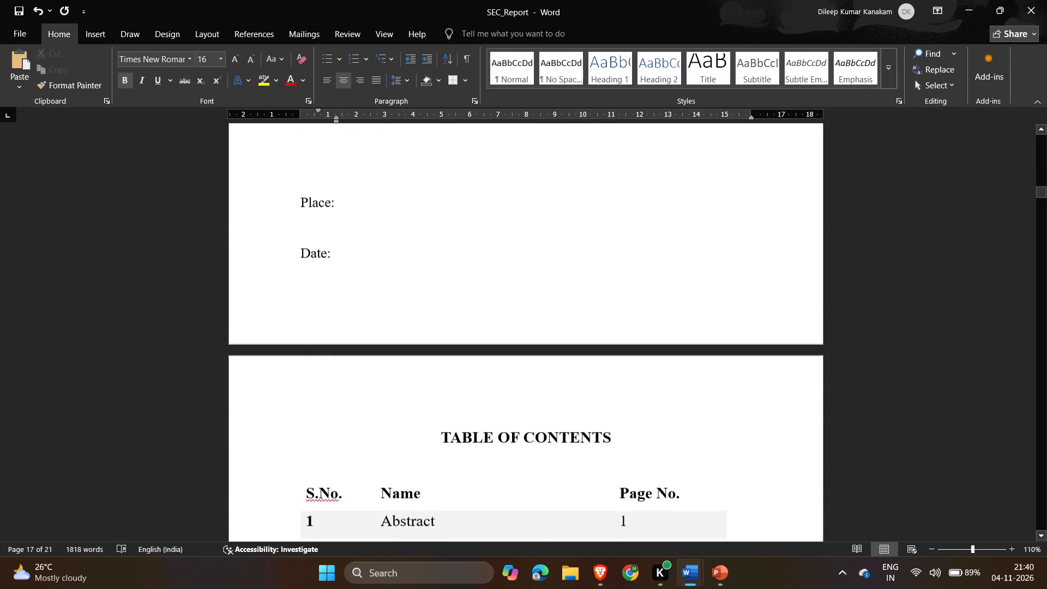
{"action": "scroll", "coordinate": [568, 363], "scroll_direction": "down", "scroll_amount": 18}
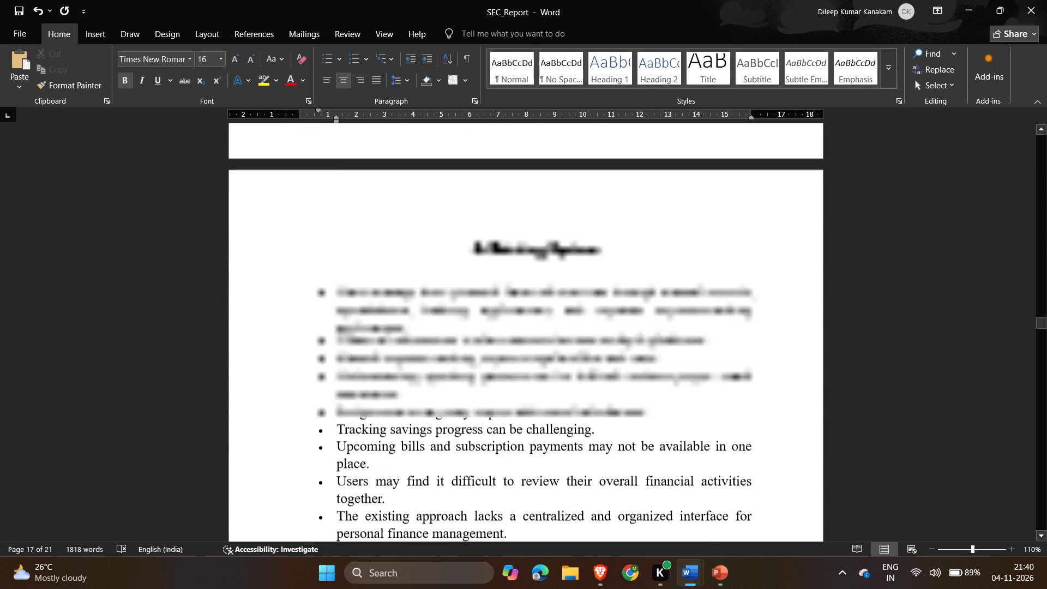
{"action": "scroll", "coordinate": [568, 363], "scroll_direction": "down", "scroll_amount": 15}
Save the SEC_Report document.
{"action": "key", "text": "ctrl+s"}
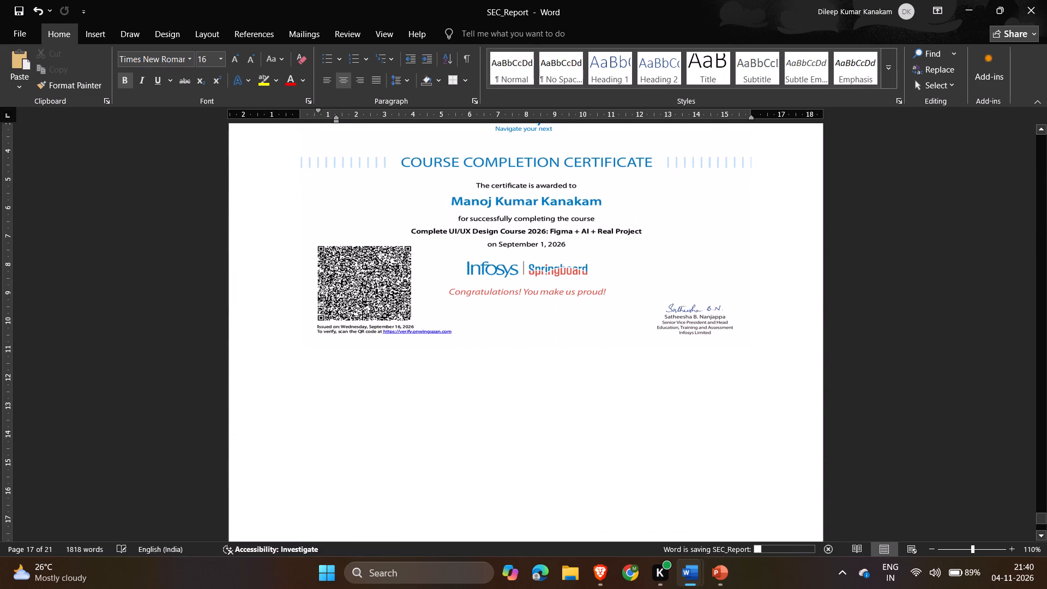
{"action": "key", "text": "ctrl+s"}
{"action": "key", "text": "ctrl+s"}
{"action": "key", "text": "ctrl+s"}
{"action": "key", "text": "ctrl+s"}
Switch from SEC_Report to the open Data visualization Word document.
{"action": "key", "text": "alt+Tab"}
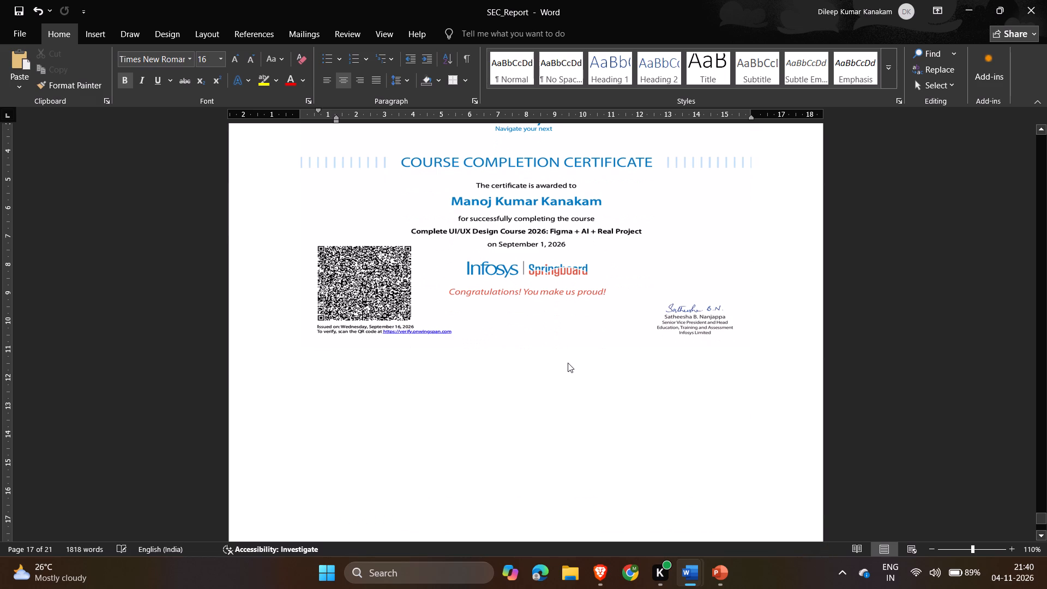
{"action": "key", "text": "alt+Tab"}
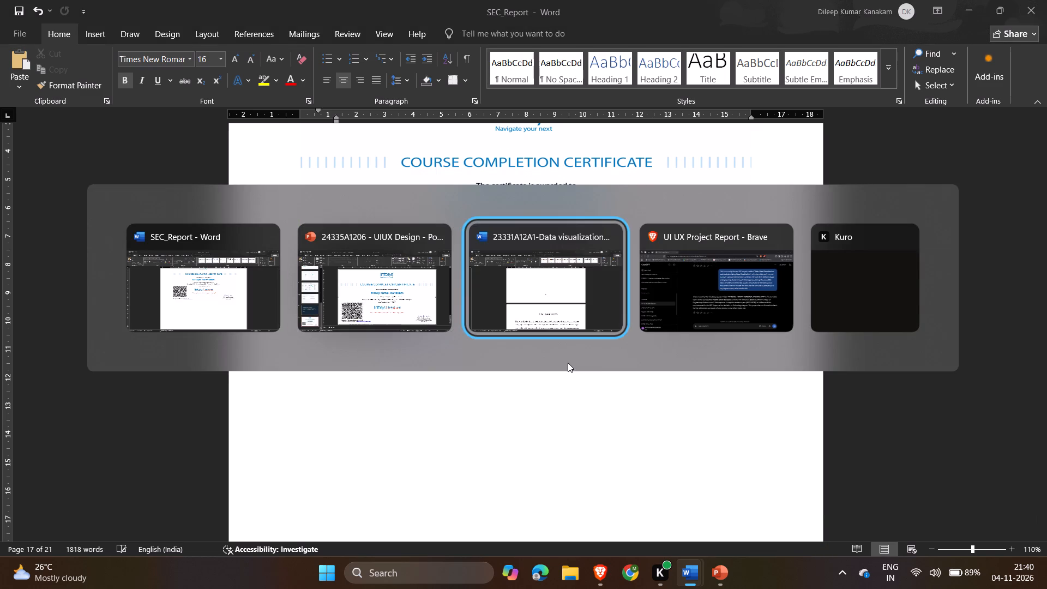